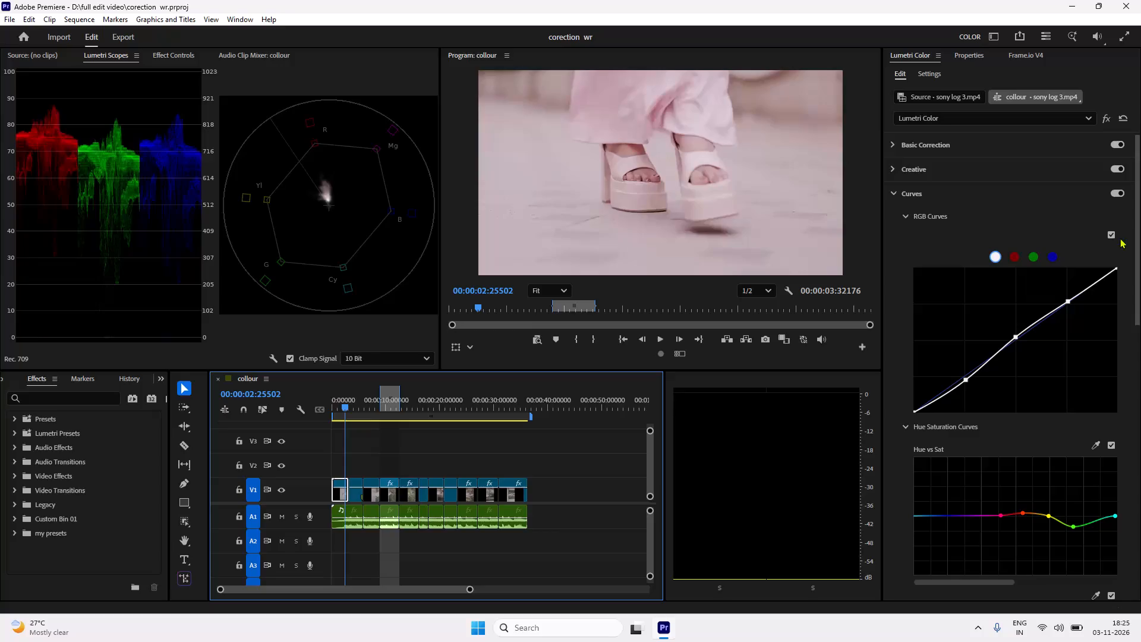
In Basic Correction, set the sony log 3.mp4 clip's white balance temperature to 4.0 and tint to 3.0.
left_click(904, 147)
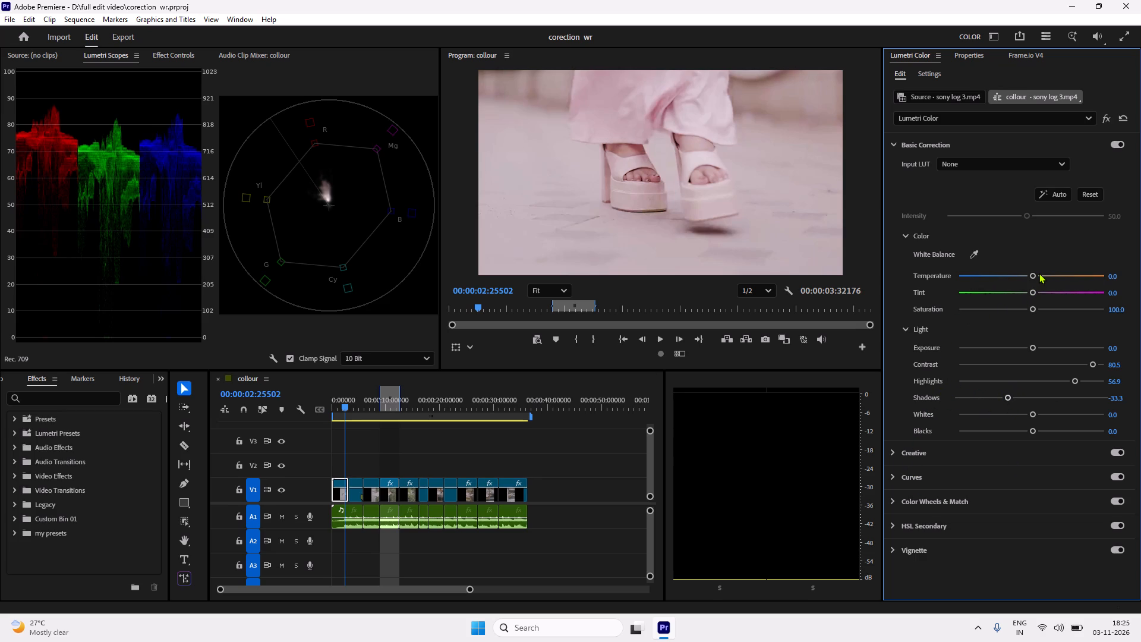
left_click_drag(1039, 273, 1033, 285)
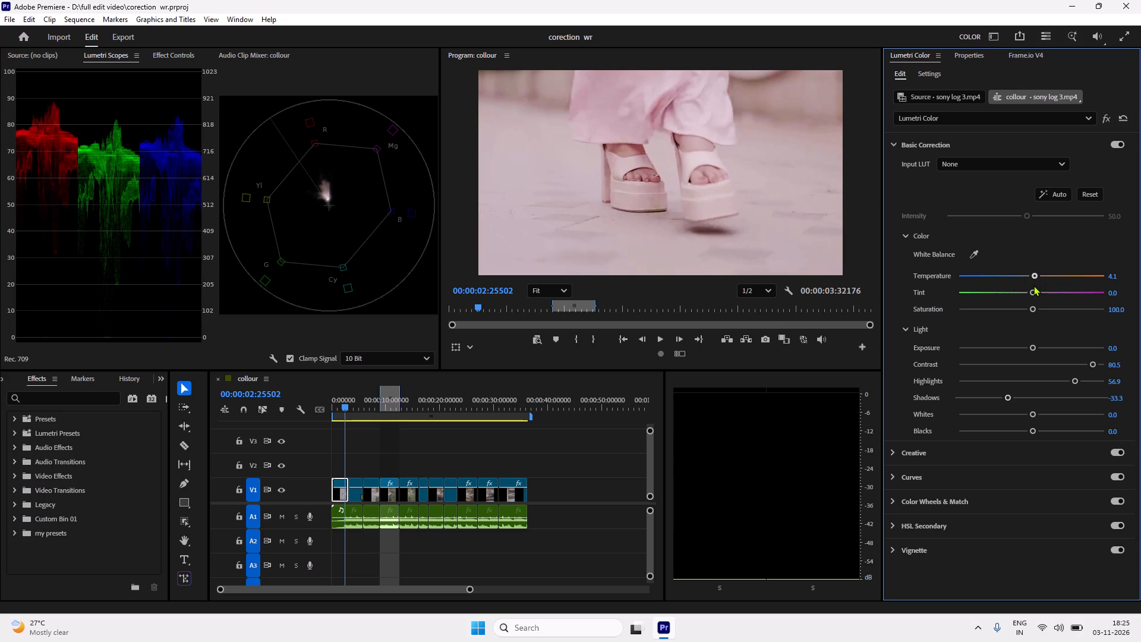
left_click_drag(1033, 285, 1033, 287)
left_click(1114, 278)
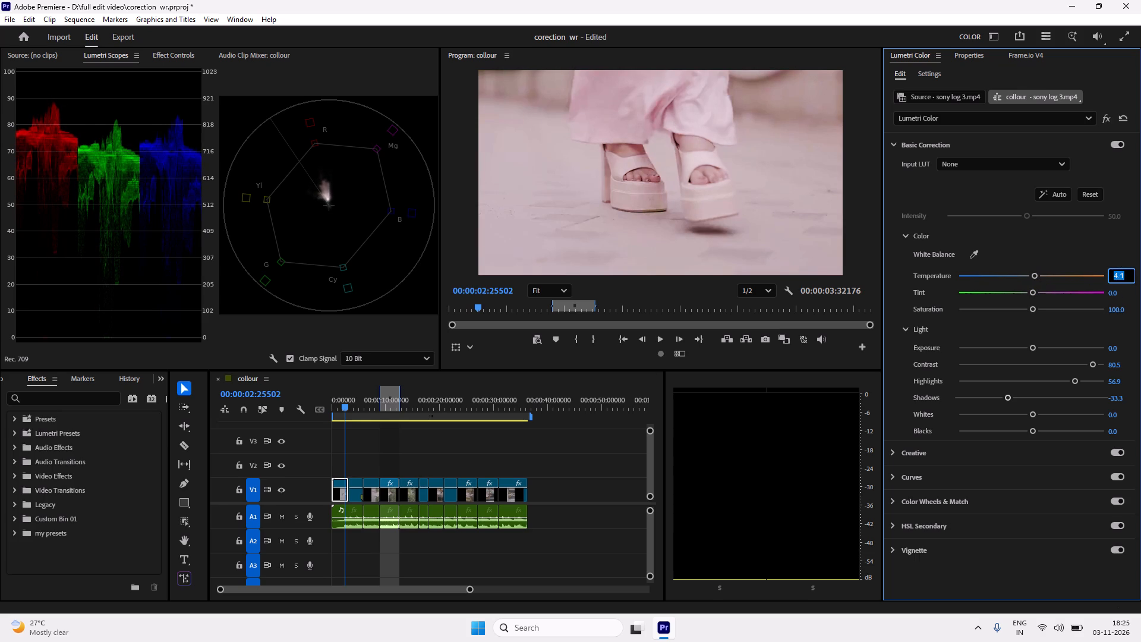
key("BackSpace")
key("4")
key("space")
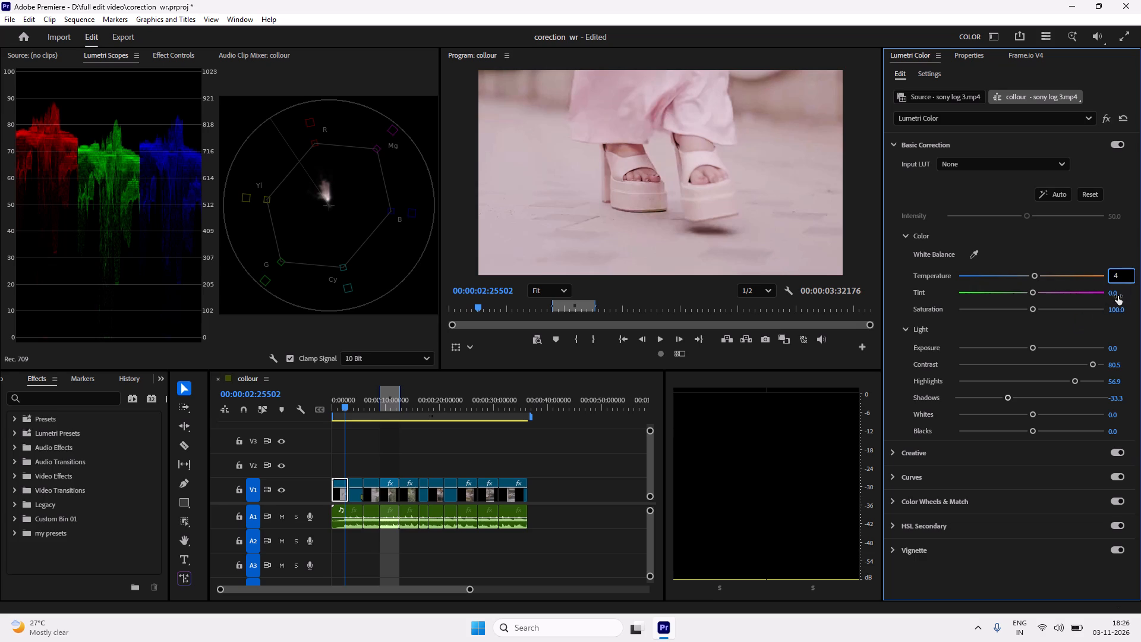
left_click(1118, 296)
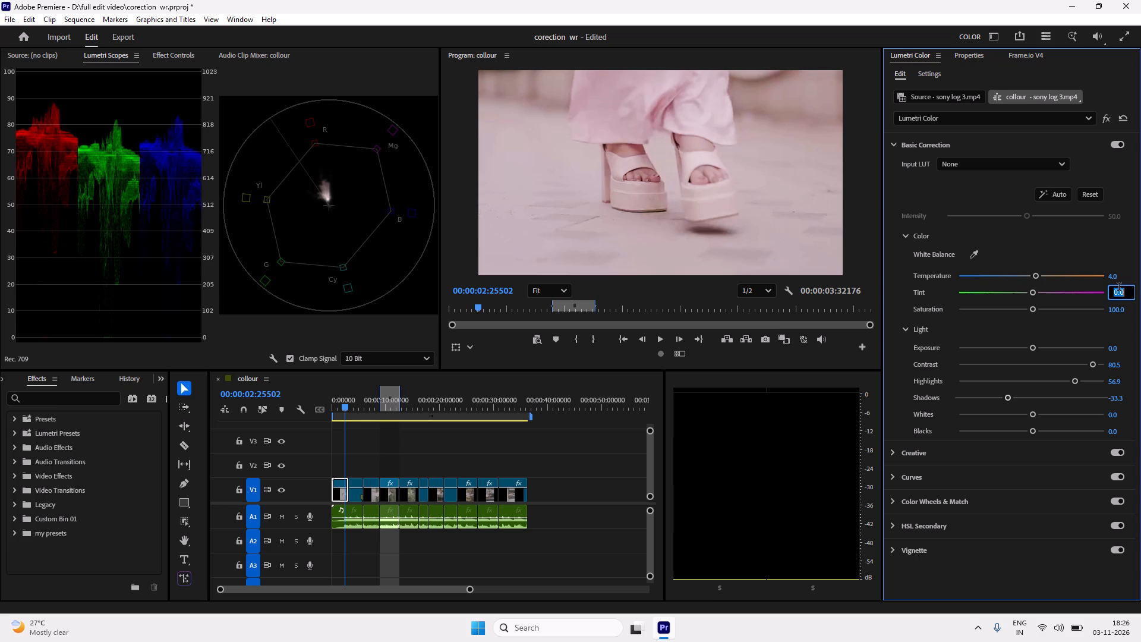
key("3")
left_click(1124, 323)
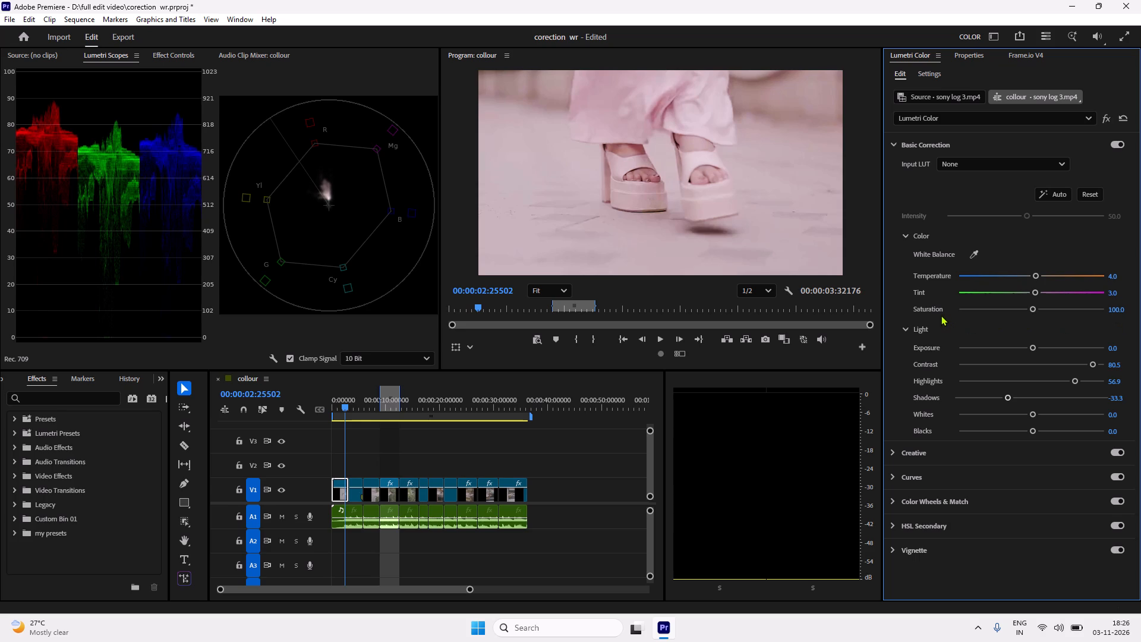
Set the clip's Basic Correction saturation to 108.
left_click(1112, 309)
left_click(1131, 310)
key("BackSpace")
key("1")
type("00")
key("8")
key("BackSpace")
key("BackSpace")
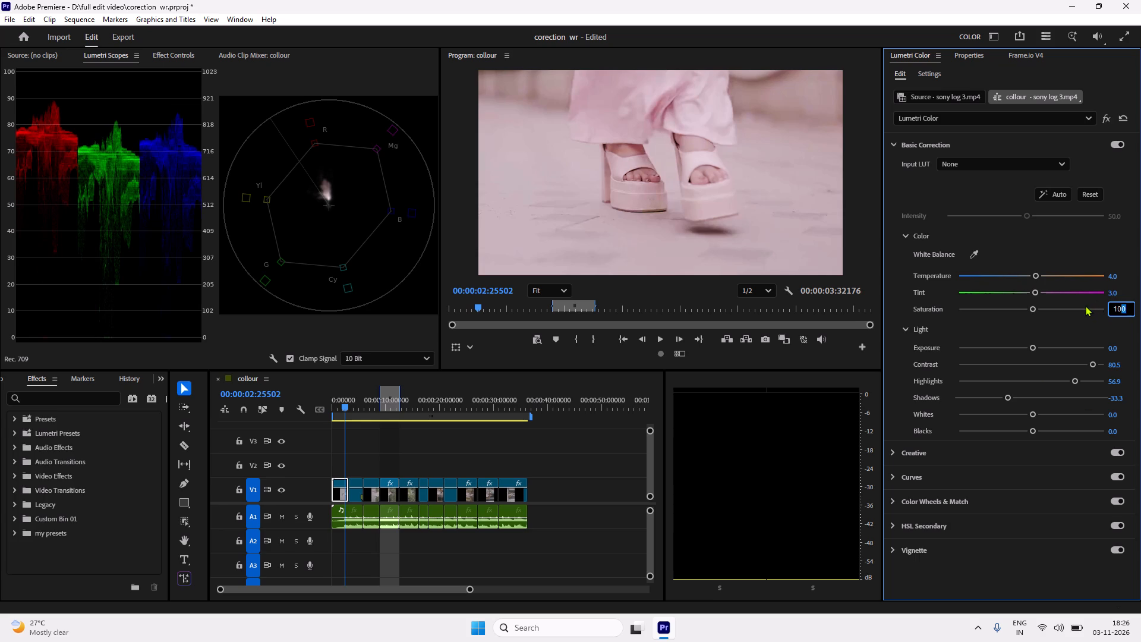
key("8")
left_click(1061, 326)
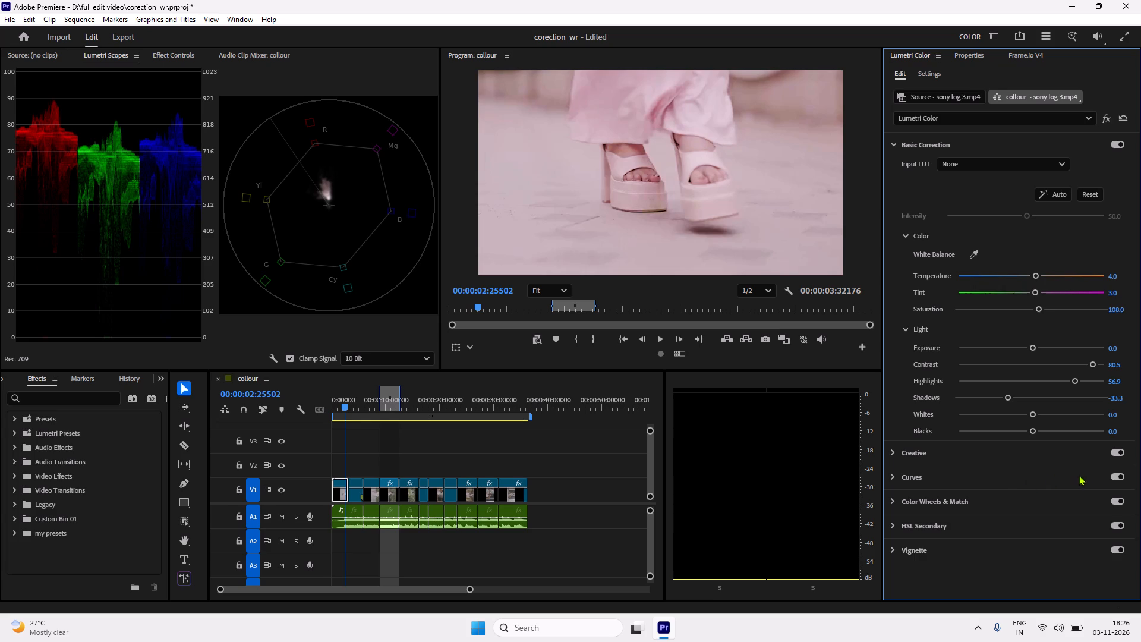
Raise the clip's exposure slightly to 0.2 in the Light settings, checking brighter amounts first.
left_click(1033, 345)
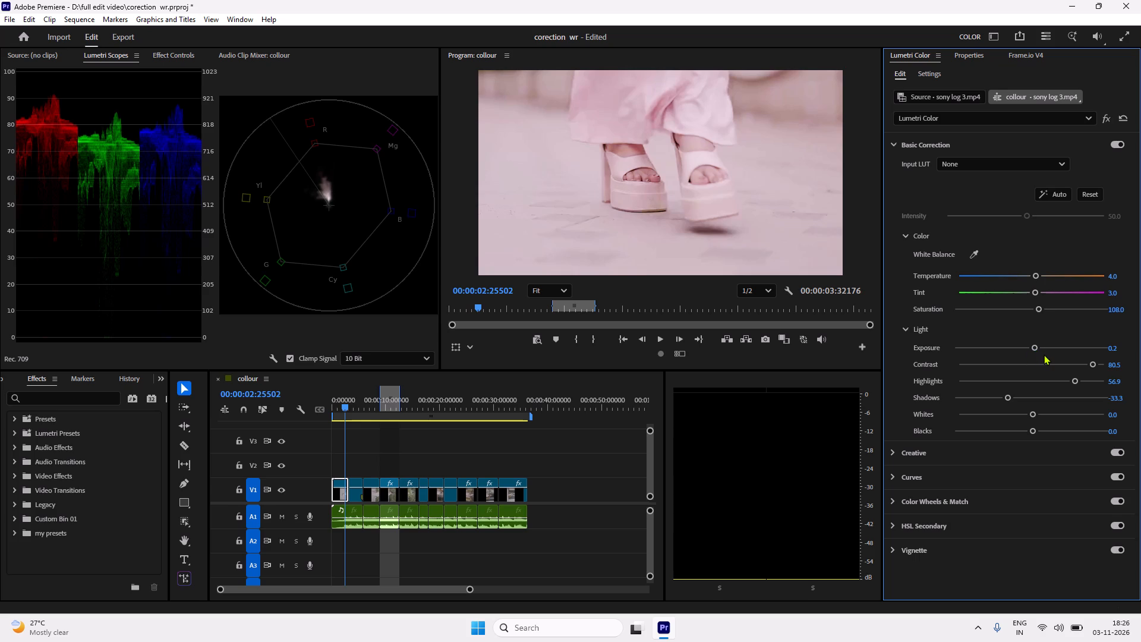
left_click_drag(1038, 349, 1047, 354)
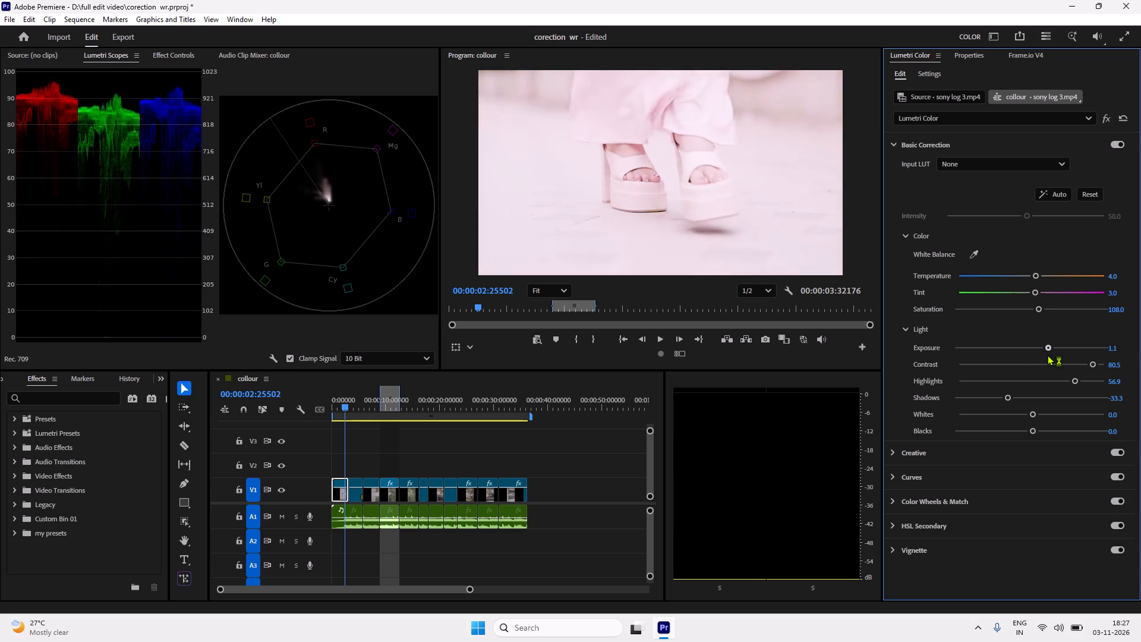
left_click_drag(1047, 354, 1036, 358)
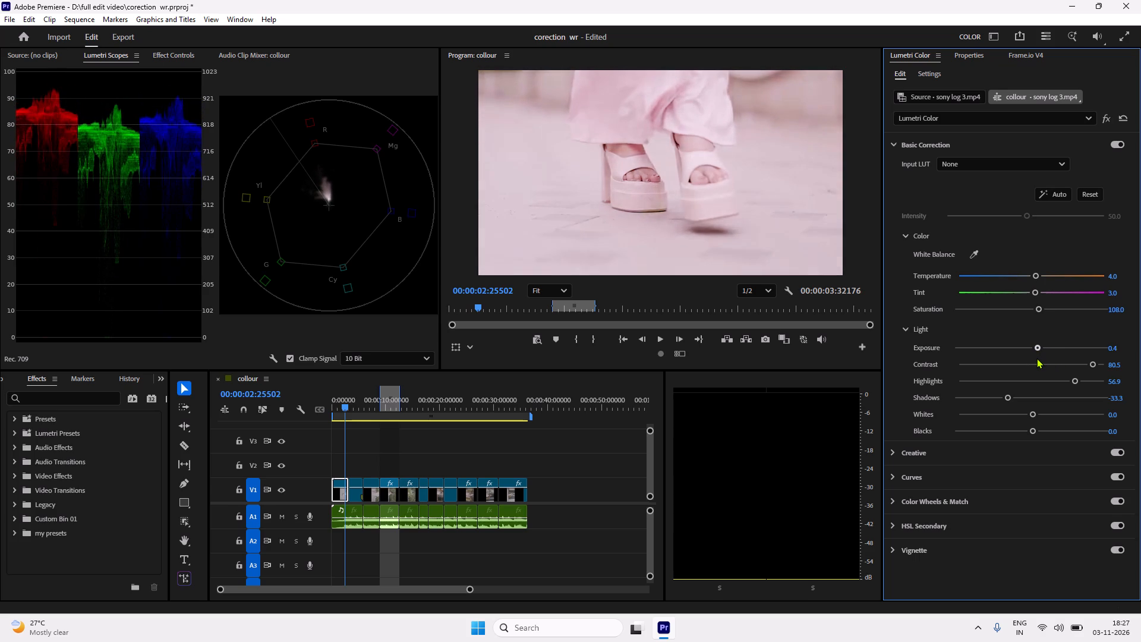
left_click_drag(1036, 358, 1035, 360)
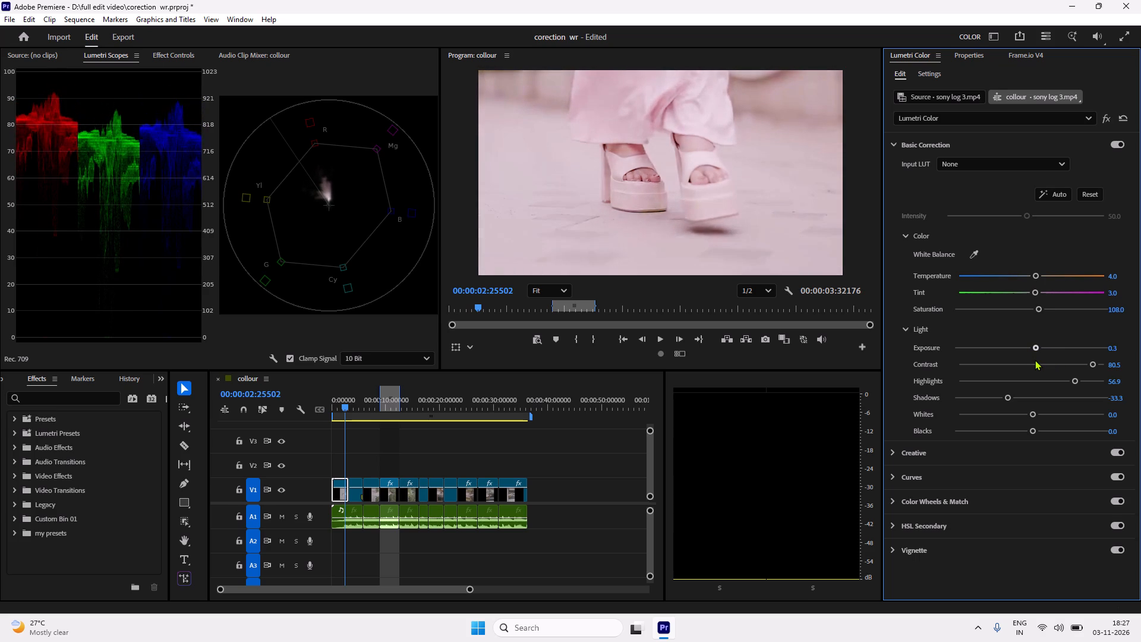
left_click_drag(1035, 360, 1033, 360)
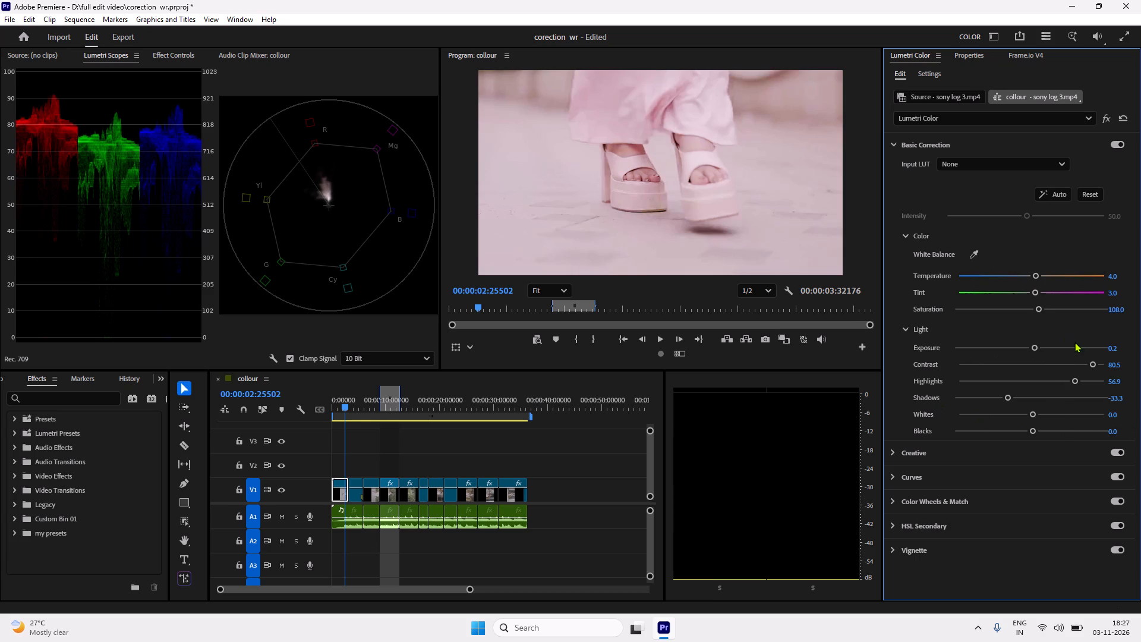
Reduce the clip's contrast to 22.0 in the Light settings.
left_click_drag(1093, 364, 1052, 377)
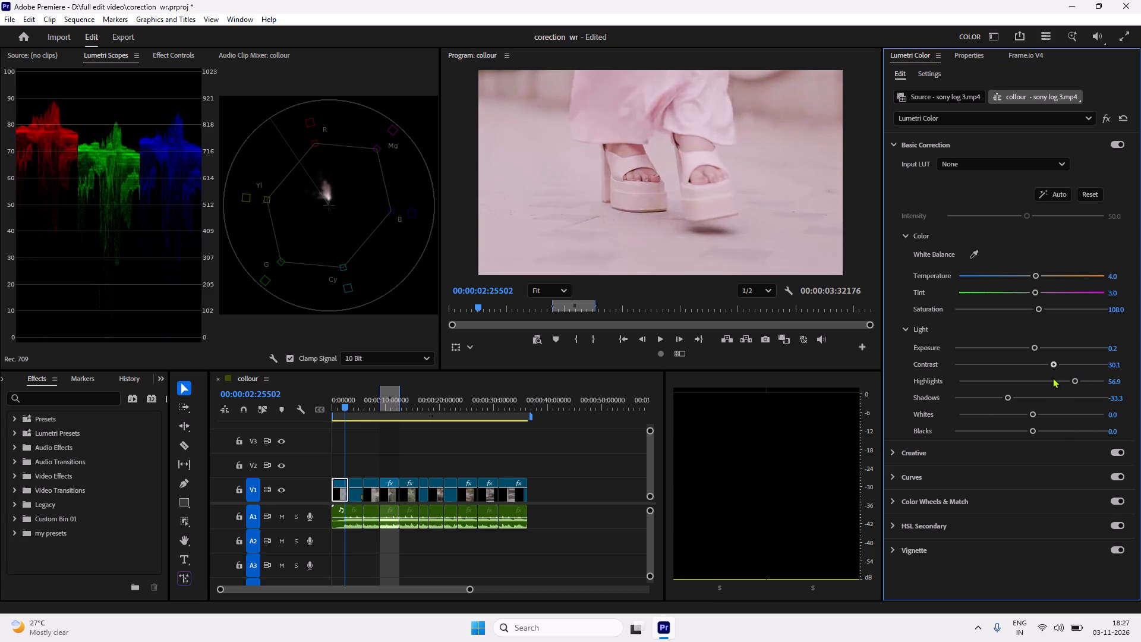
left_click_drag(1052, 377, 1036, 389)
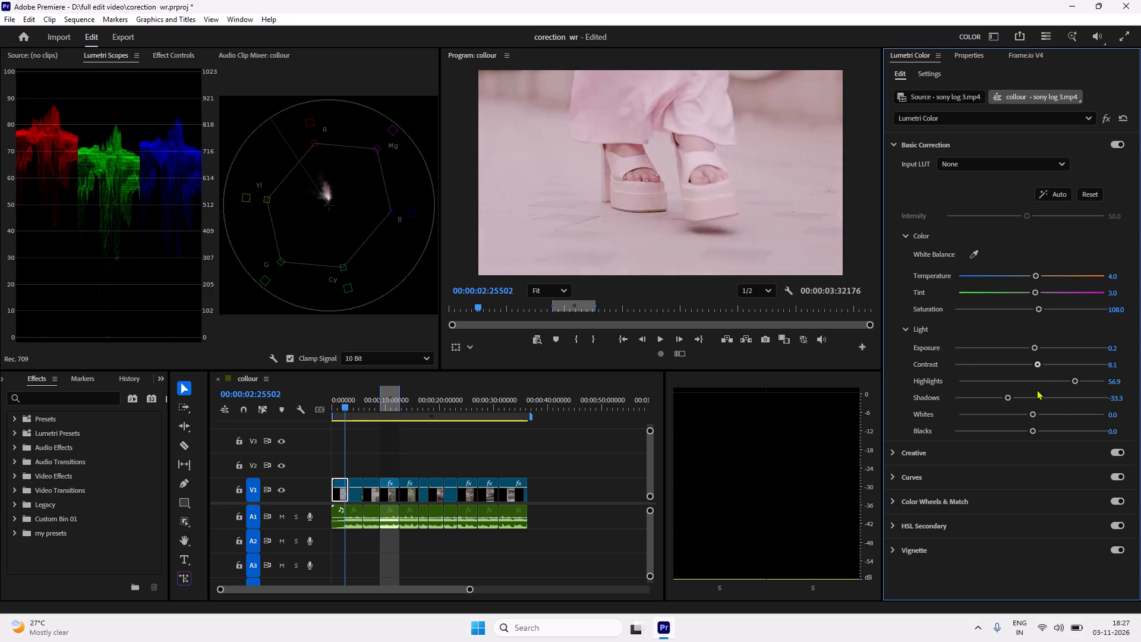
left_click_drag(1036, 389, 1047, 394)
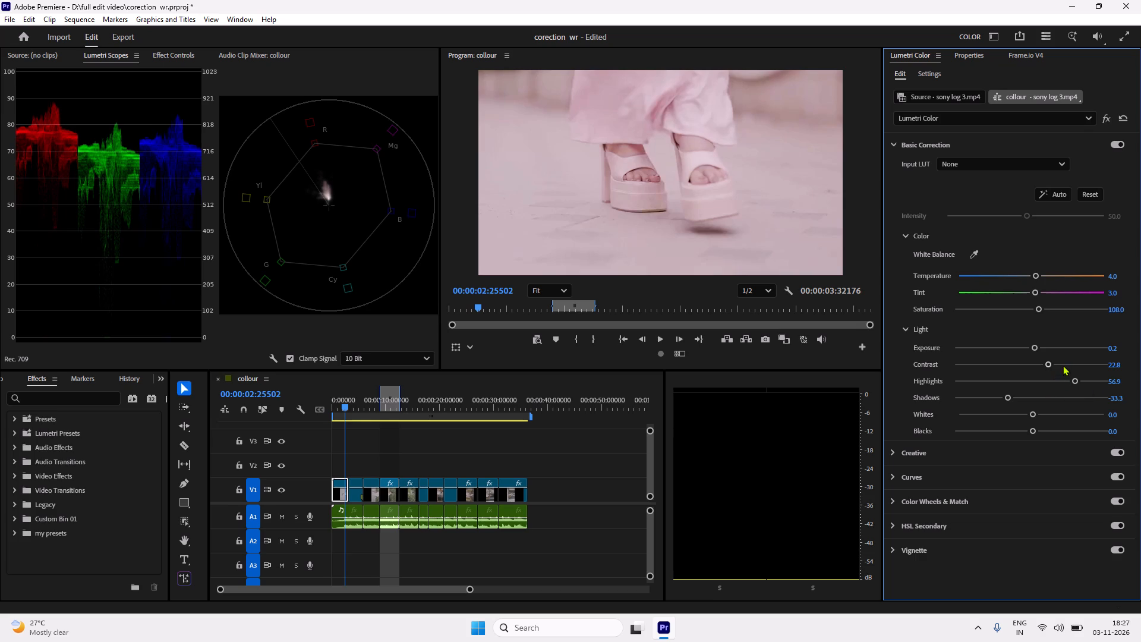
left_click(1048, 363)
Lower the clip's highlights to -35.0 in the Light settings.
left_click_drag(1074, 379, 1027, 389)
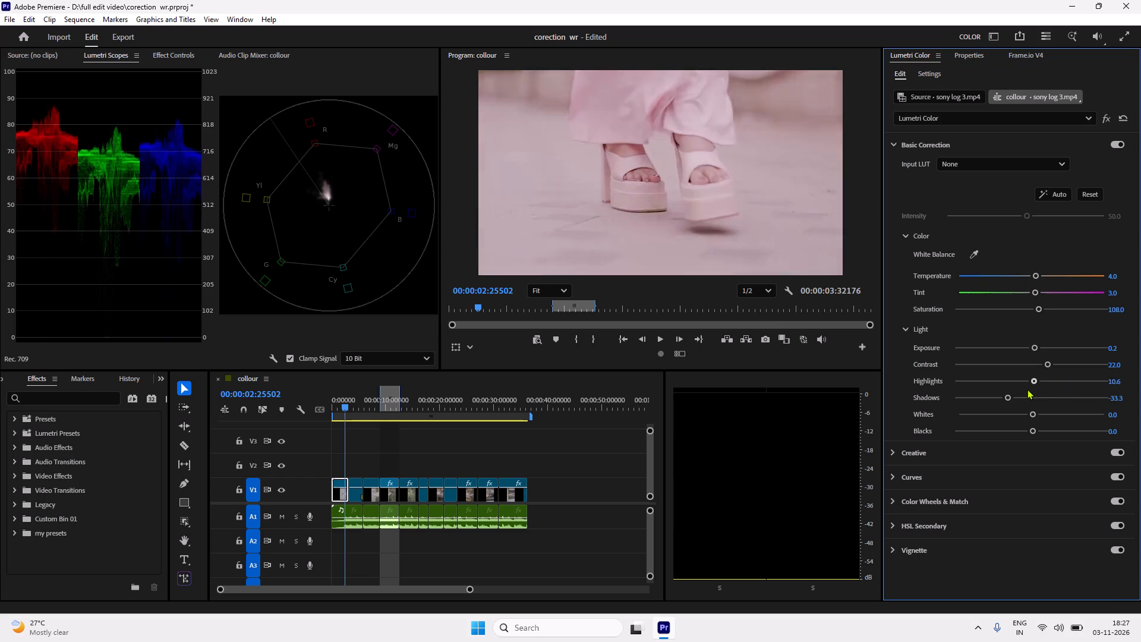
left_click_drag(1027, 389, 1019, 392)
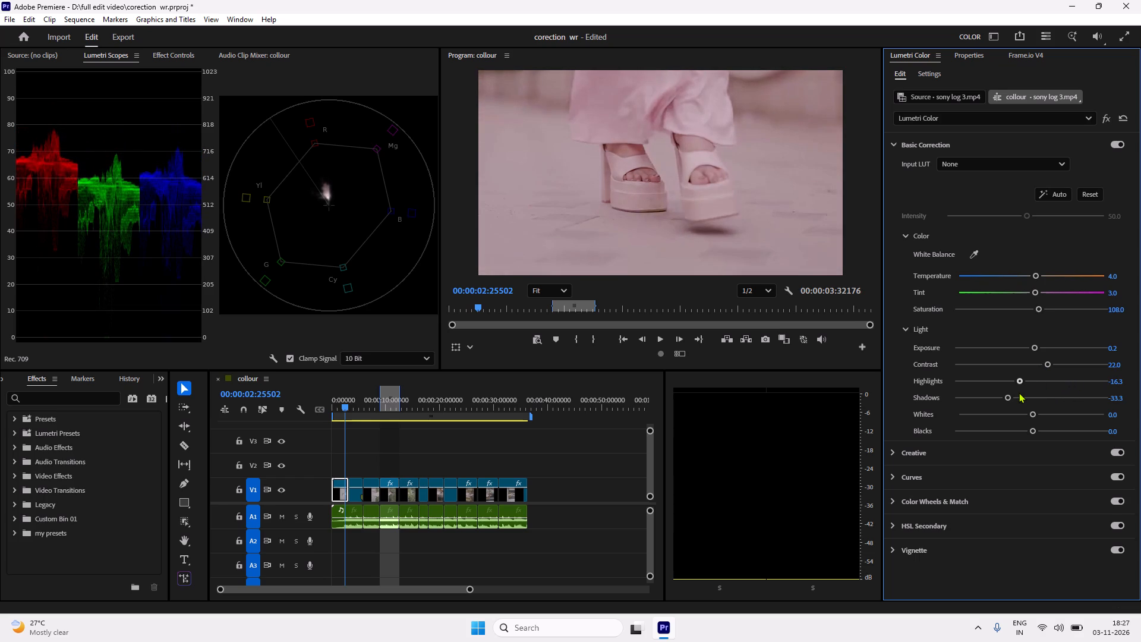
left_click_drag(1019, 392, 1019, 395)
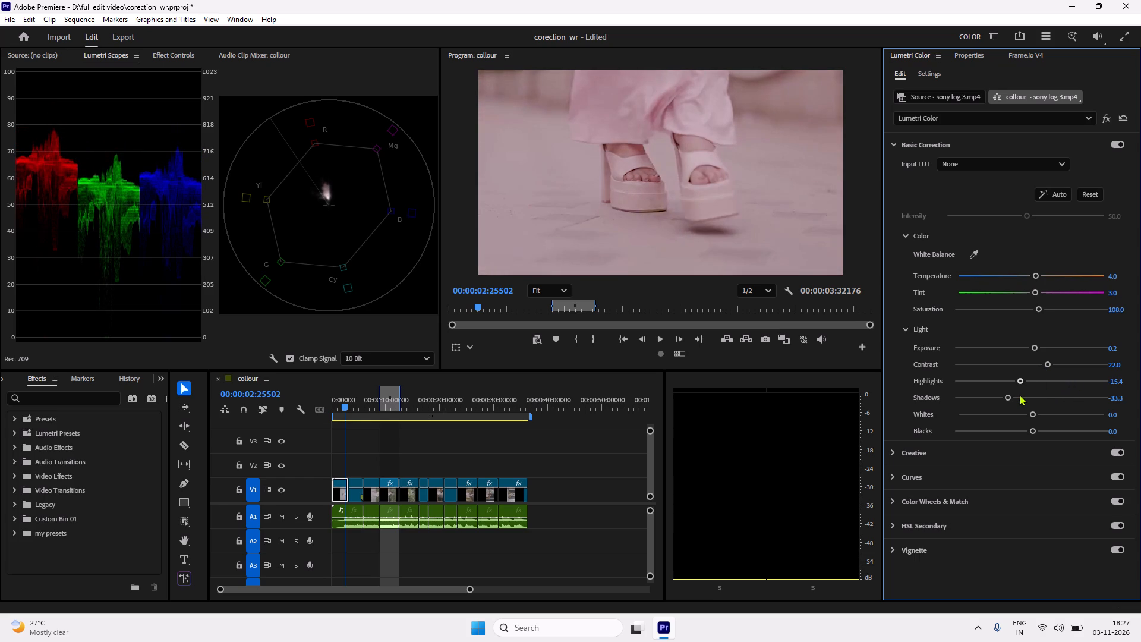
left_click_drag(1019, 395, 1018, 395)
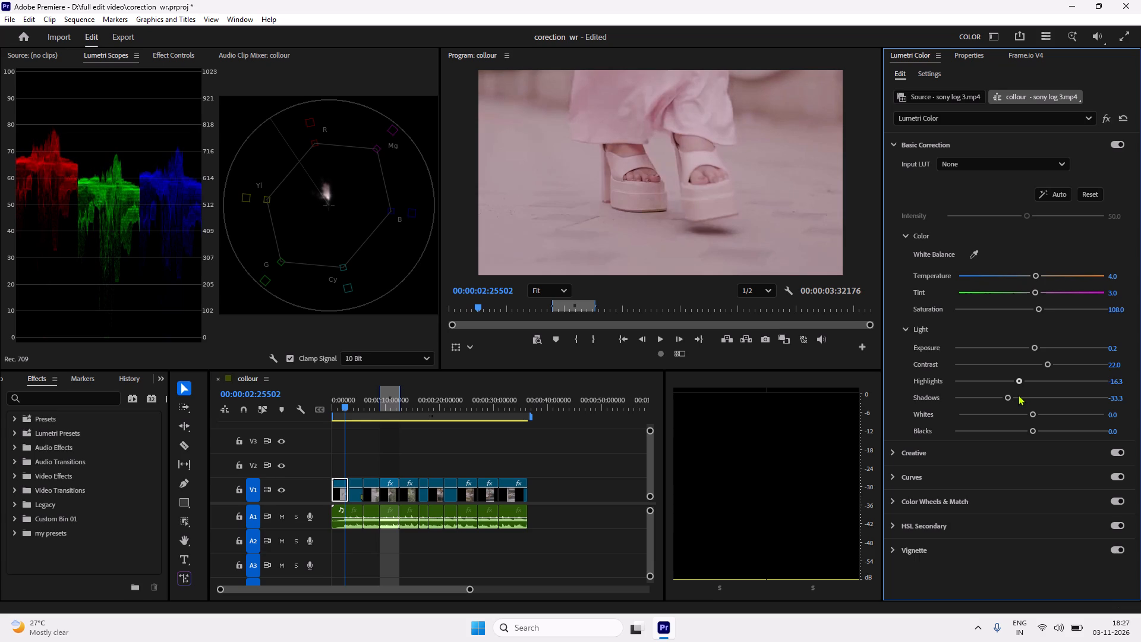
left_click_drag(1018, 395, 1023, 394)
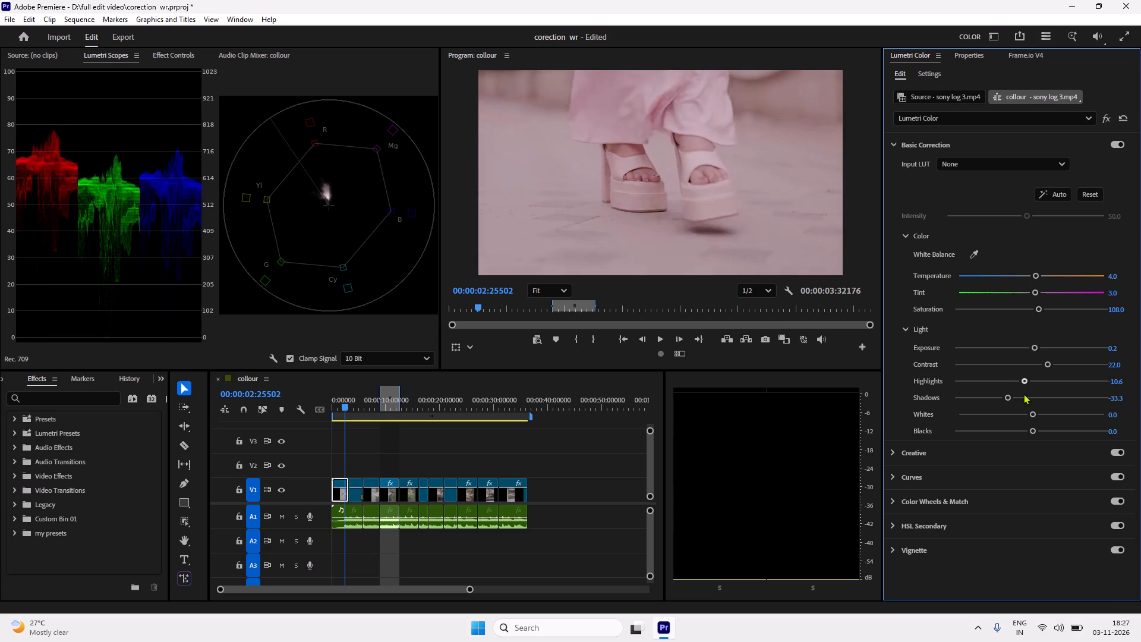
left_click_drag(1023, 394, 1013, 394)
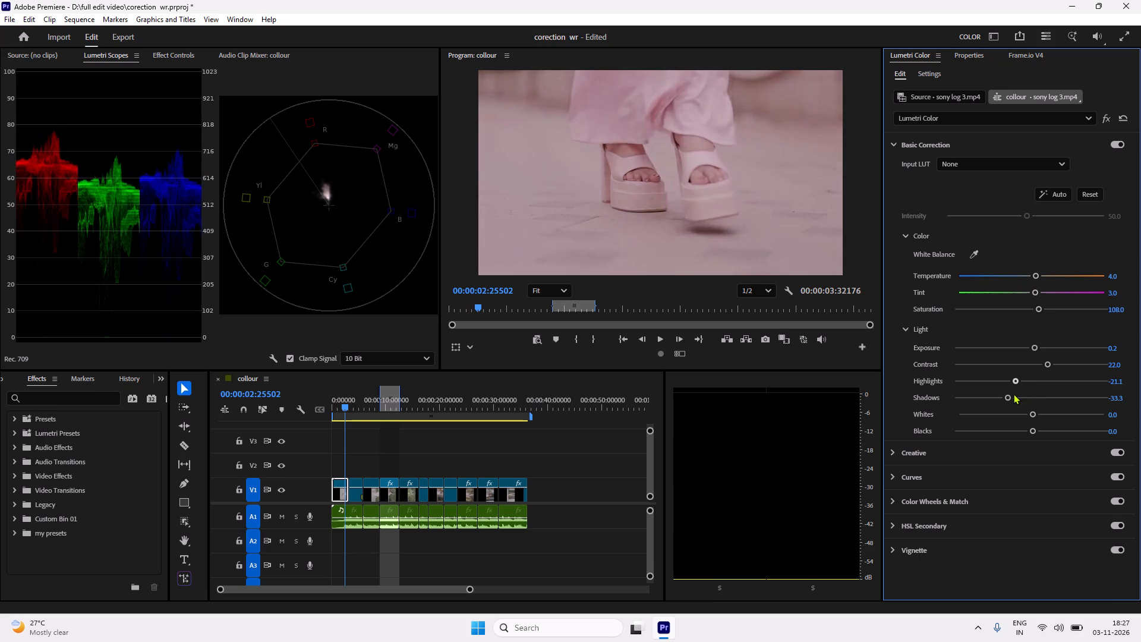
left_click_drag(1013, 394, 1005, 395)
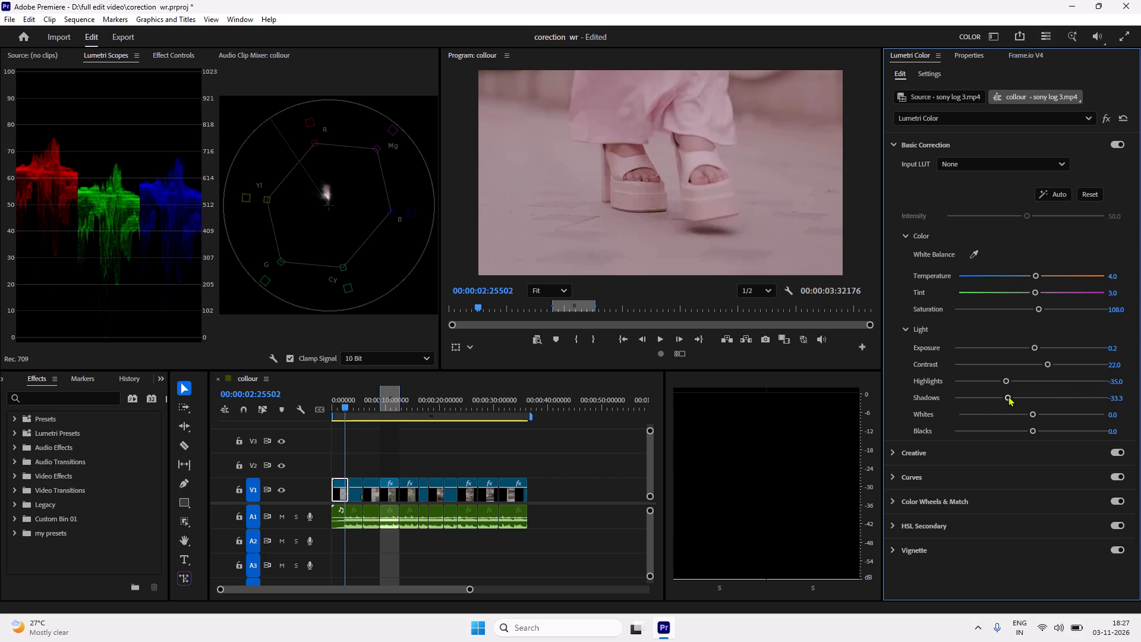
Raise the clip's shadows to 15 in the Light settings, trying nearby amounts by eye first.
left_click_drag(1008, 396, 1011, 396)
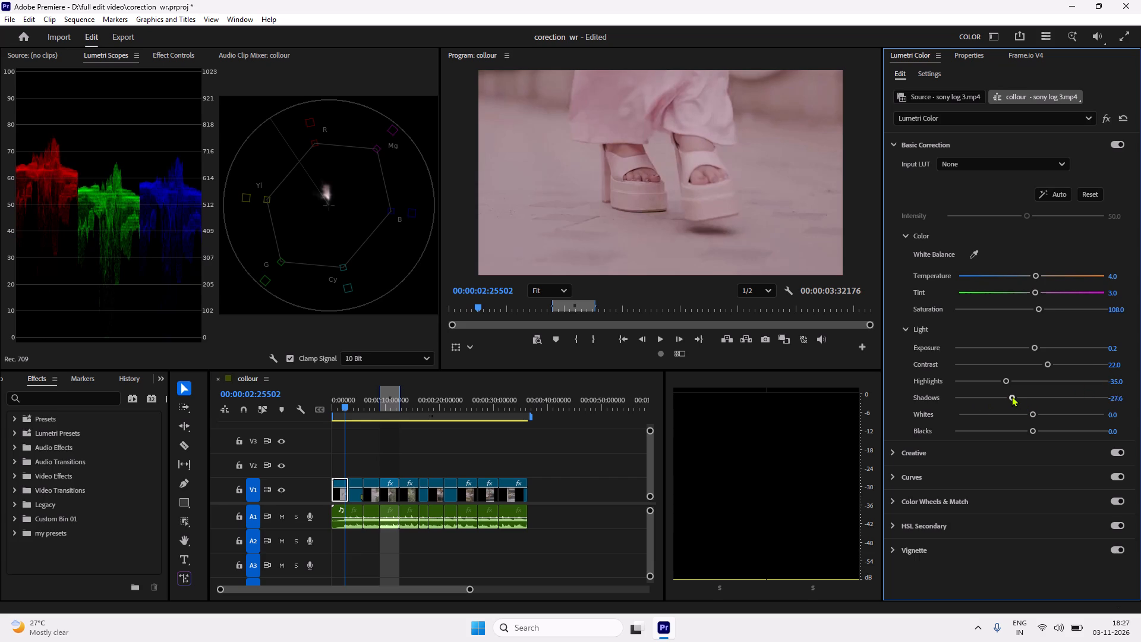
left_click_drag(1011, 396, 1035, 401)
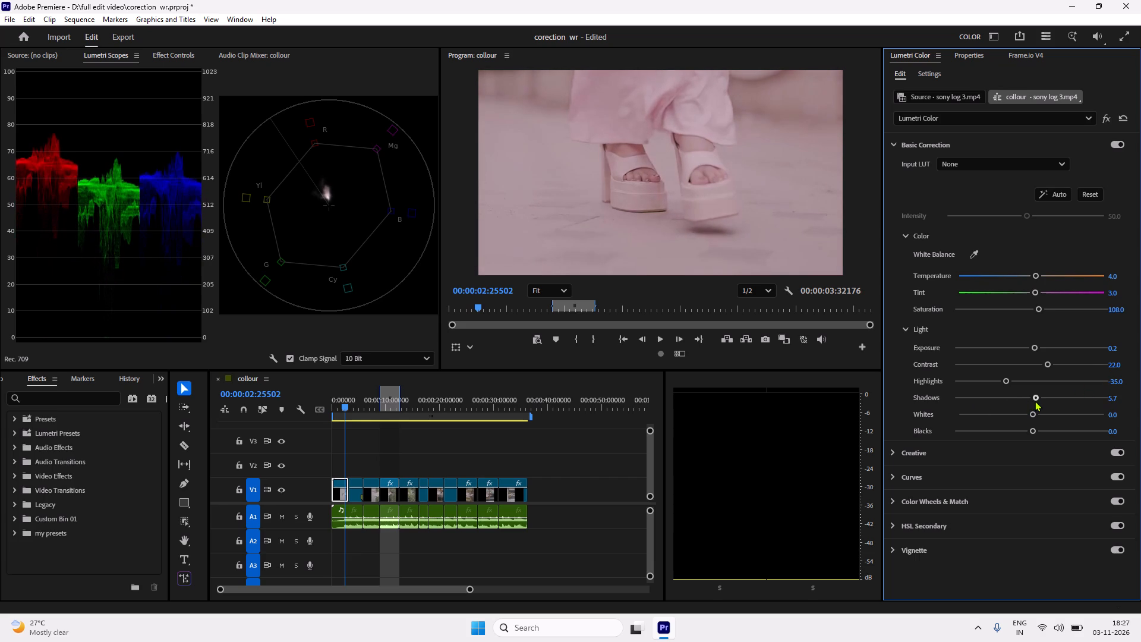
left_click_drag(1035, 401, 1039, 401)
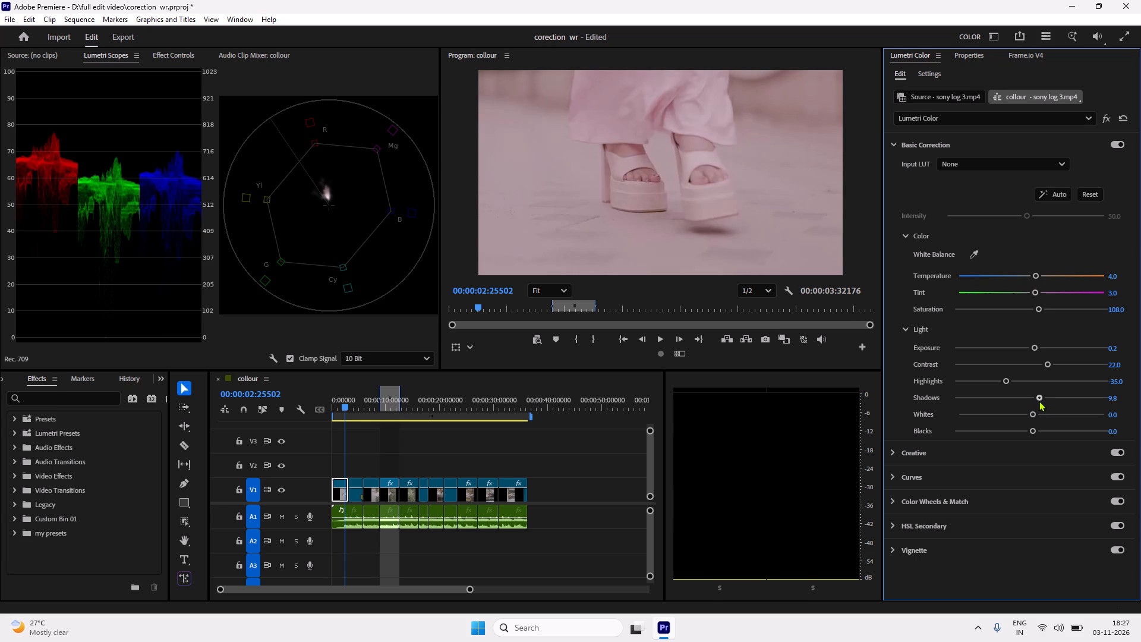
left_click_drag(1039, 401, 1042, 401)
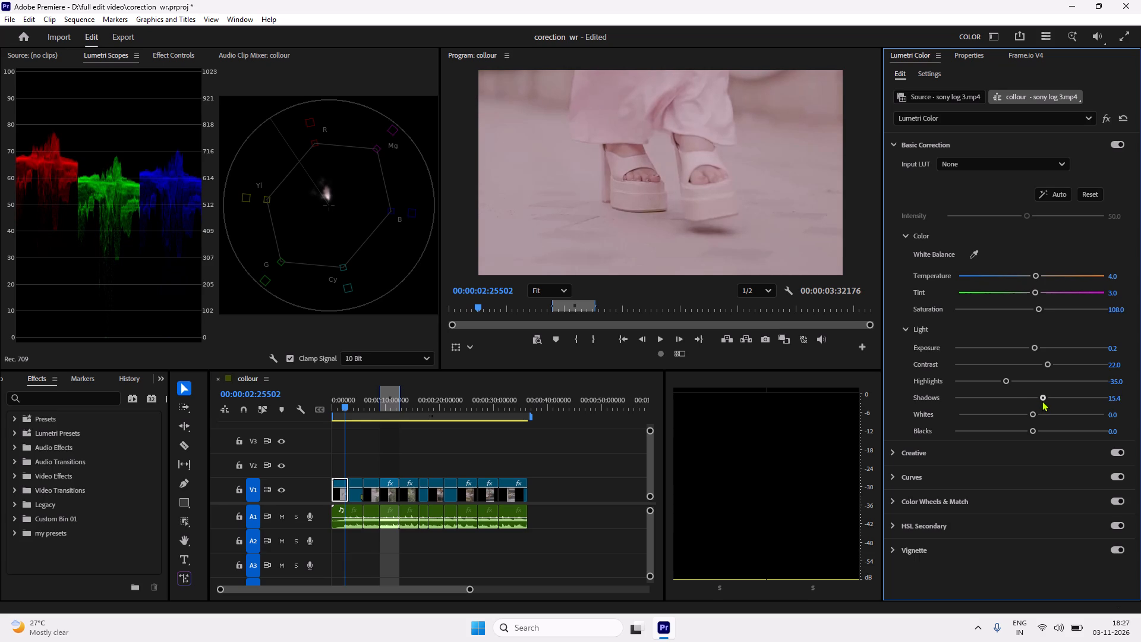
left_click_drag(1042, 401, 1041, 401)
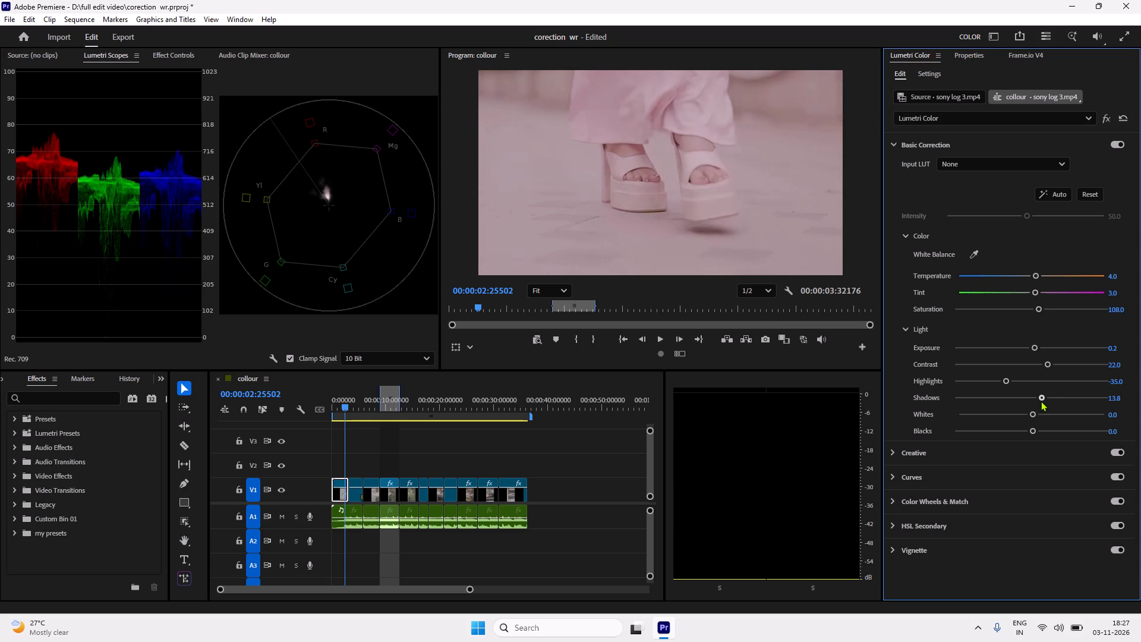
left_click_drag(1041, 401, 1042, 401)
left_click(1118, 398)
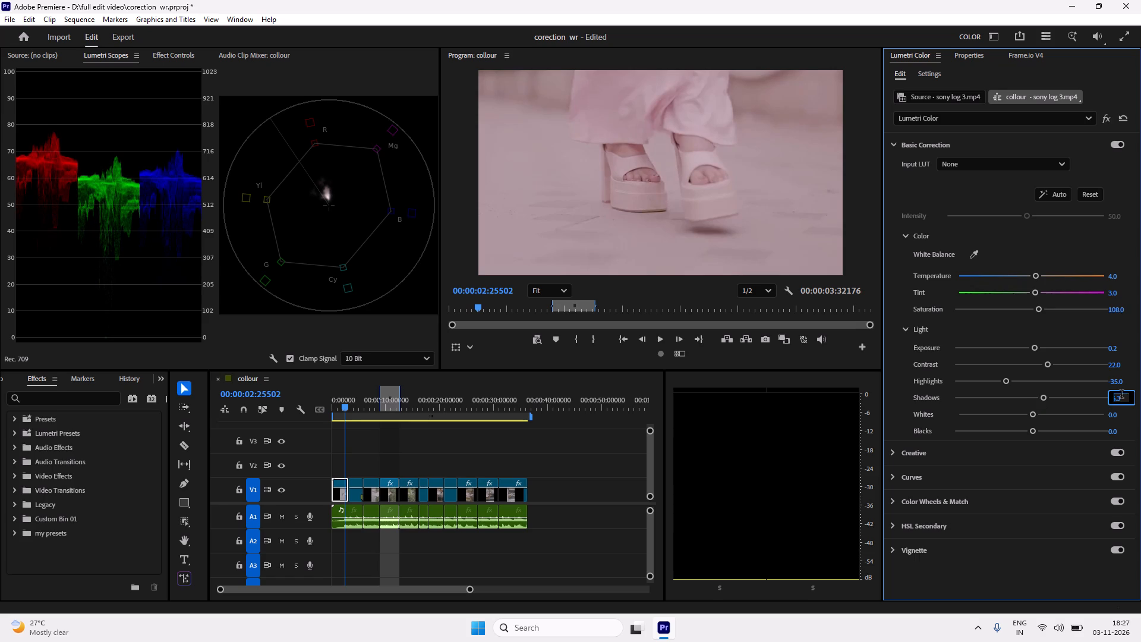
key("BackSpace")
type("15")
left_click(1058, 490)
left_click(906, 143)
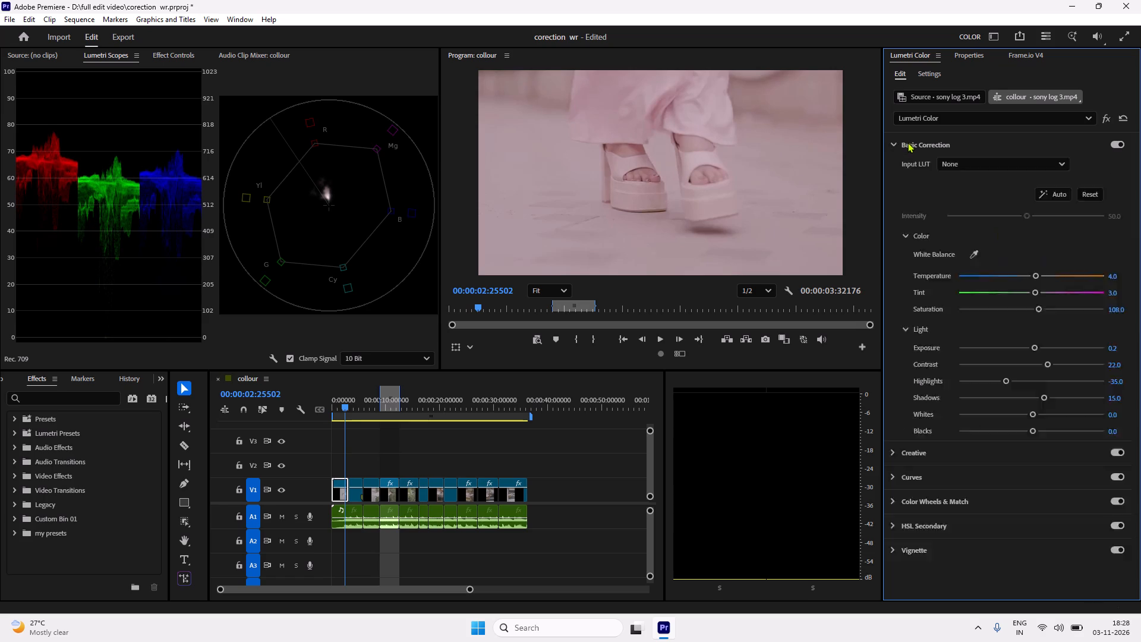
Set the clip's whites to 10 in the Light settings.
left_click(1113, 416)
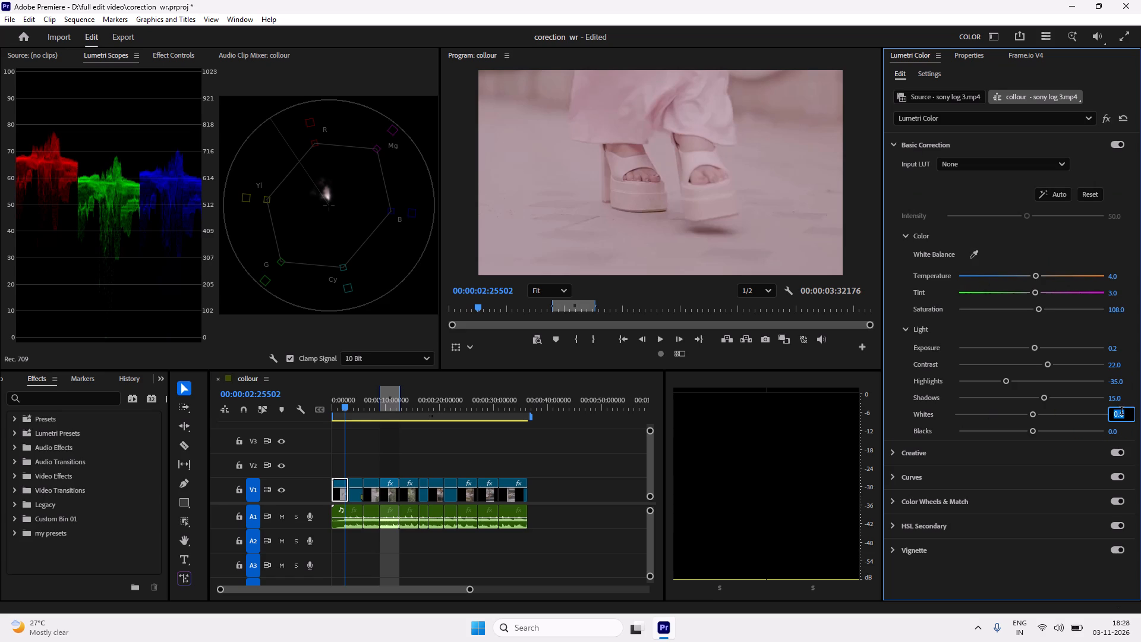
key("1")
key("0")
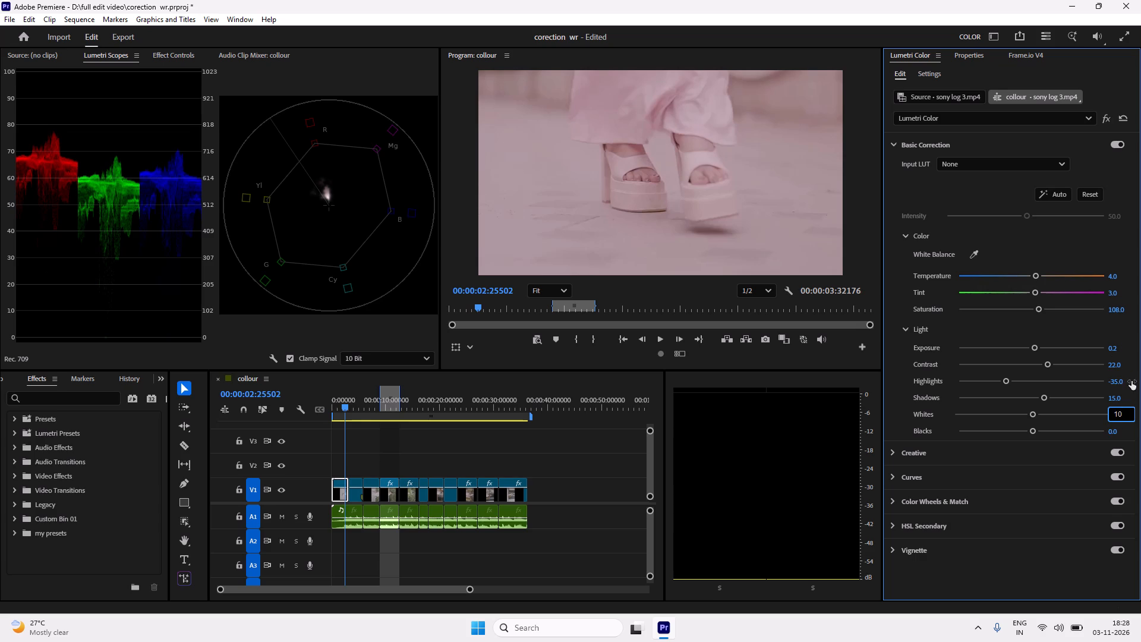
left_click(1131, 381)
left_click(1129, 401)
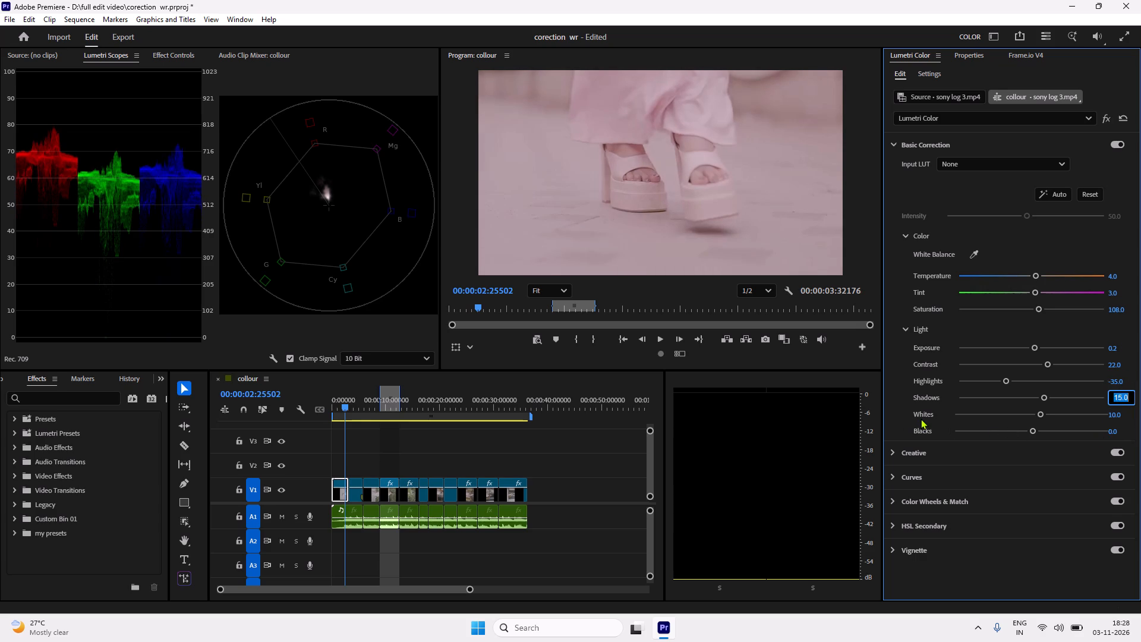
Gradually lower the clip's blacks to about -18 in the Light settings.
scroll(921, 418, "down", 1)
left_click_drag(1033, 429, 1027, 429)
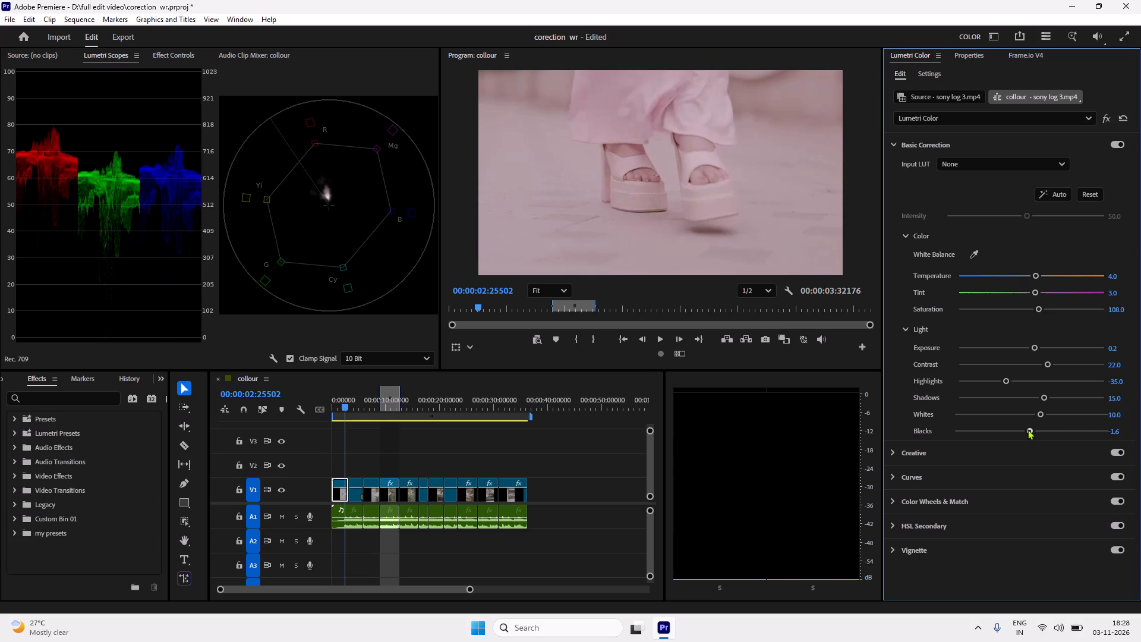
left_click_drag(1027, 429, 1026, 429)
left_click_drag(1026, 429, 1025, 429)
left_click_drag(1025, 429, 1022, 429)
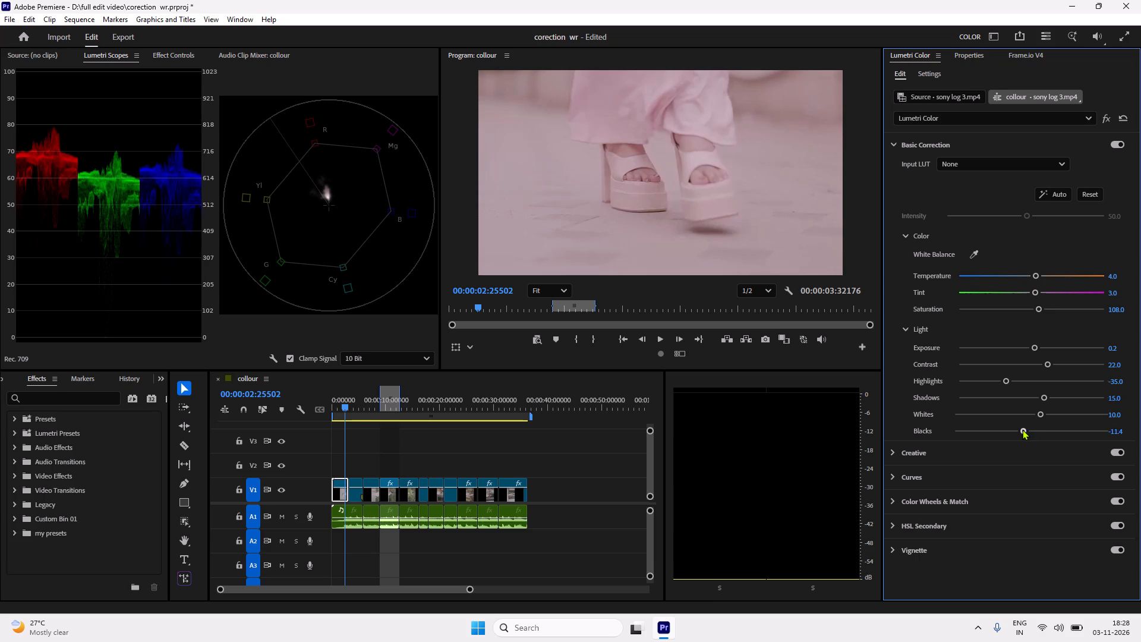
left_click_drag(1022, 429, 1017, 430)
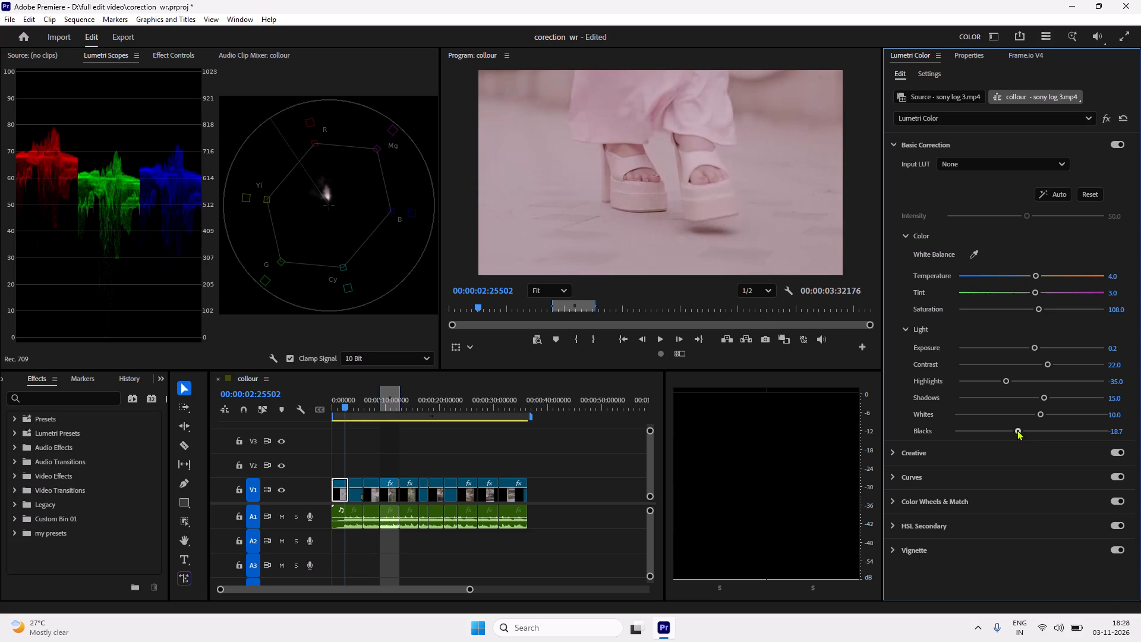
left_click_drag(1017, 430, 1017, 432)
Move on from Basic Correction to the Creative adjustments and set the clip's Faded Film to 5.
left_click(891, 145)
left_click(897, 168)
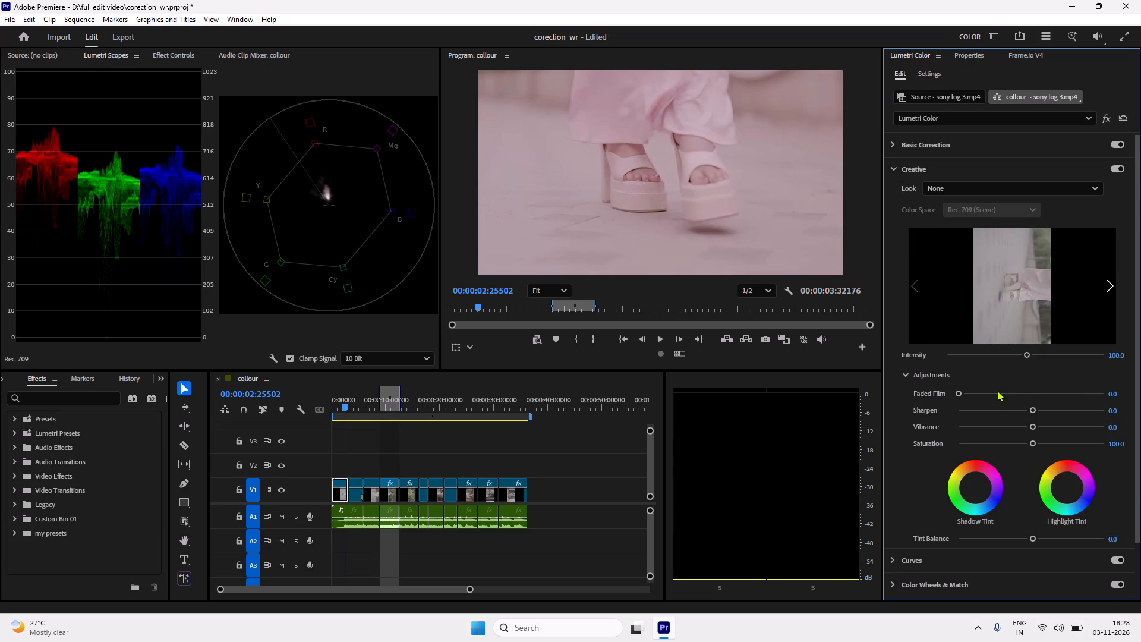
left_click_drag(959, 391, 963, 393)
left_click_drag(963, 393, 966, 395)
left_click_drag(966, 395, 965, 395)
left_click_drag(965, 395, 964, 398)
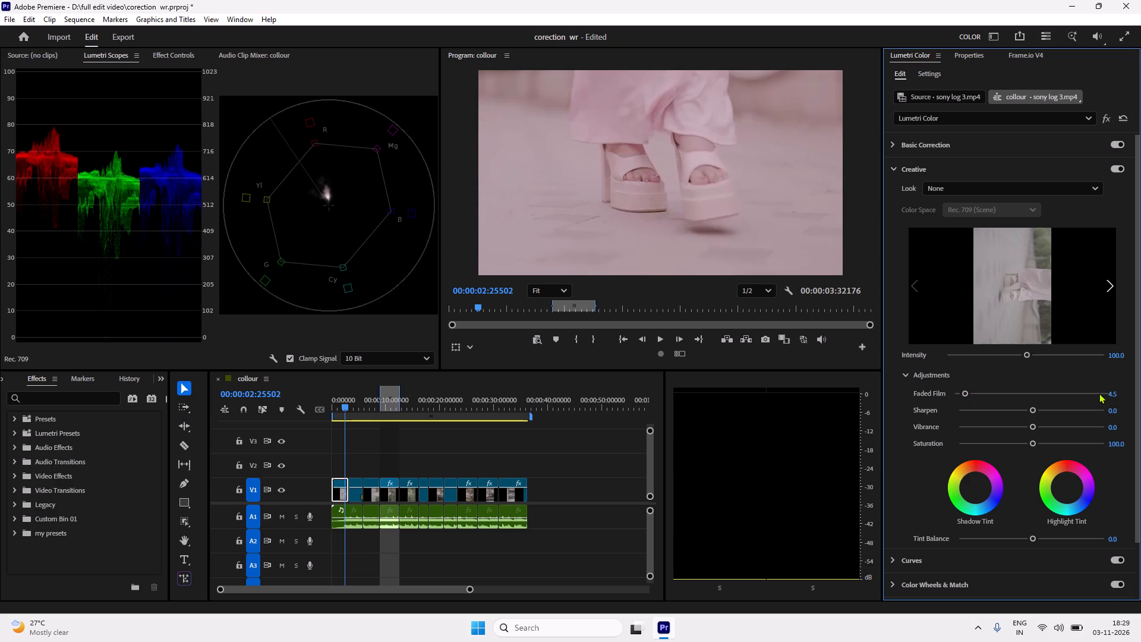
left_click(1112, 392)
key("5")
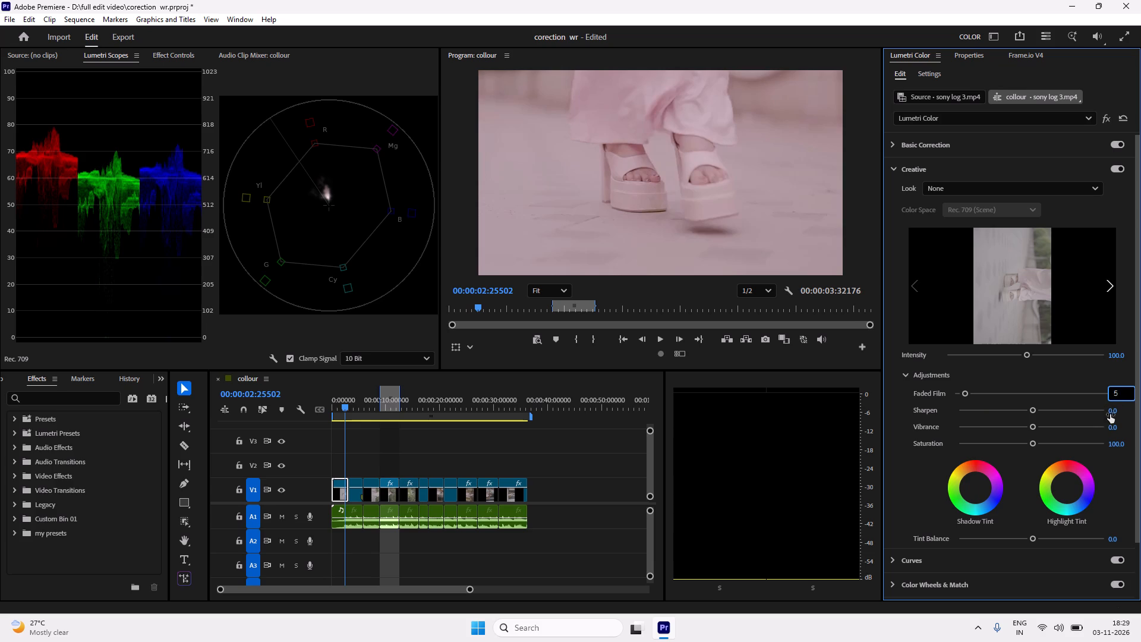
Set Sharpen to 10 and Vibrance to 20 in the clip's Creative adjustments.
left_click(1113, 412)
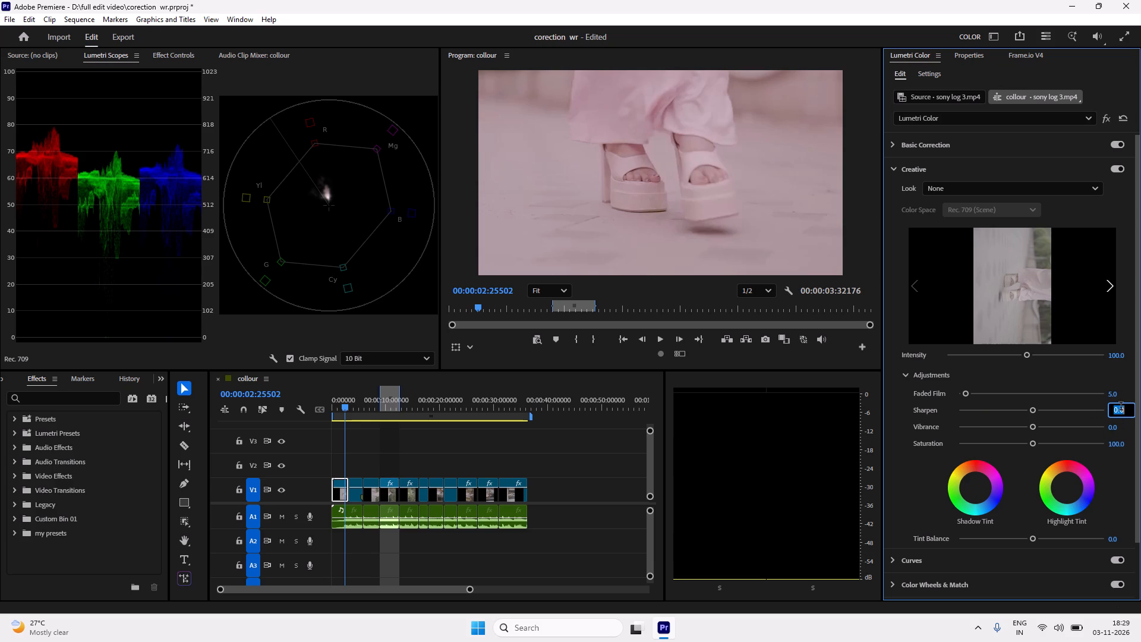
key("1")
key("0")
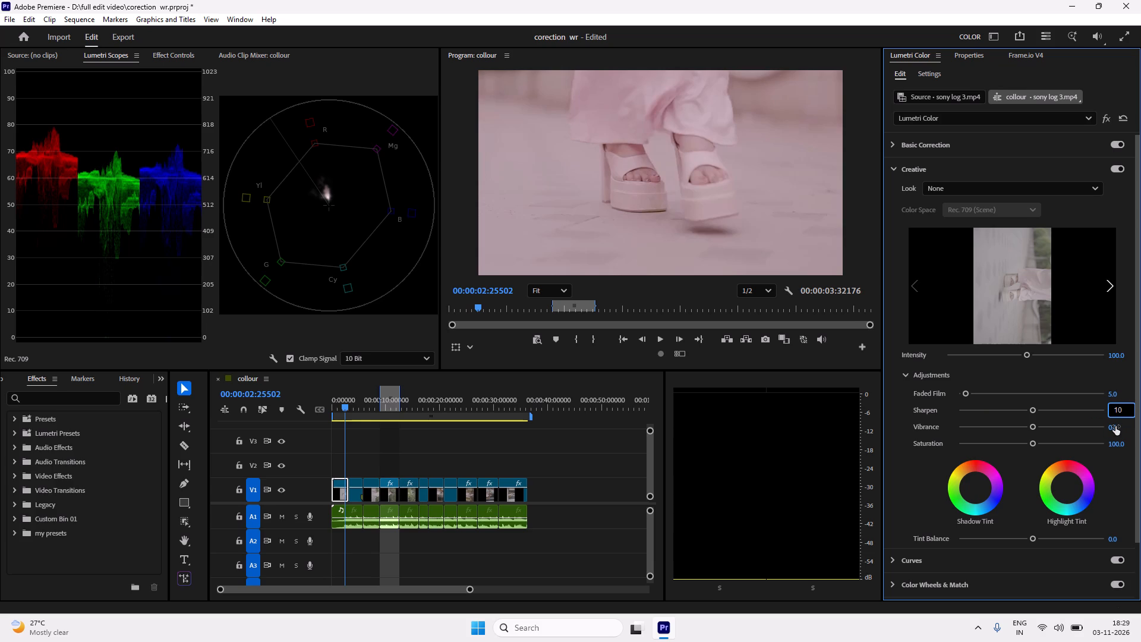
left_click(1114, 427)
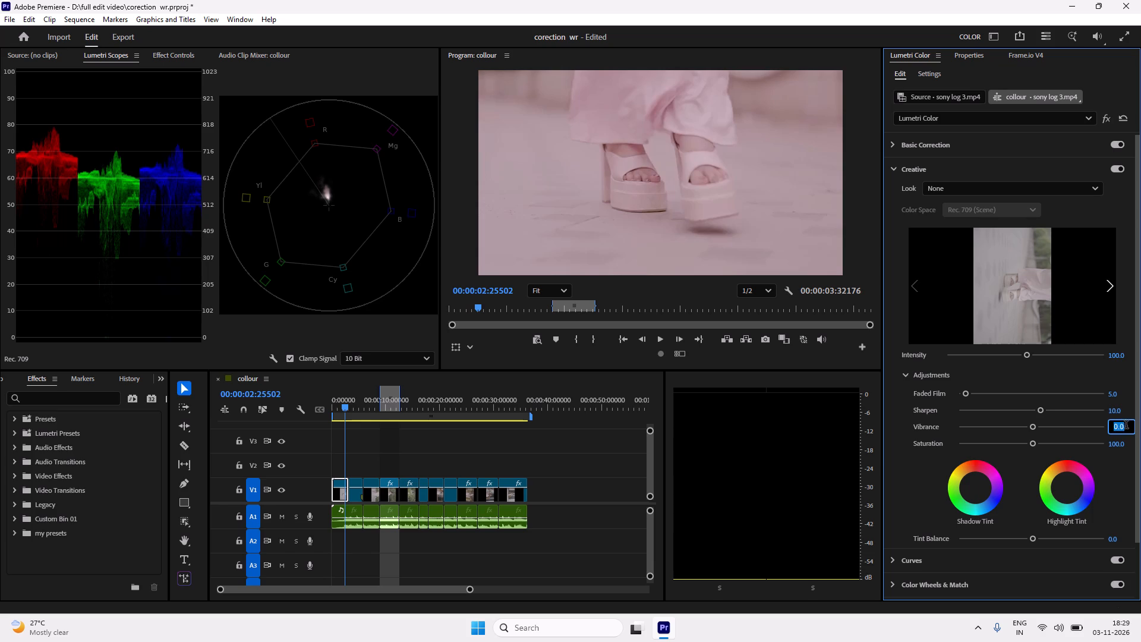
key("2")
key("0")
Raise the saturation in the clip's Creative adjustments slightly to 101.
left_click(1115, 446)
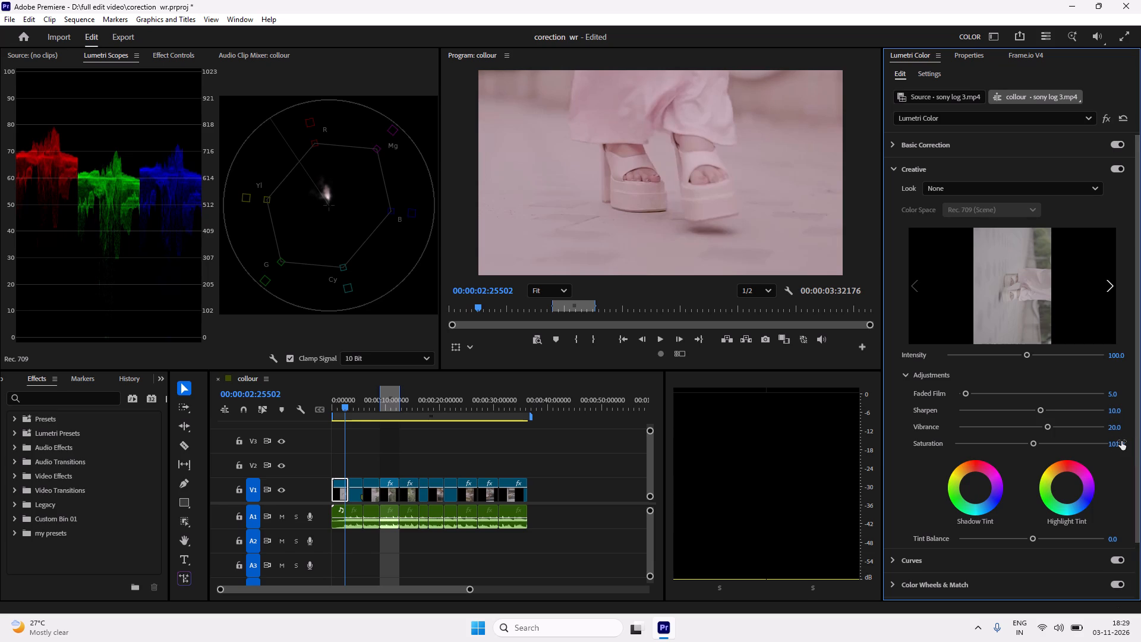
left_click(1118, 446)
left_click(1119, 461)
Move on from Creative to the RGB Curves and fine-tune the white curve's upper point to lift the highlights slightly.
scroll(1110, 460, "down", 2)
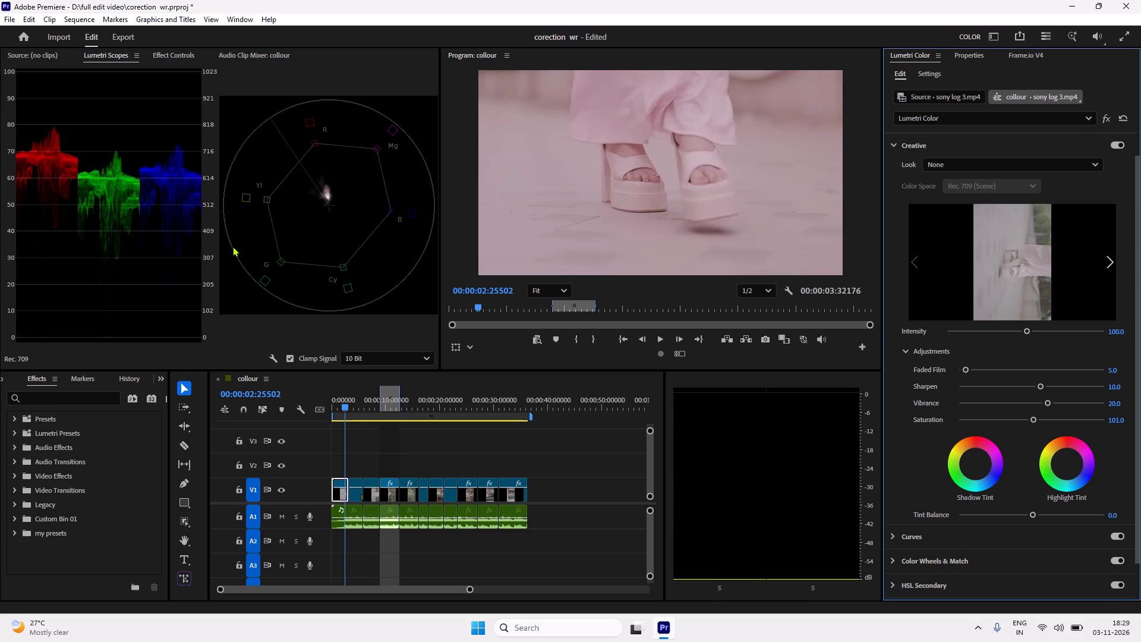
left_click(897, 145)
left_click(888, 191)
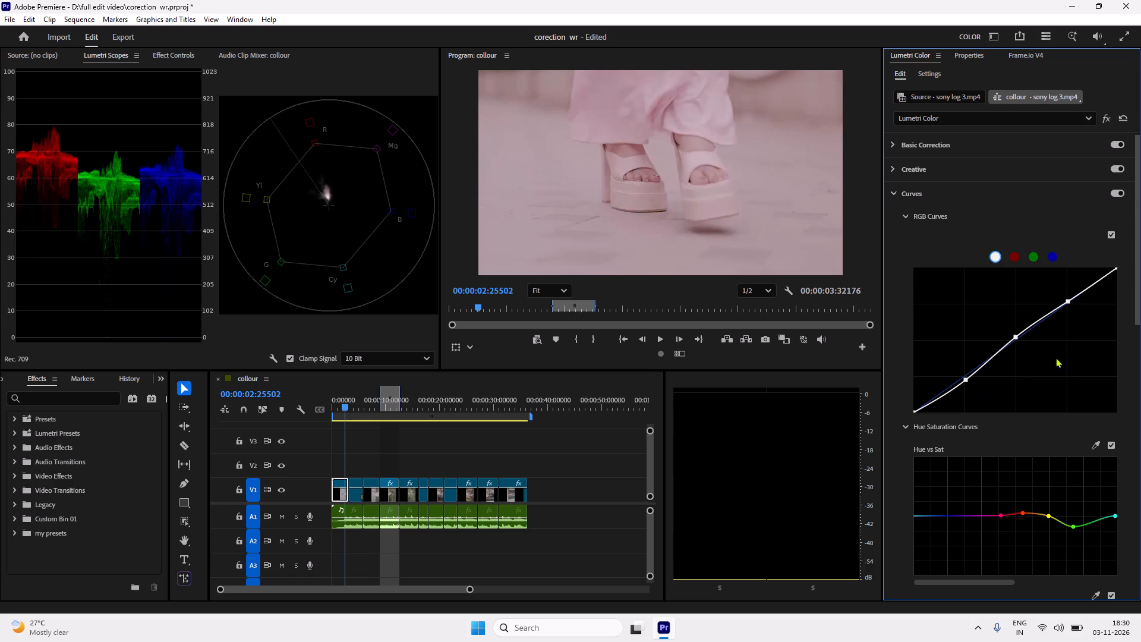
scroll(1042, 417, "down", 8)
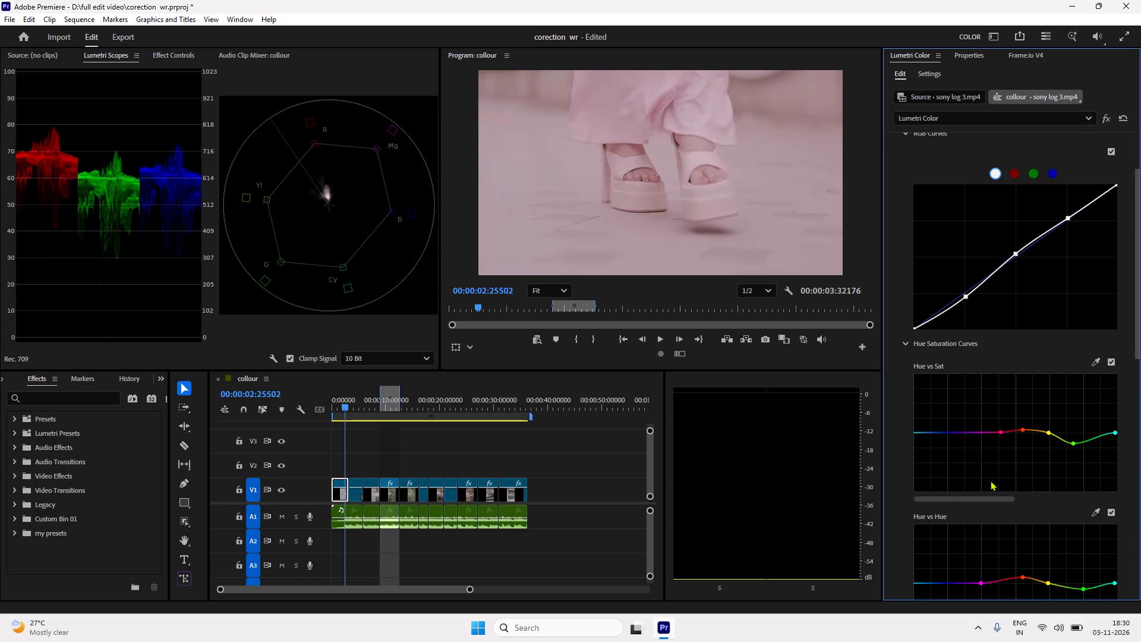
scroll(983, 461, "down", 5)
scroll(978, 451, "up", 4)
scroll(1027, 308, "up", 6)
left_click(904, 177)
left_click(904, 177)
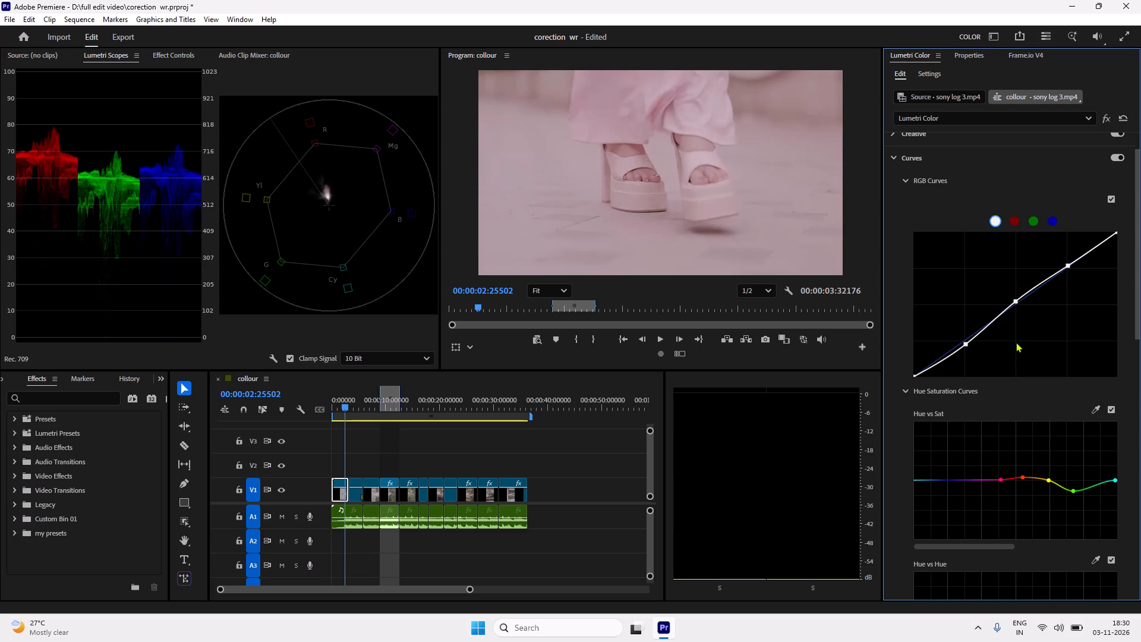
left_click_drag(1069, 265, 1067, 263)
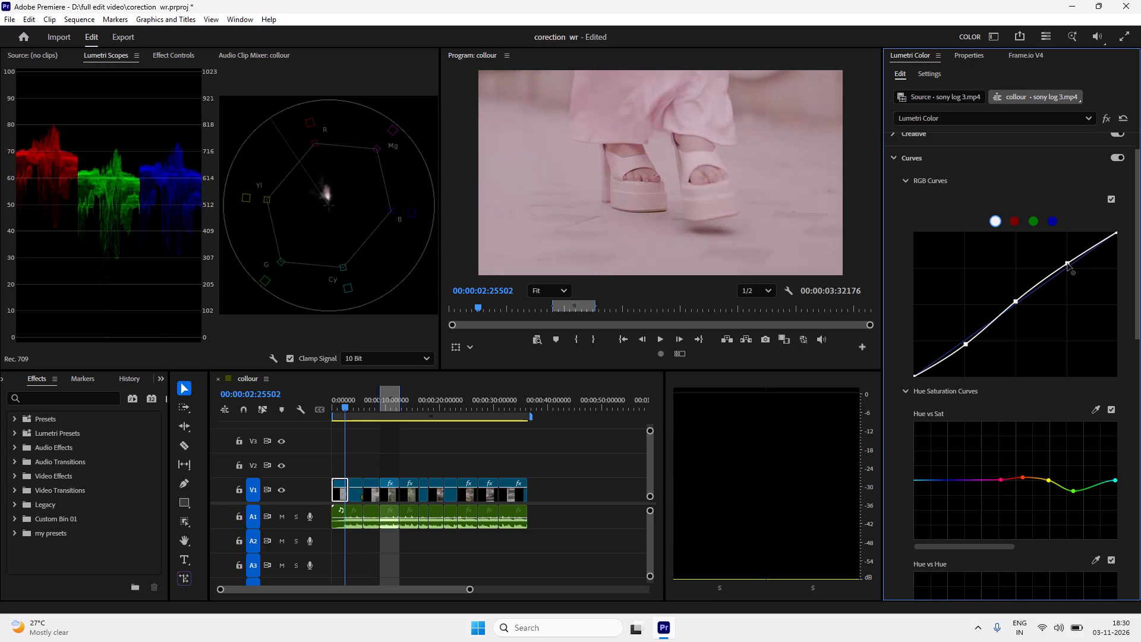
left_click_drag(1067, 263, 1067, 266)
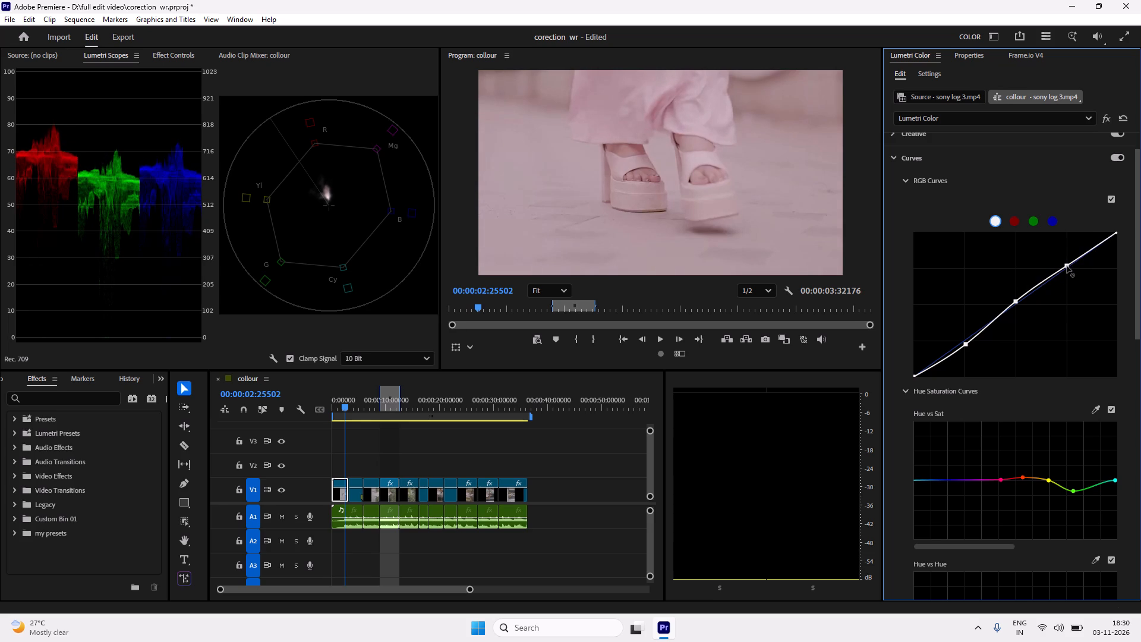
left_click_drag(1067, 266, 1074, 277)
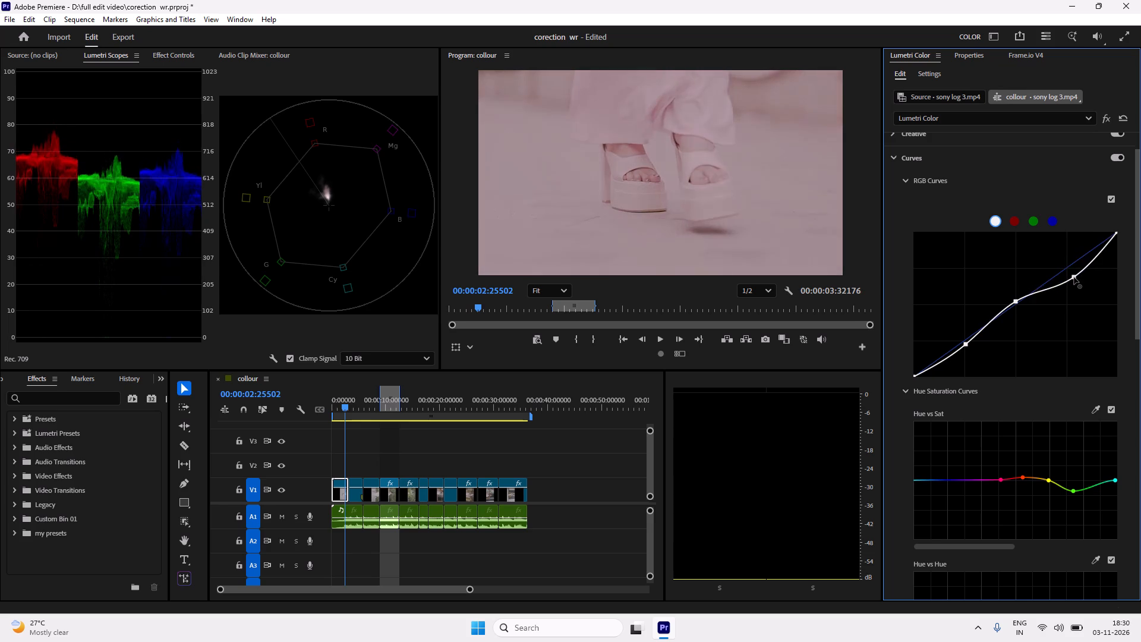
left_click_drag(1074, 277, 1067, 273)
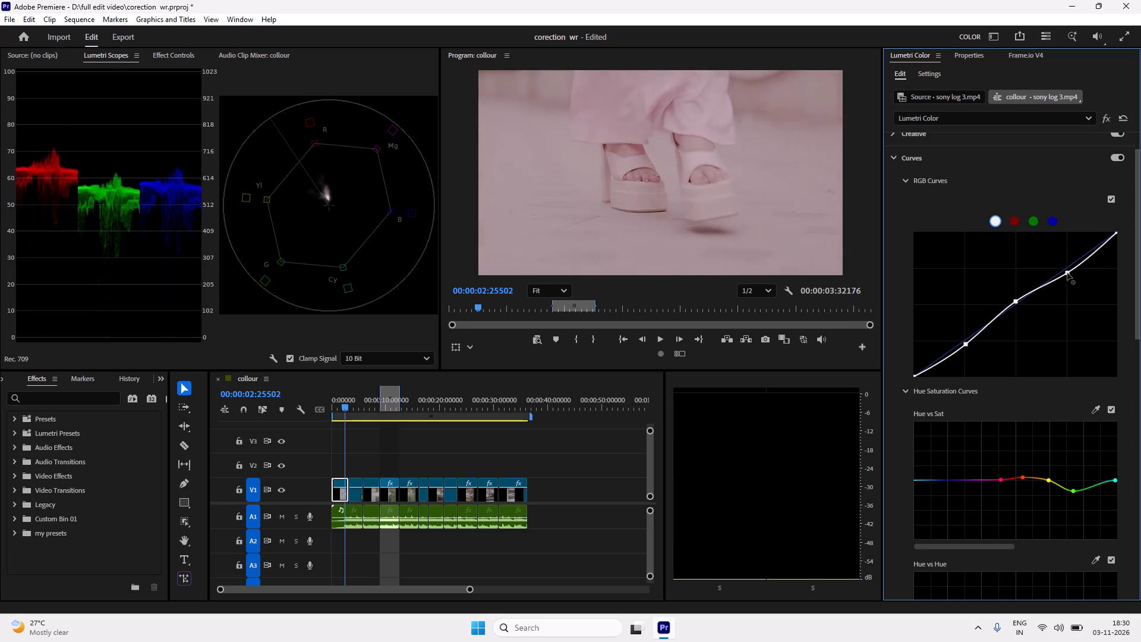
left_click_drag(1067, 273, 1064, 266)
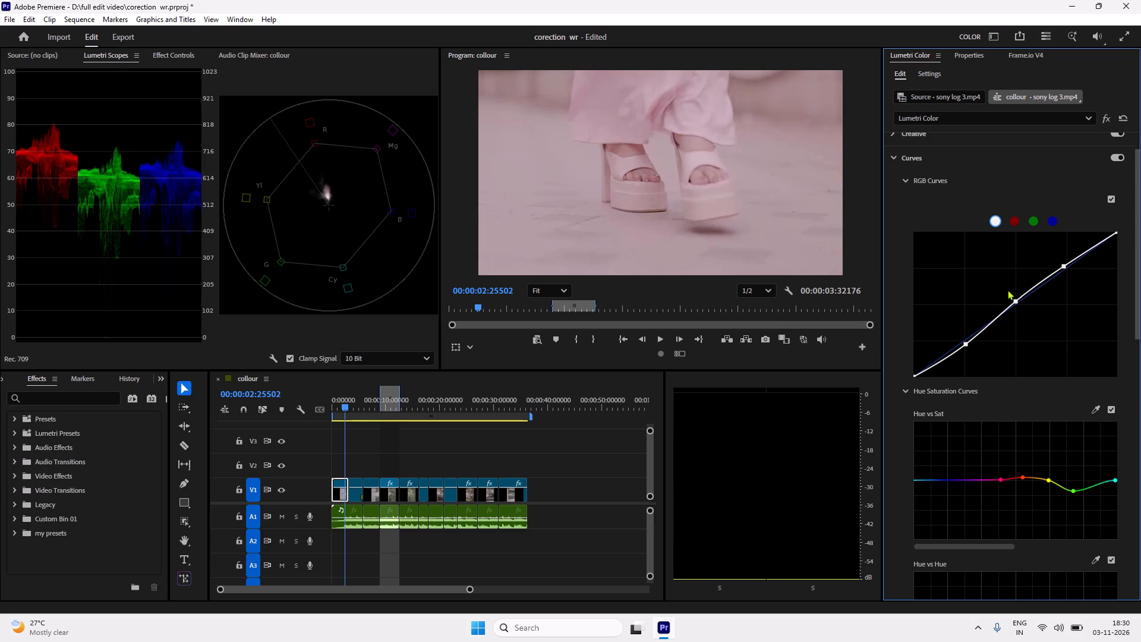
Check the white RGB curve's middle point and pull its lower point down slightly to deepen the shadows, finishing the Curves adjustments.
left_click(1015, 298)
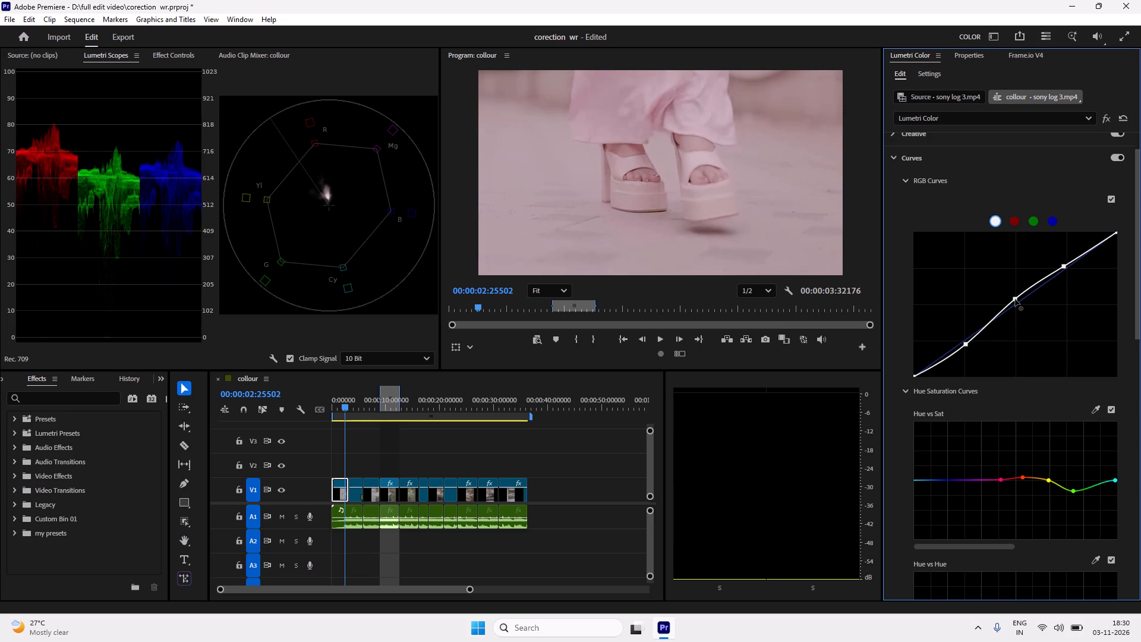
left_click(1015, 299)
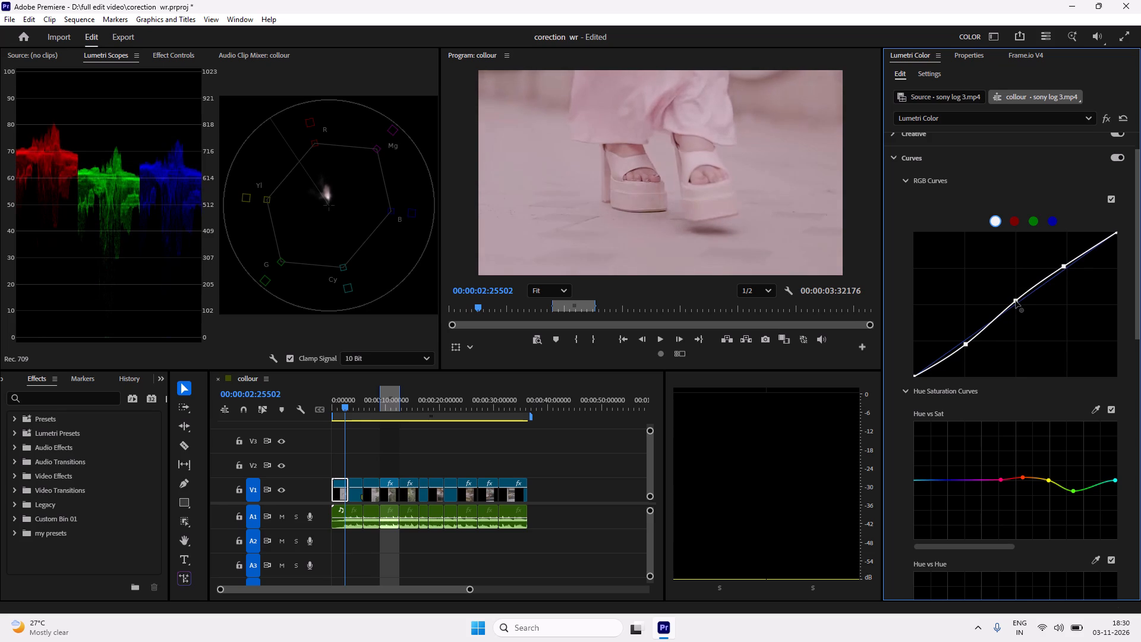
left_click(965, 344)
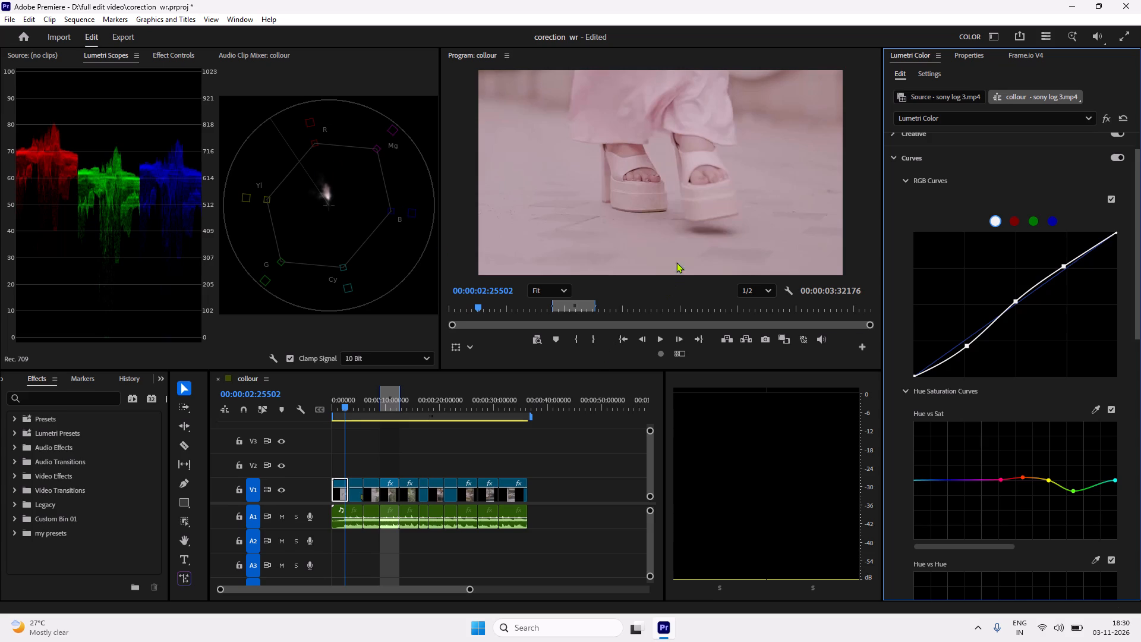
left_click(896, 156)
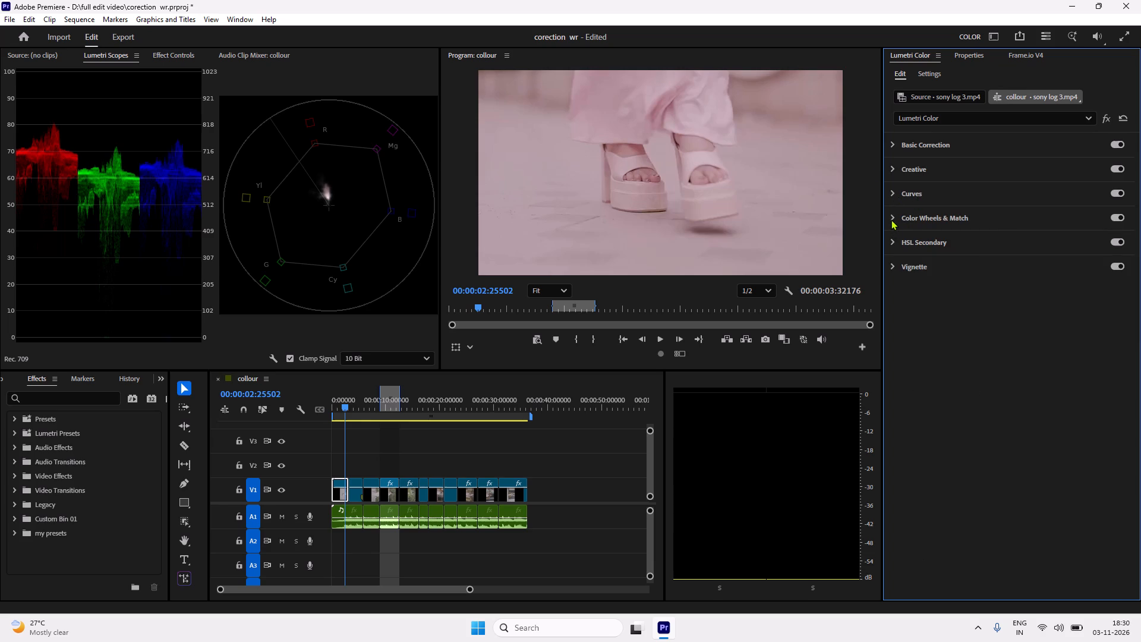
In Color Wheels & Match, shift the Midtones wheel very slightly towards warm red-yellow.
left_click(891, 216)
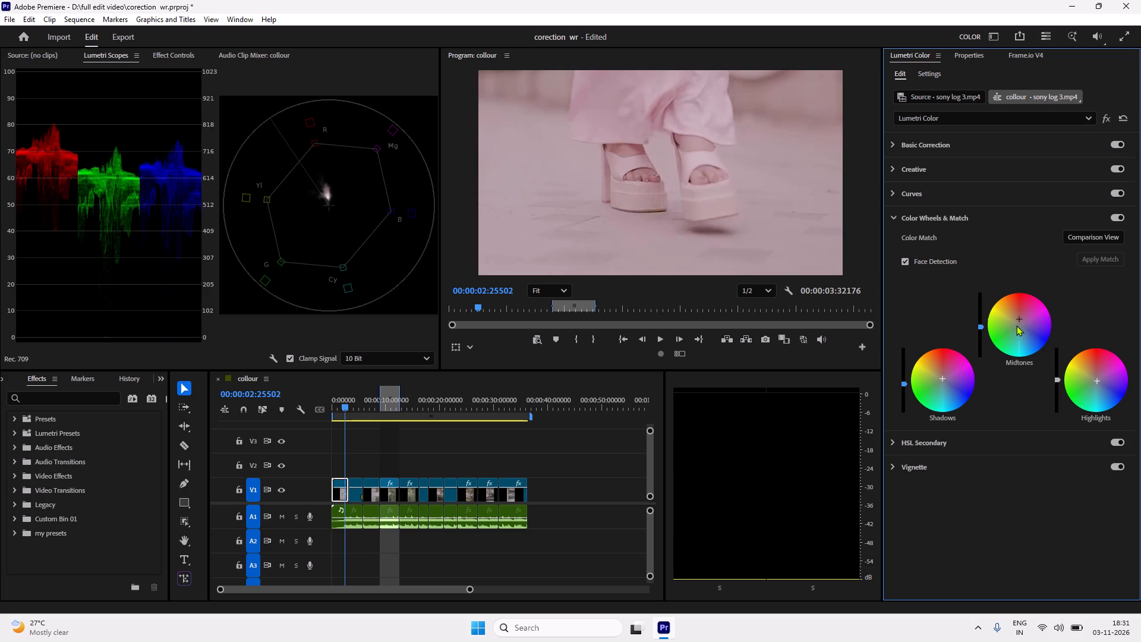
left_click_drag(1017, 317, 1016, 317)
left_click_drag(1016, 317, 1011, 317)
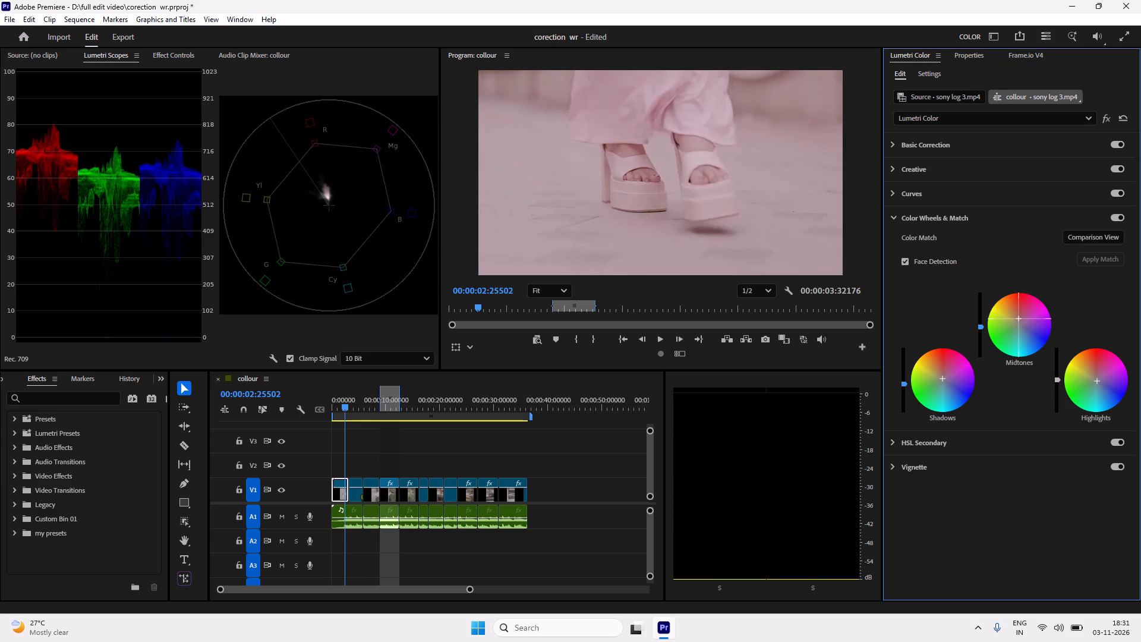
left_click_drag(1011, 317, 1010, 311)
left_click_drag(1010, 311, 1011, 330)
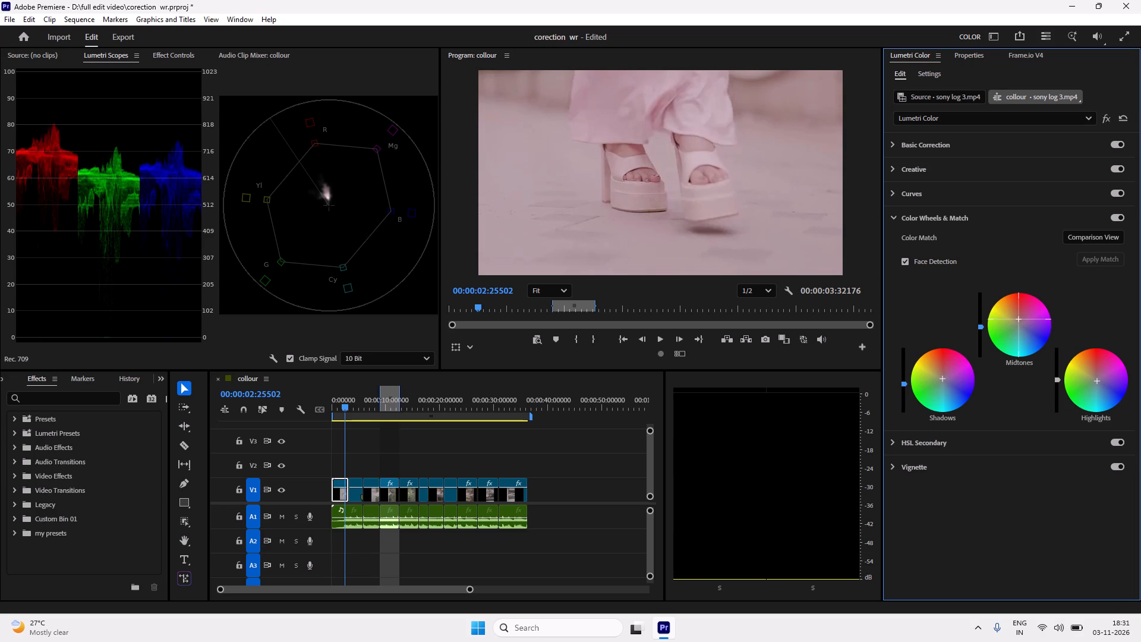
left_click_drag(1011, 330, 1004, 304)
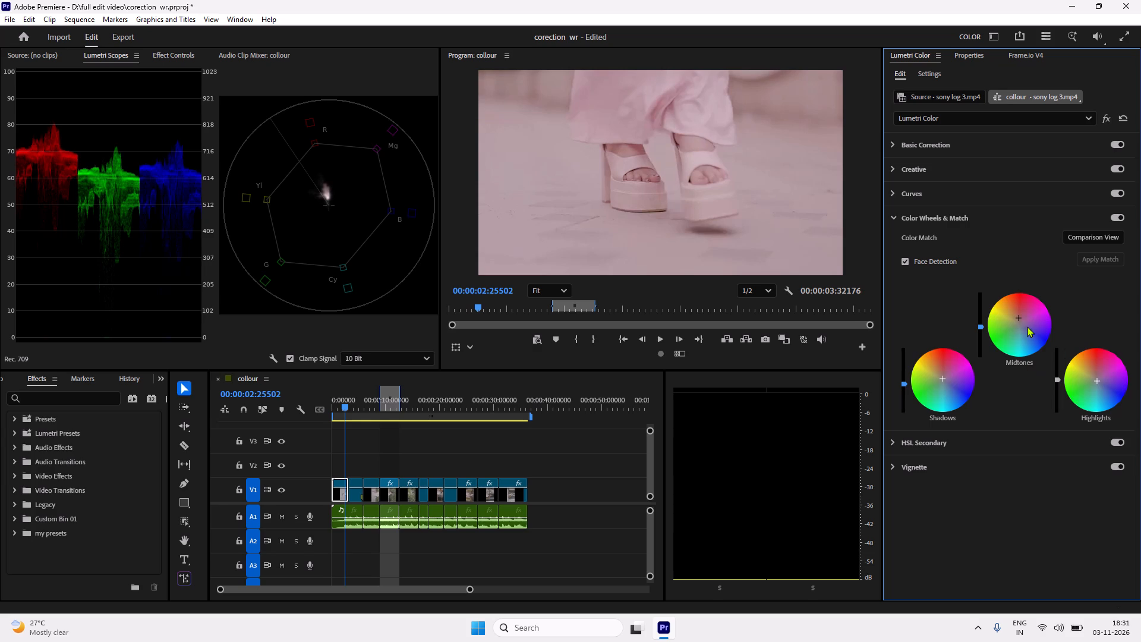
Nudge the Shadows wheel slightly towards magenta and fine-tune the Highlights wheel near its centre, finishing the colour wheel adjustments.
left_click_drag(942, 379, 943, 377)
left_click_drag(943, 377, 956, 376)
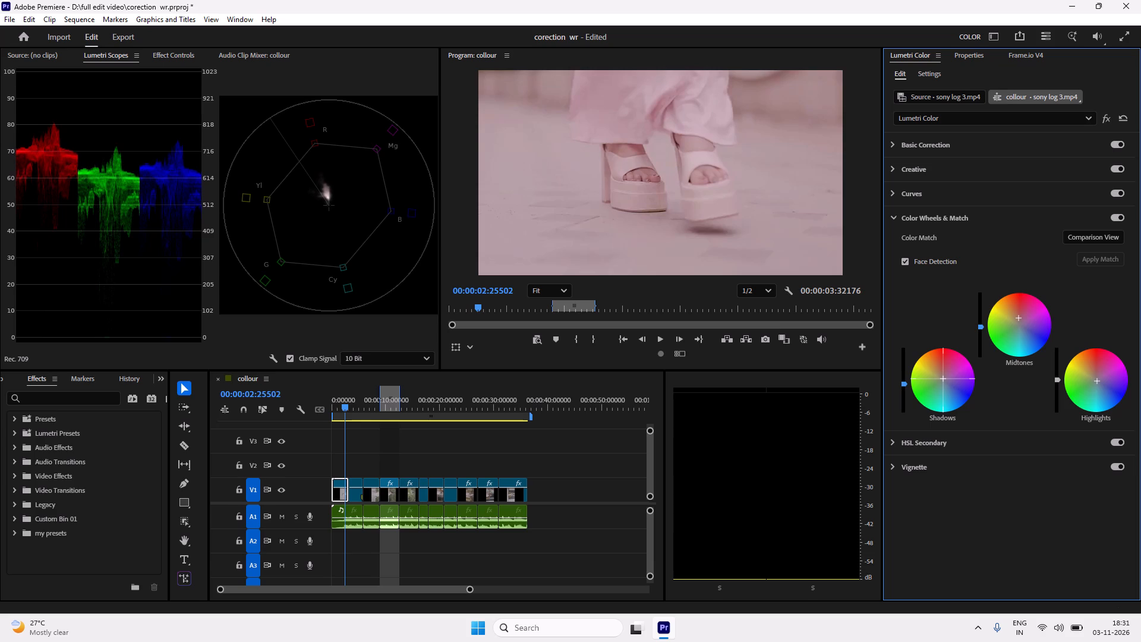
left_click_drag(956, 376, 959, 379)
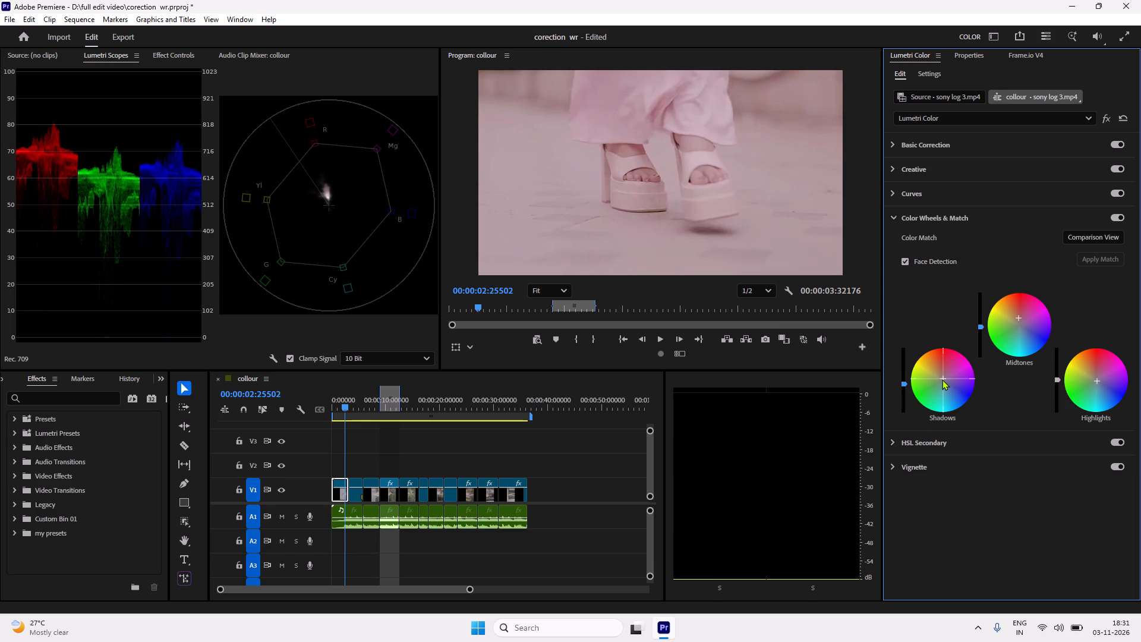
left_click(1096, 380)
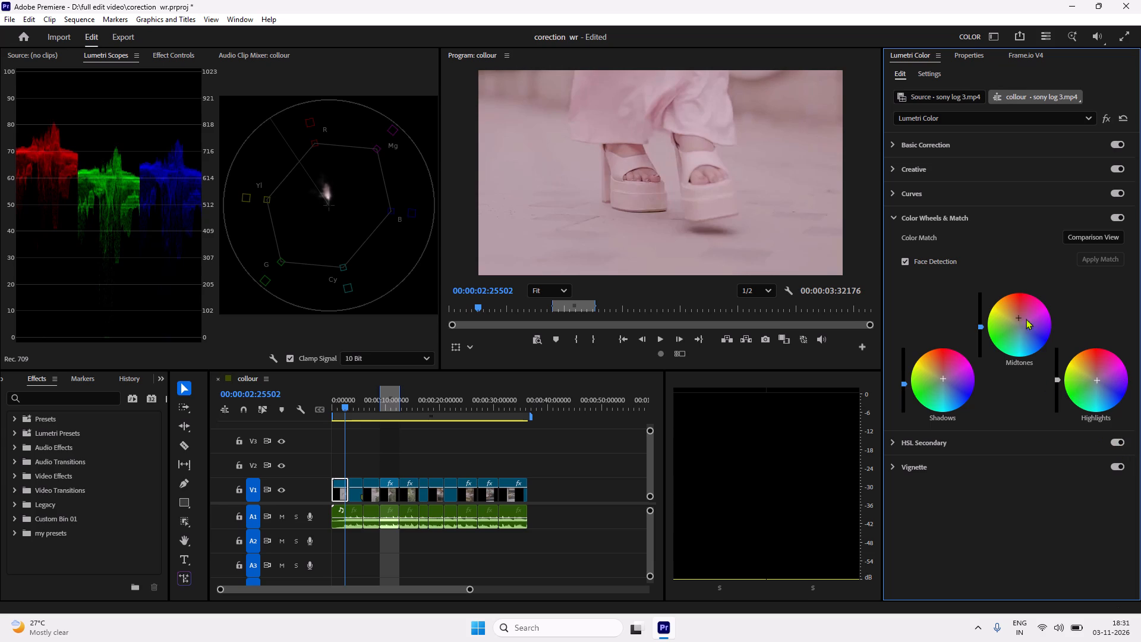
left_click(899, 218)
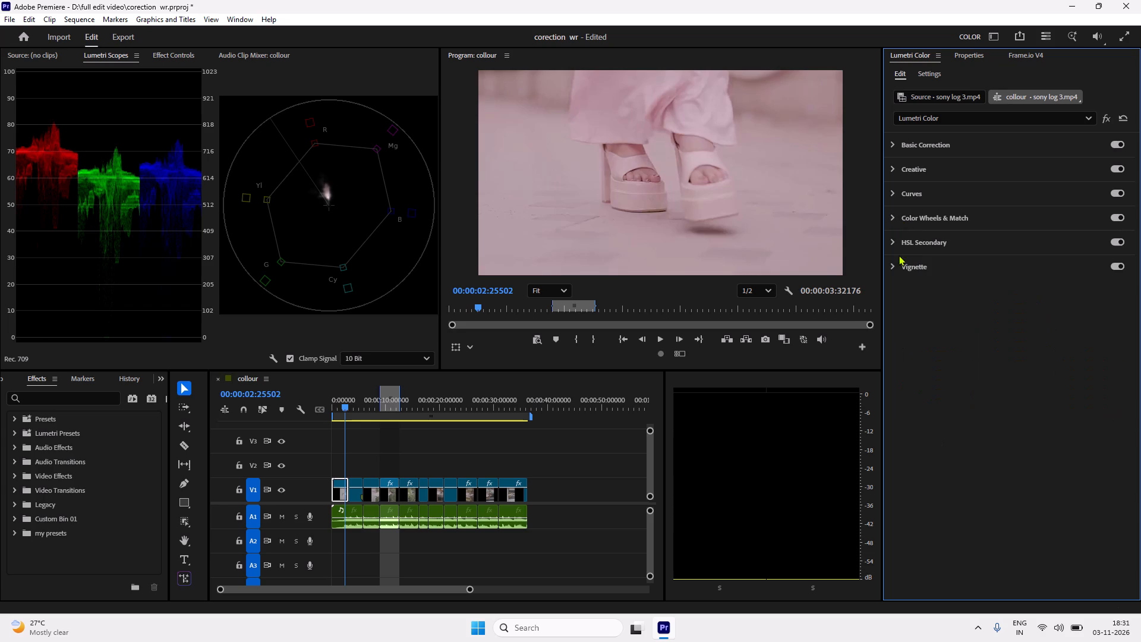
Go to about 00:00:01:36523 in the sequence and set the HSL Secondary key to the red colour preset.
left_click(897, 241)
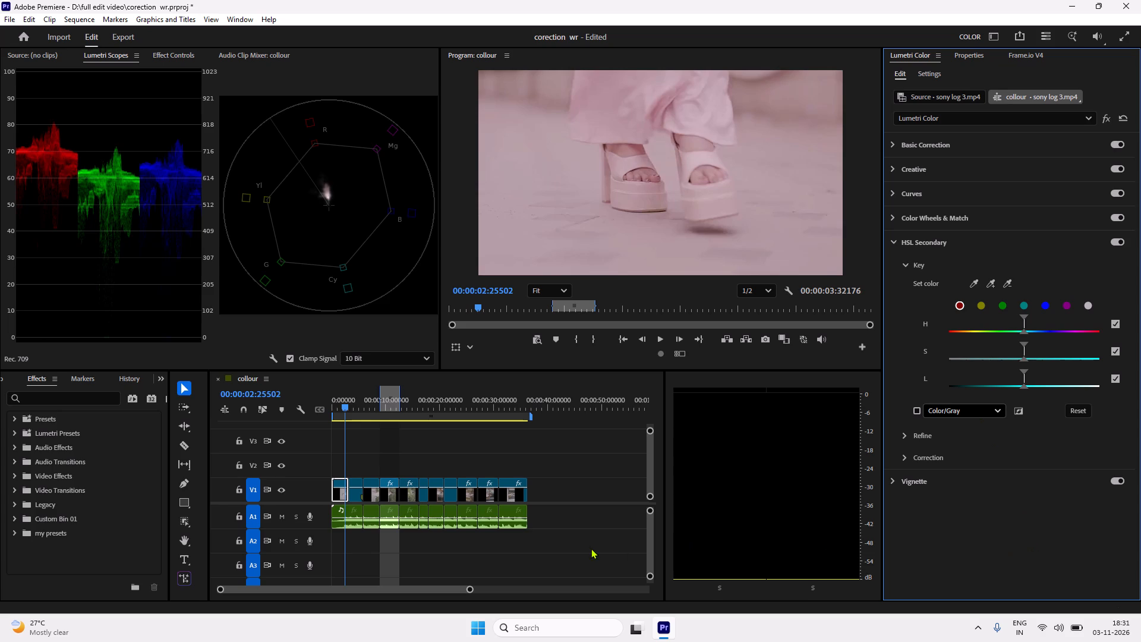
left_click(341, 402)
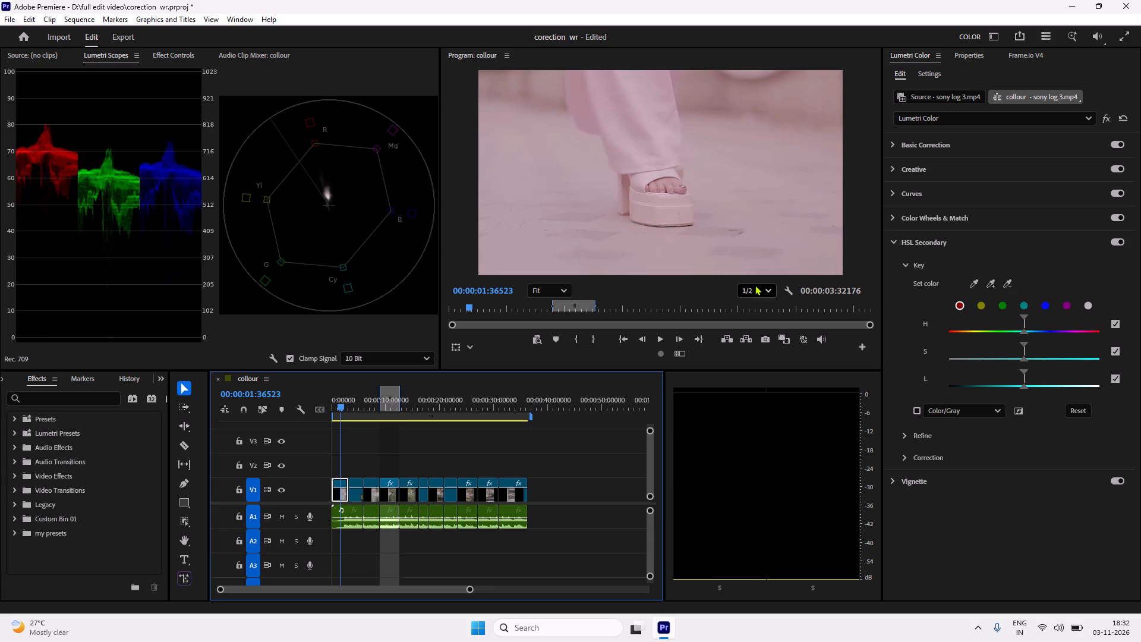
left_click(1088, 304)
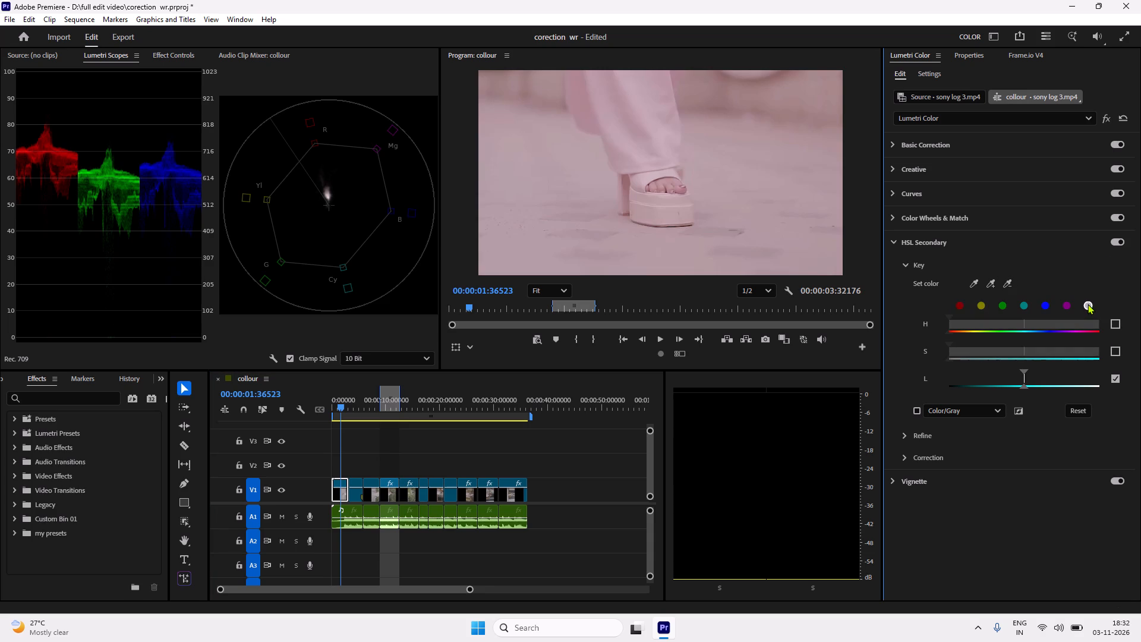
left_click(1089, 307)
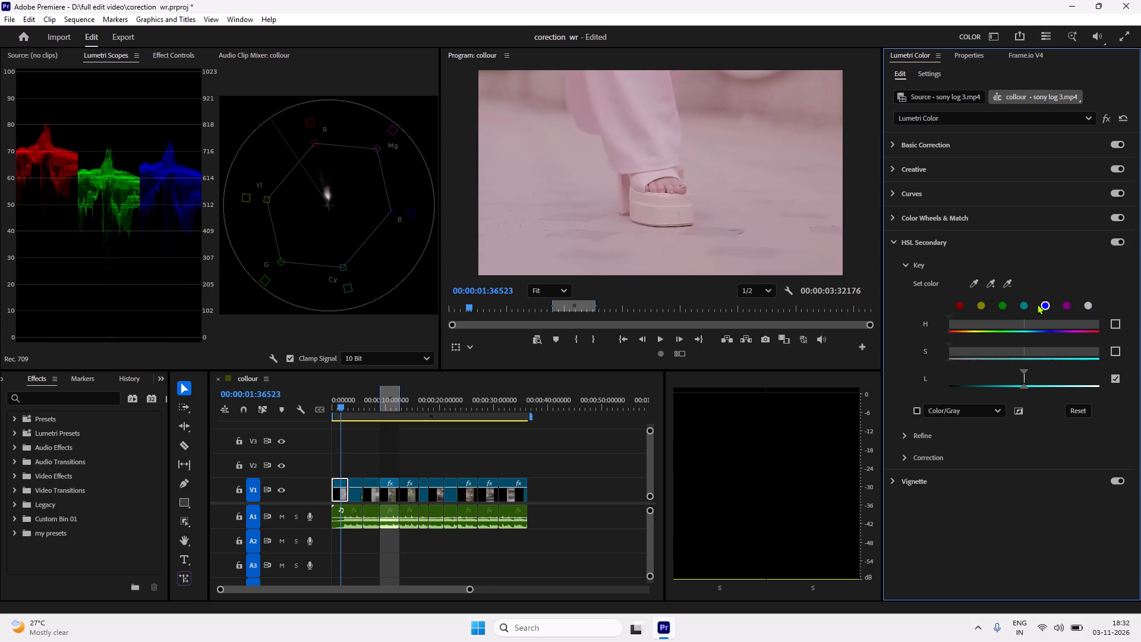
left_click(960, 306)
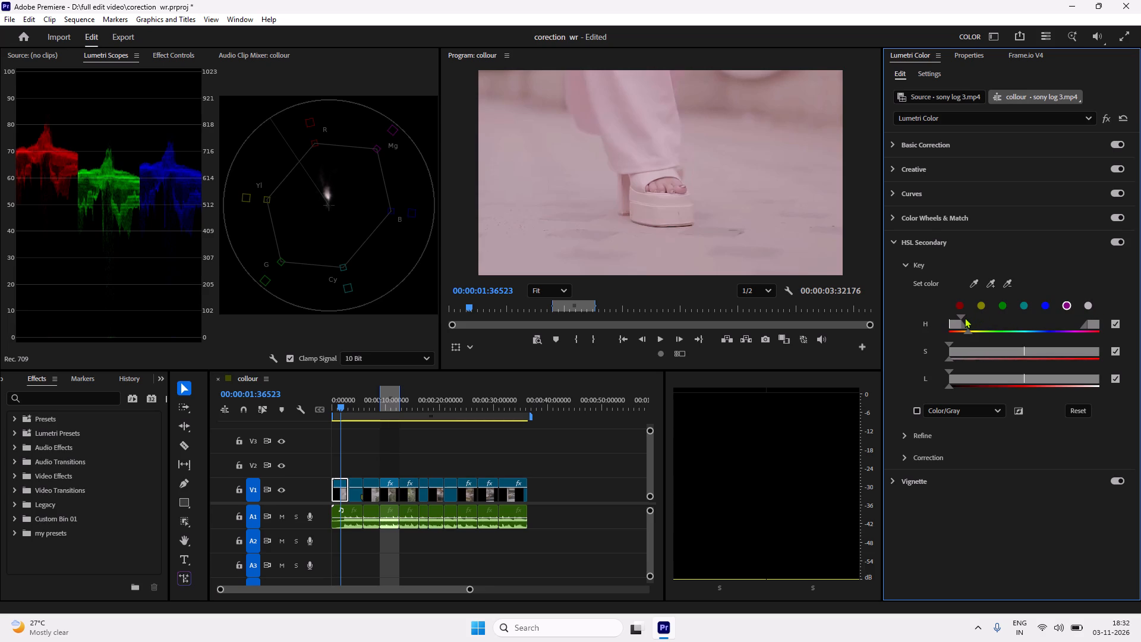
Try different widths for the red key's hue range in HSL Secondary and leave it slightly wider than the preset.
left_click_drag(962, 315, 998, 320)
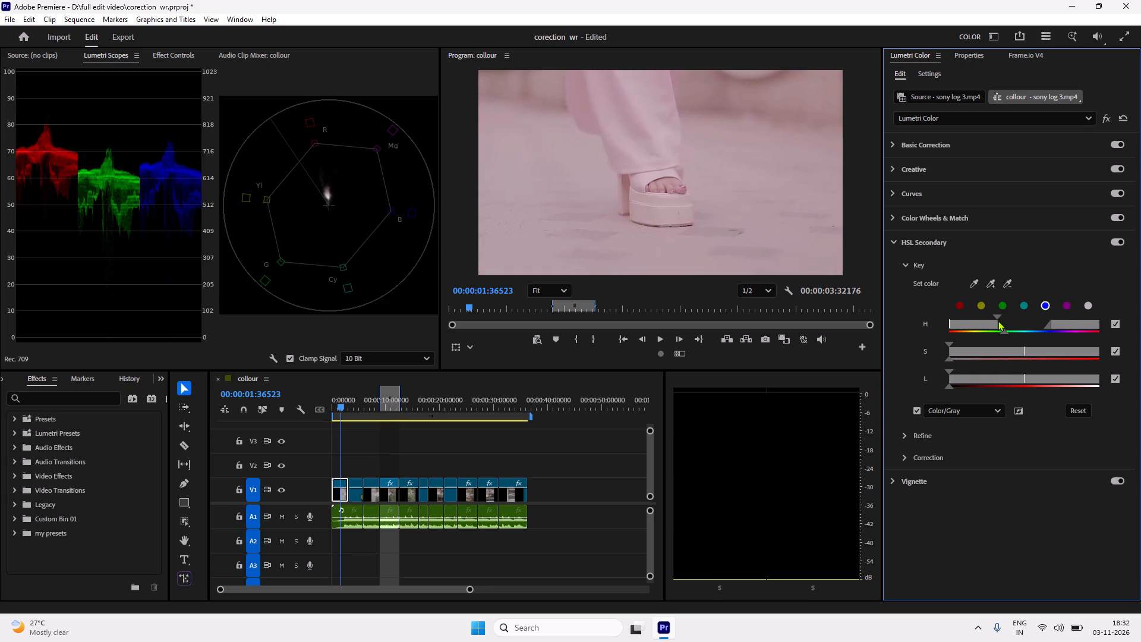
left_click_drag(998, 320, 1012, 330)
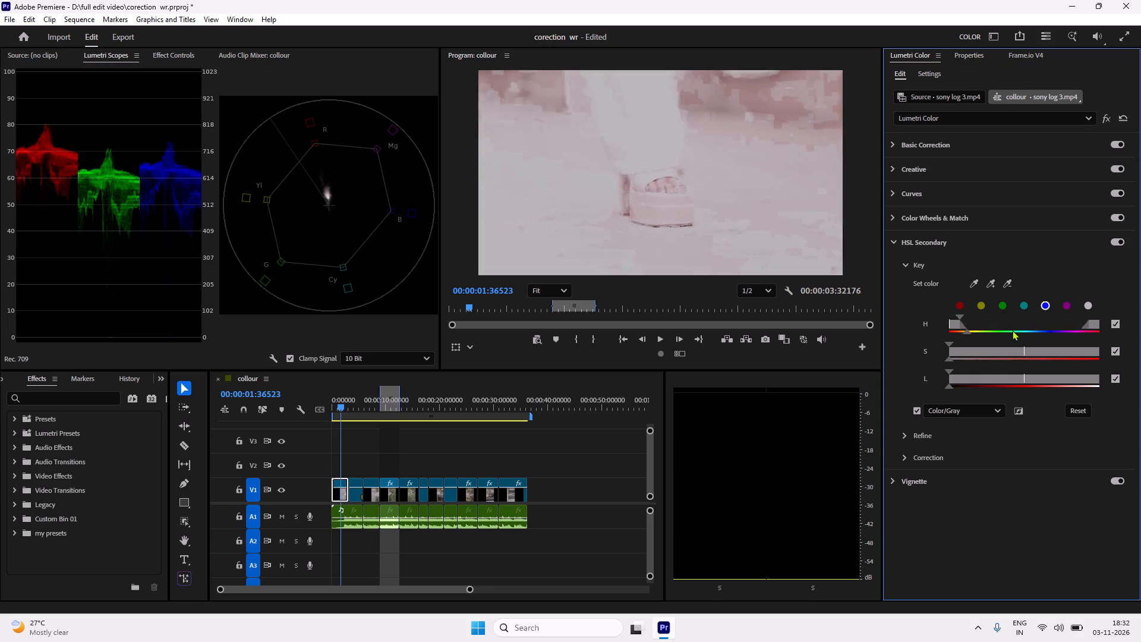
left_click_drag(1012, 330, 1075, 341)
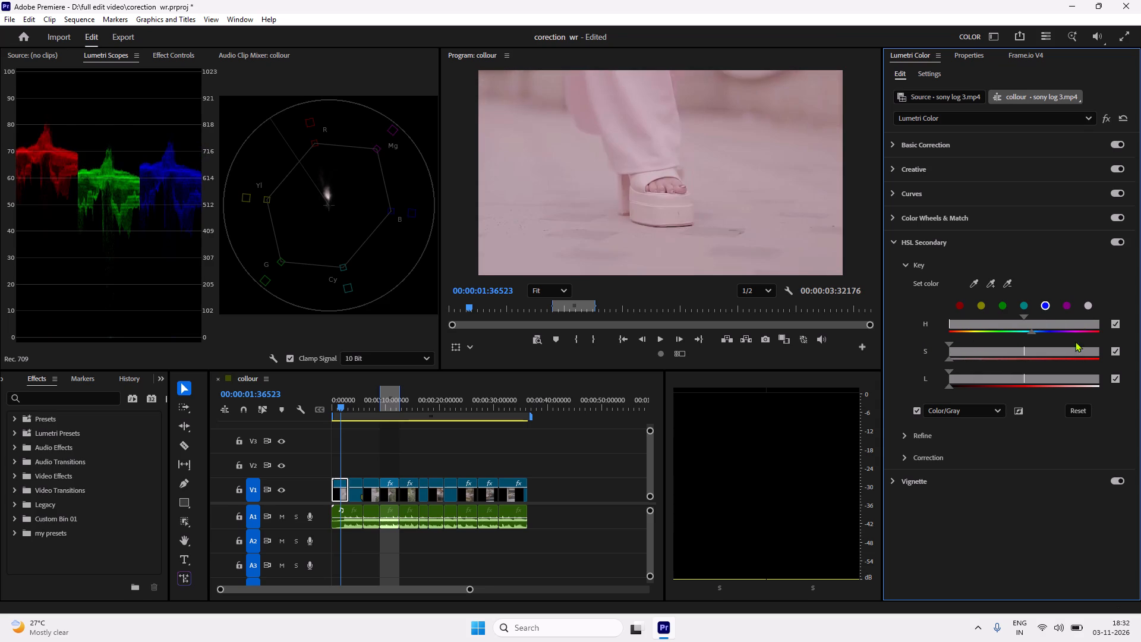
left_click_drag(1075, 341, 1014, 339)
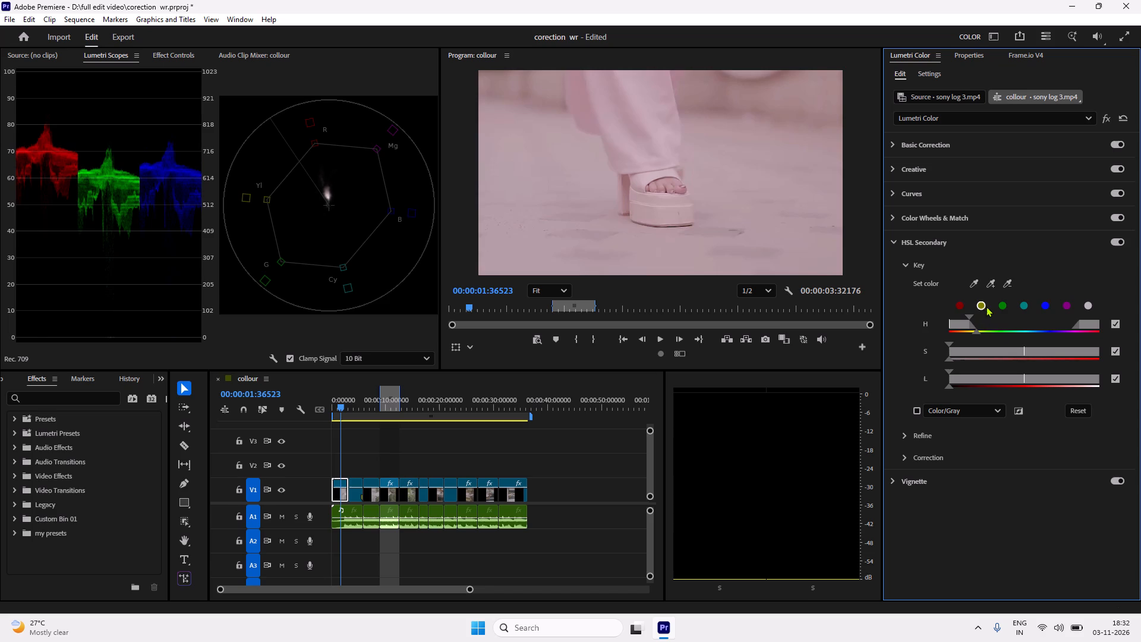
Set the HSL Secondary key to the white preset and also enable its hue and saturation ranges.
left_click(1092, 305)
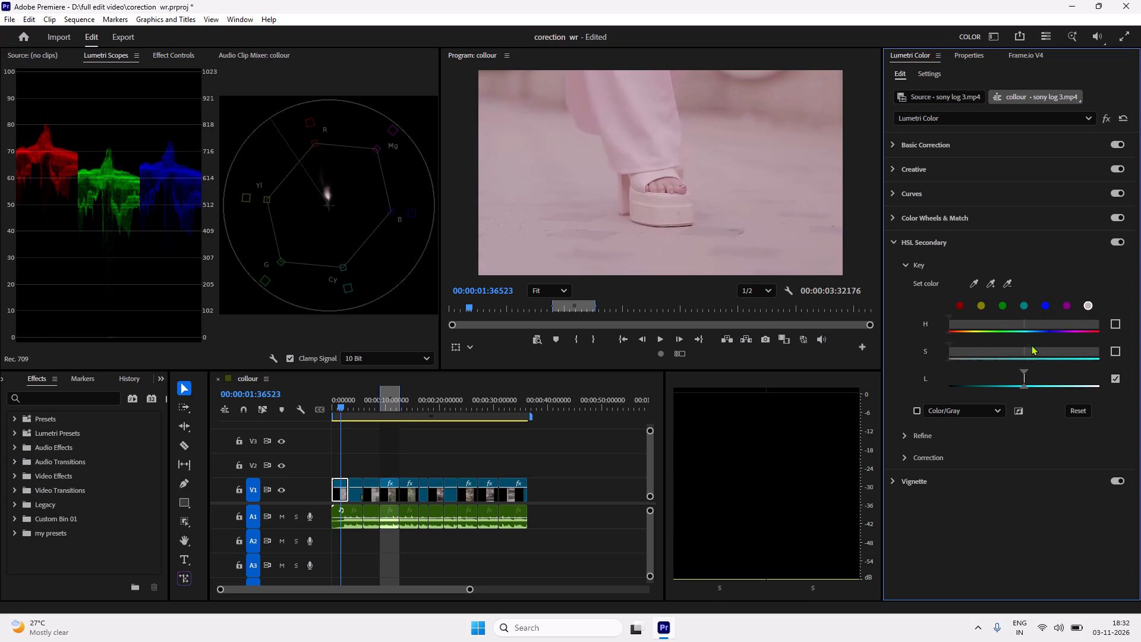
left_click(1115, 315)
left_click(1116, 321)
left_click(1118, 352)
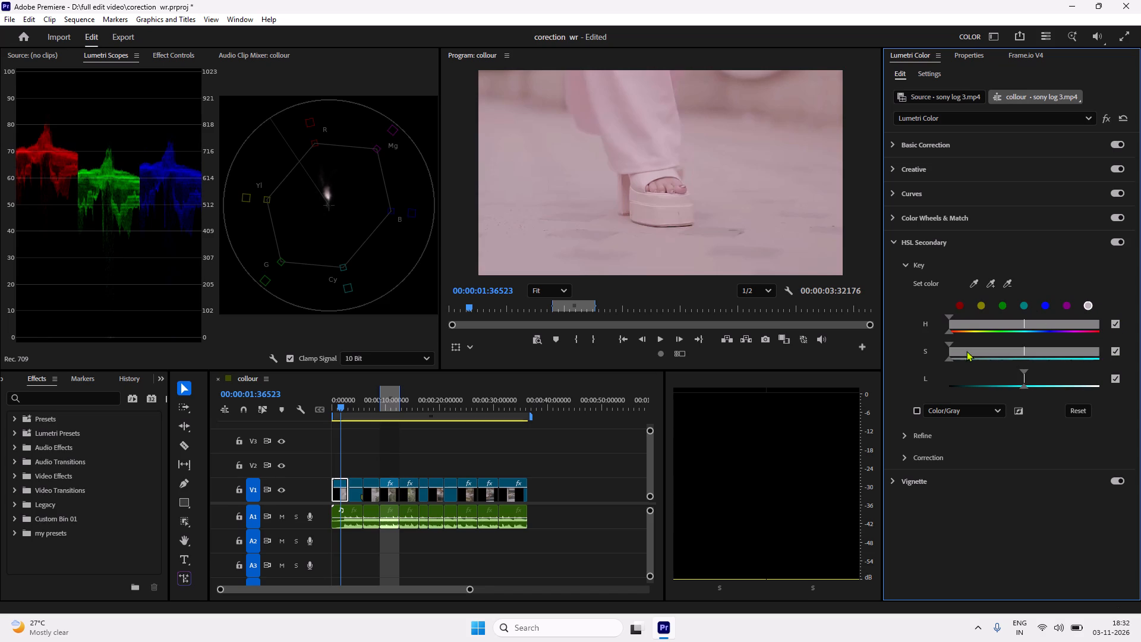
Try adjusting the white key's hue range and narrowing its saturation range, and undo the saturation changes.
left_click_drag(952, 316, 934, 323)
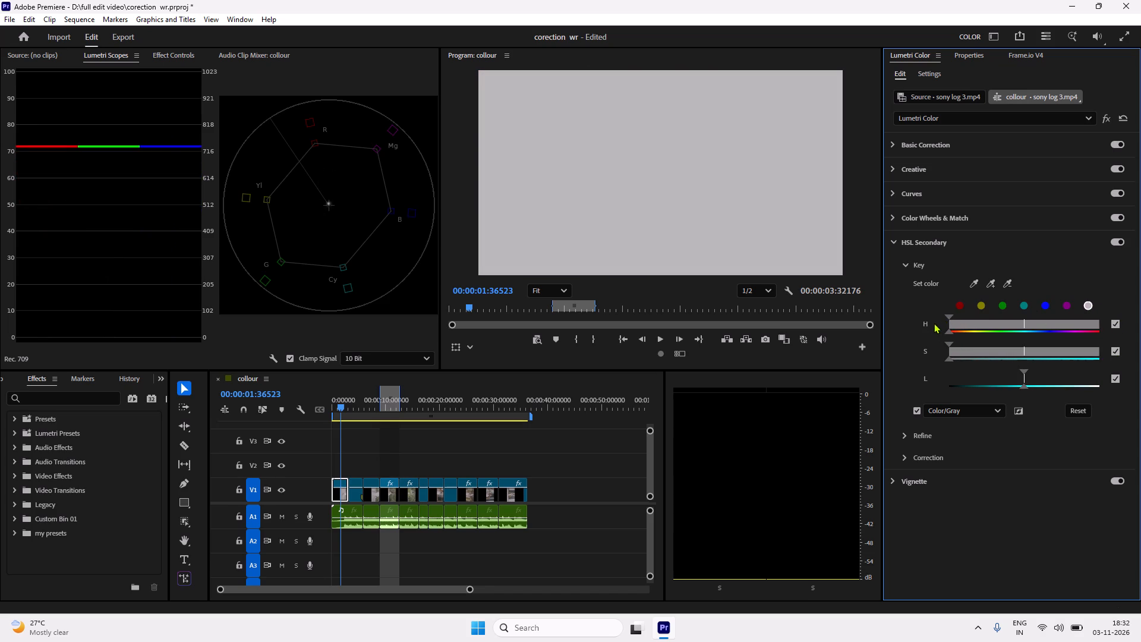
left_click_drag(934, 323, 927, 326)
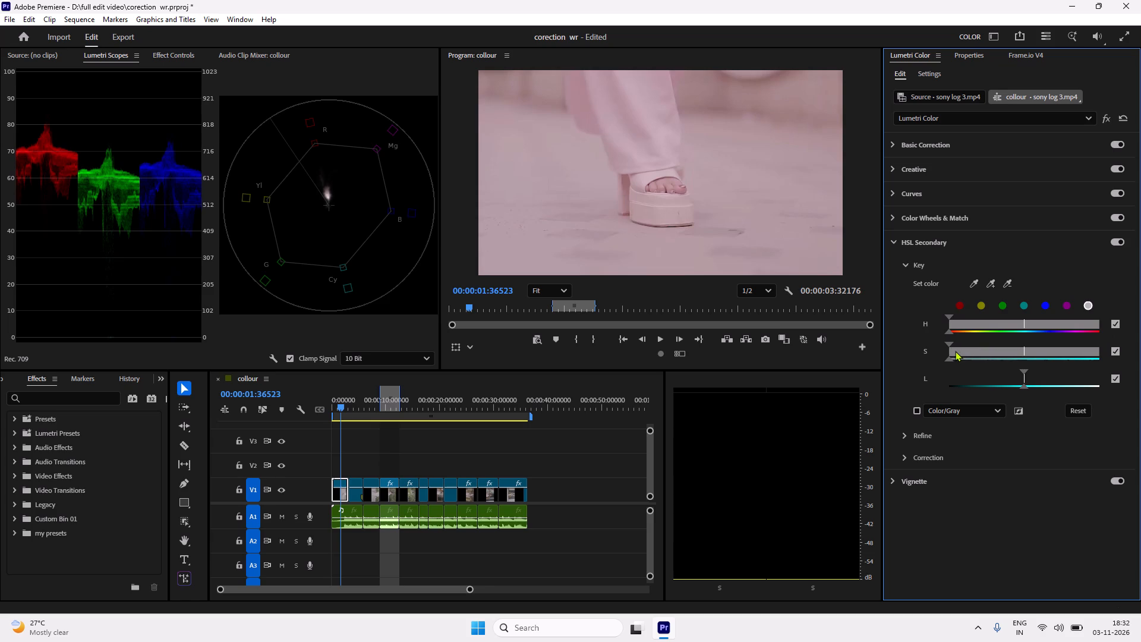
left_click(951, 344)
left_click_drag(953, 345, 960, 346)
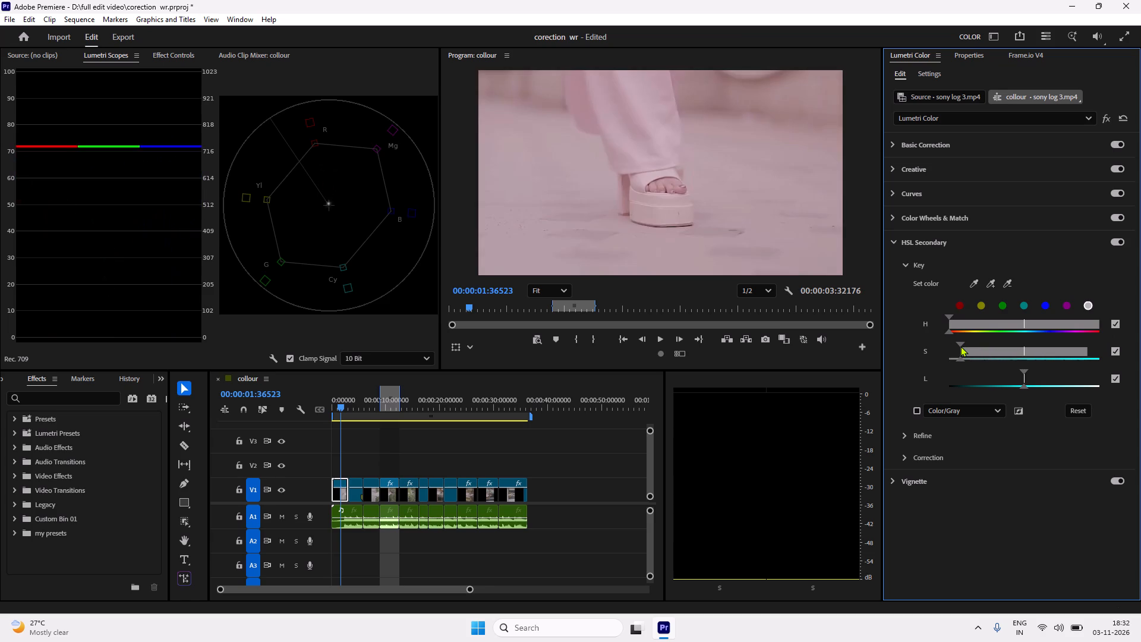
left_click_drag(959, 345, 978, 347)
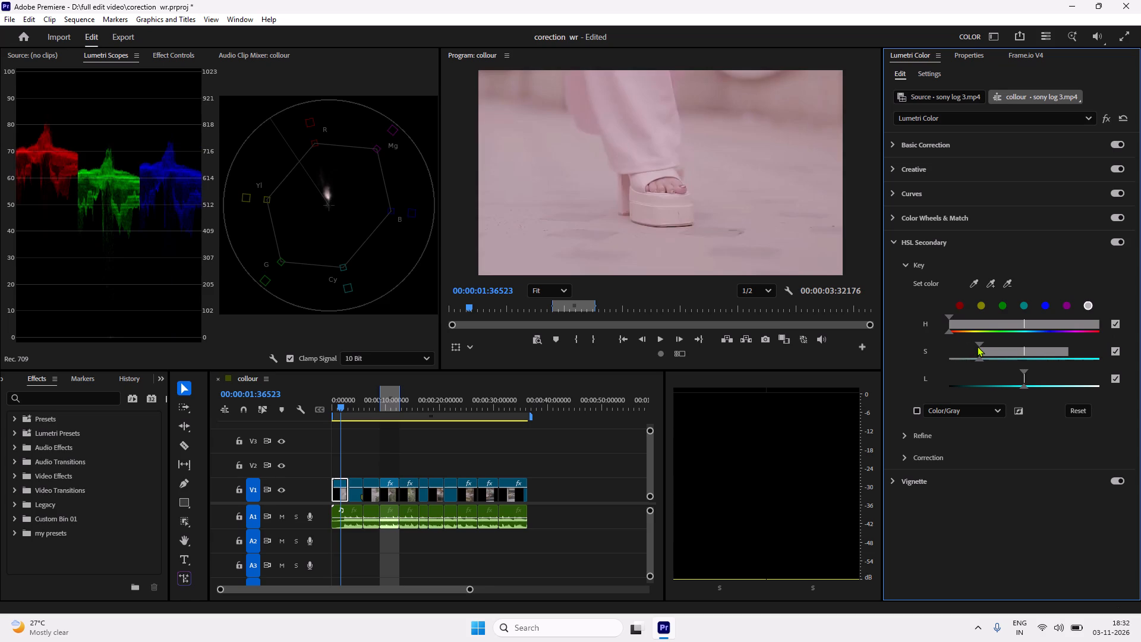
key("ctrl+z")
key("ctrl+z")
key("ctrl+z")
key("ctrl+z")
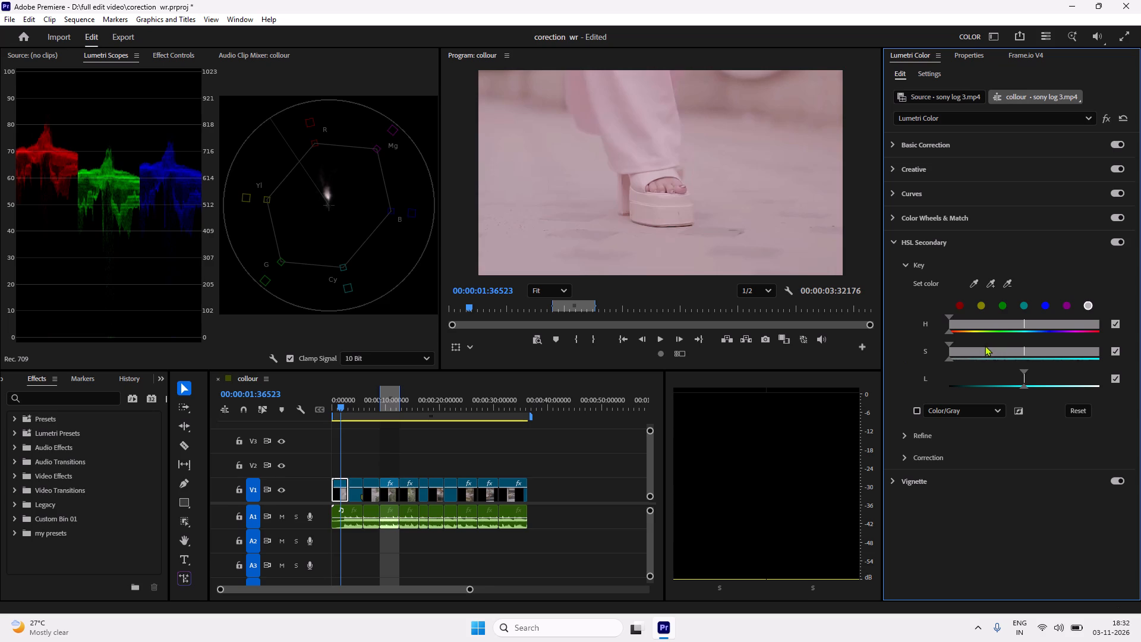
Narrow the key's hue range very slightly and play the sequence from its start to check the look.
left_click(951, 316)
left_click_drag(345, 408, 359, 408)
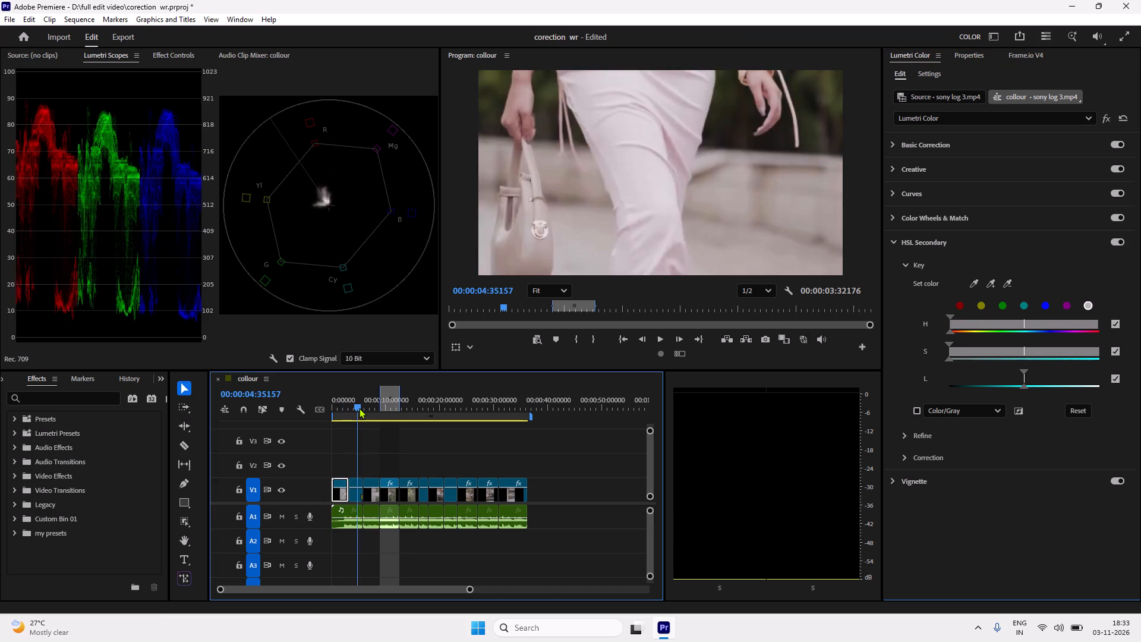
left_click_drag(359, 408, 333, 411)
key("space")
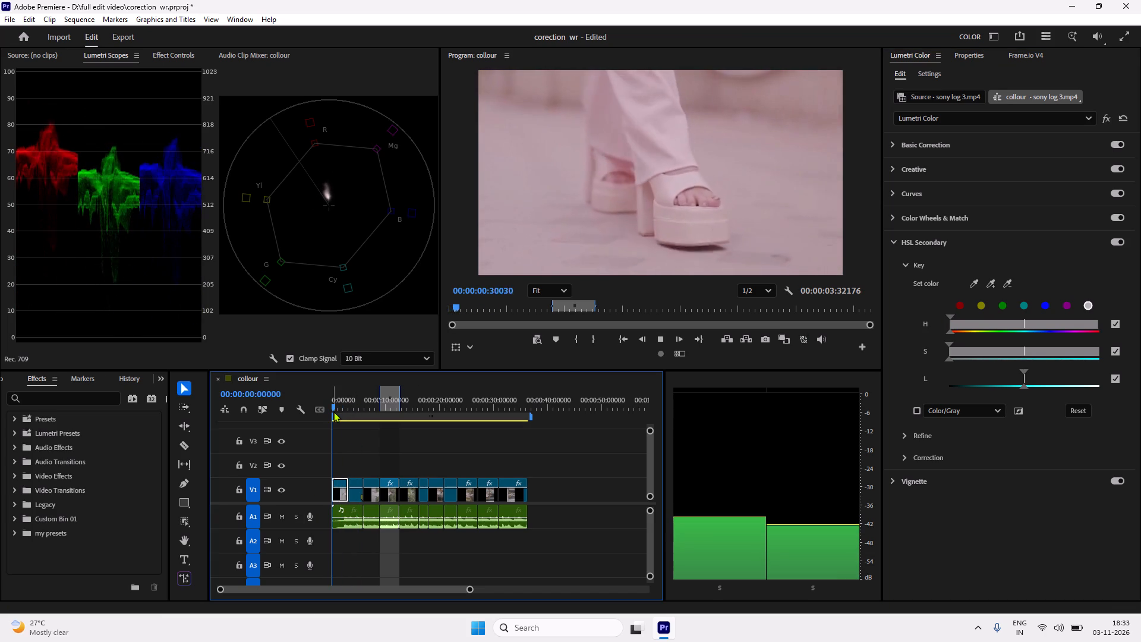
key("space")
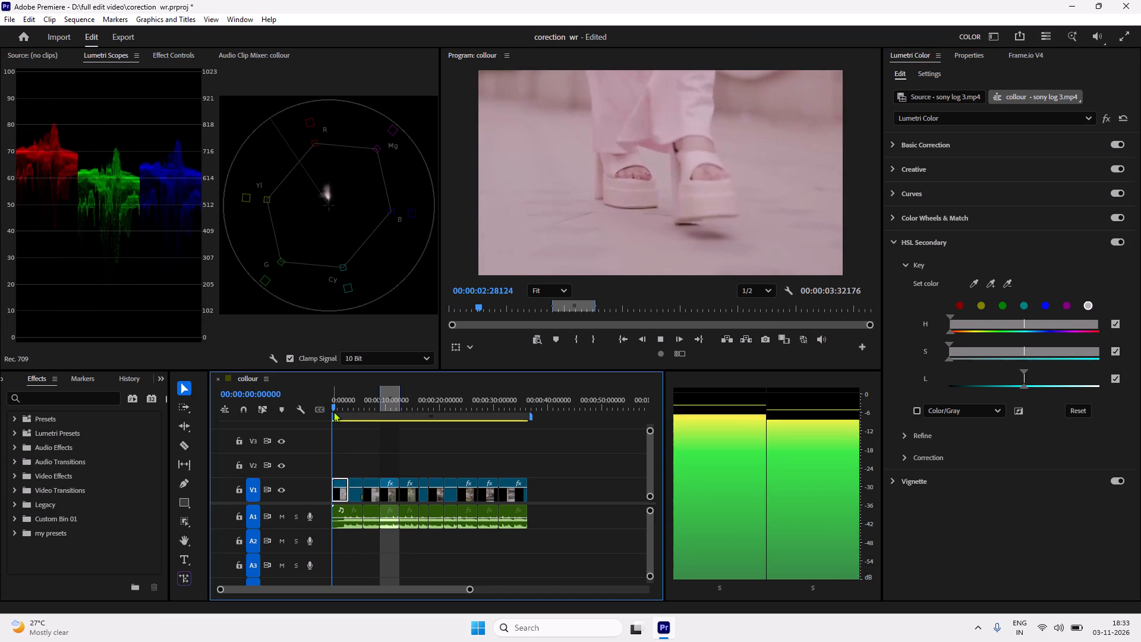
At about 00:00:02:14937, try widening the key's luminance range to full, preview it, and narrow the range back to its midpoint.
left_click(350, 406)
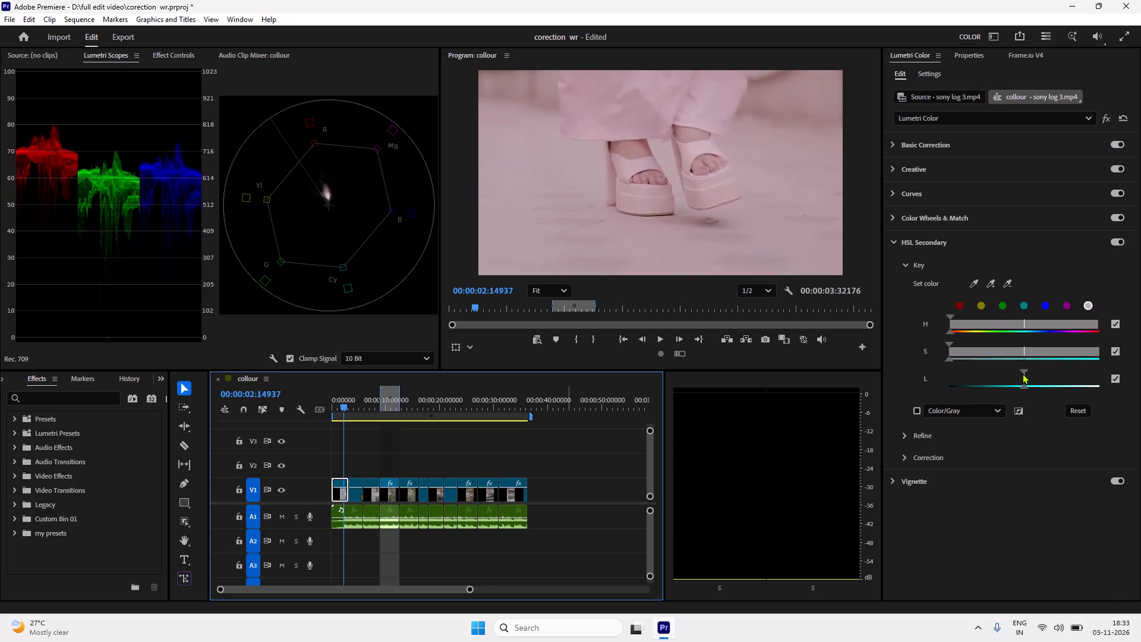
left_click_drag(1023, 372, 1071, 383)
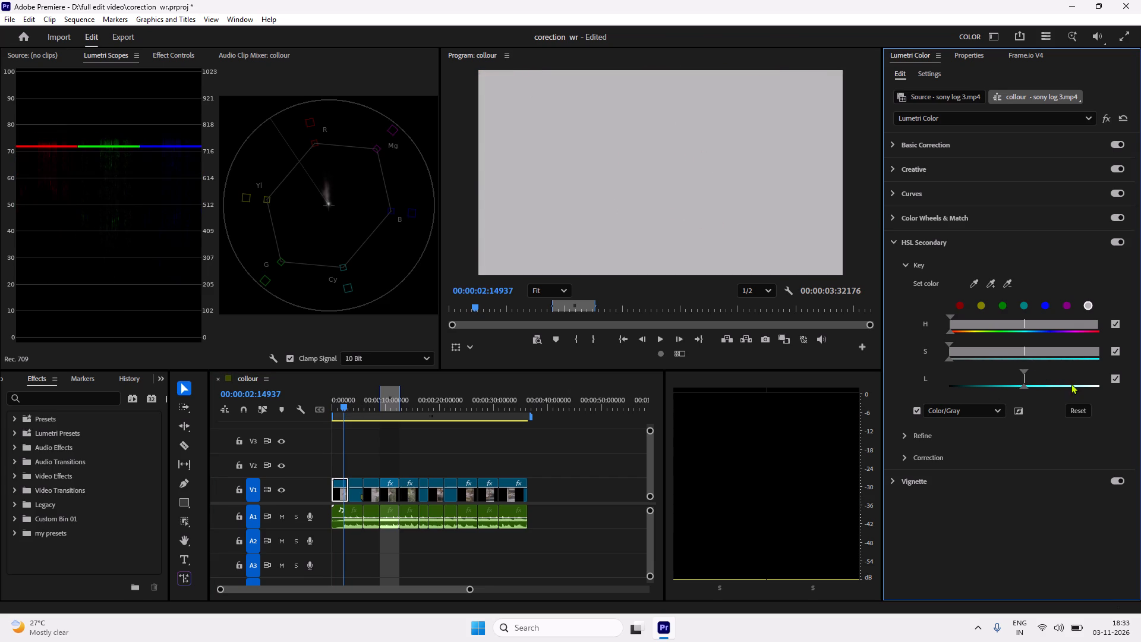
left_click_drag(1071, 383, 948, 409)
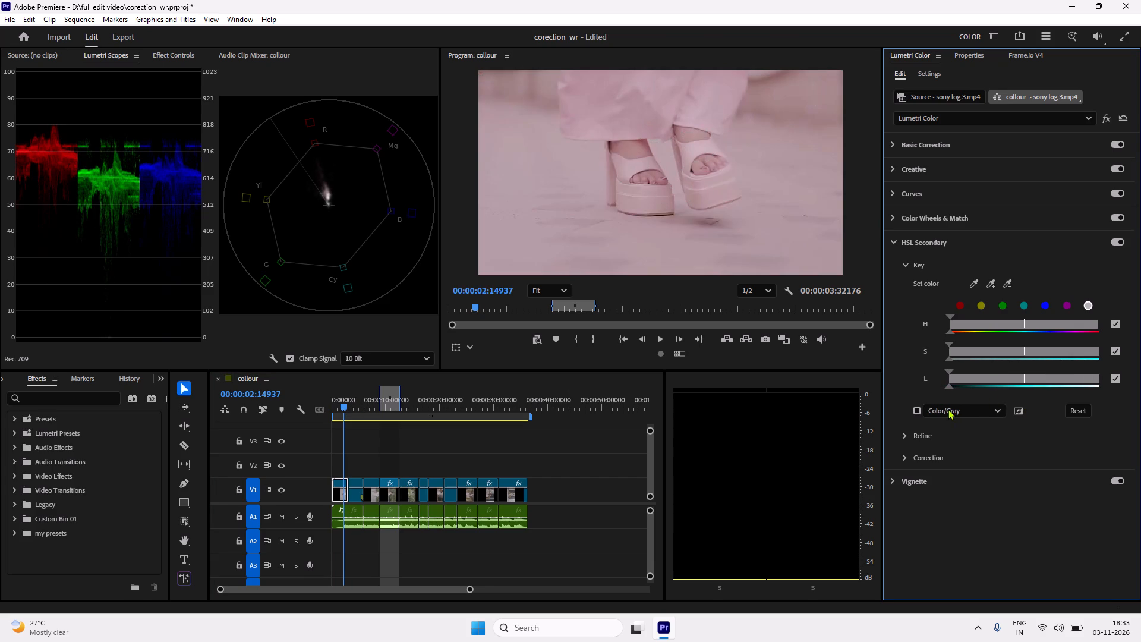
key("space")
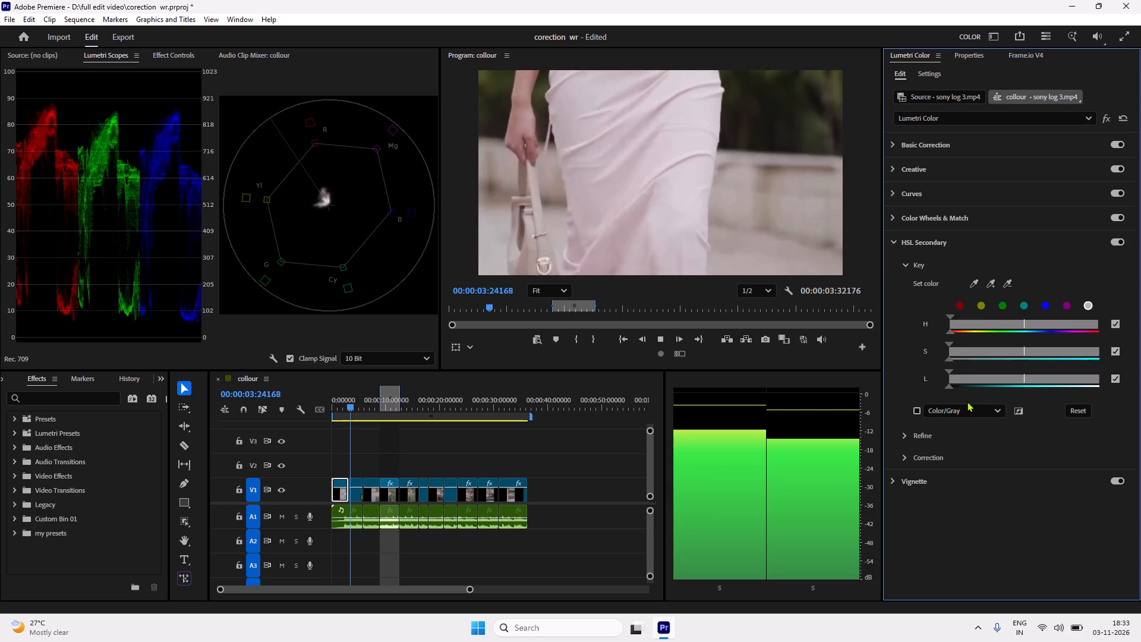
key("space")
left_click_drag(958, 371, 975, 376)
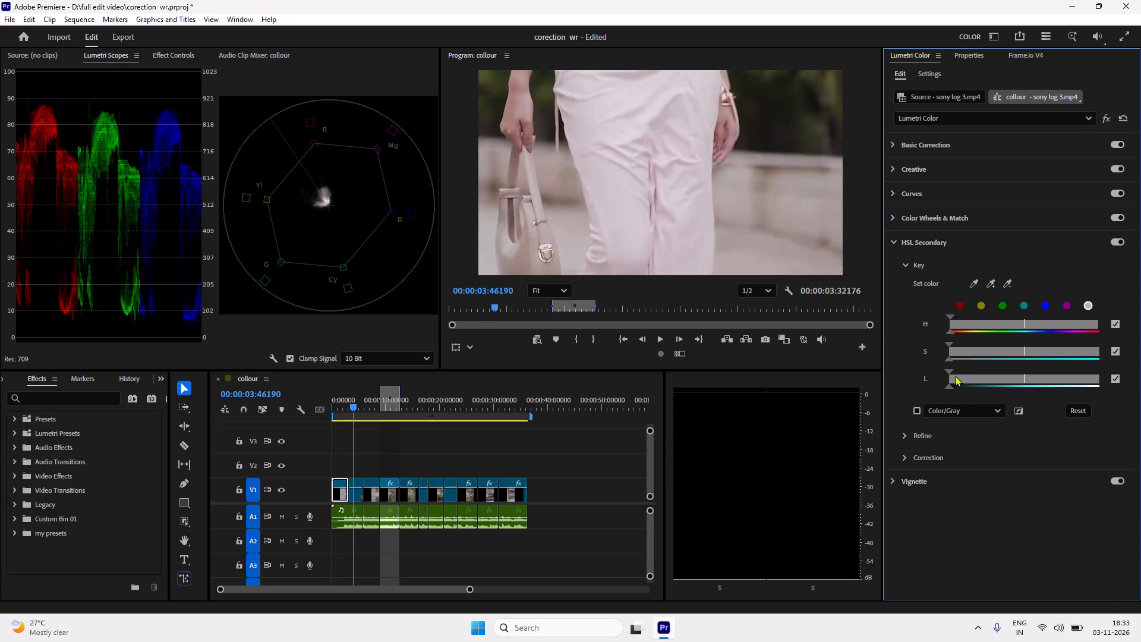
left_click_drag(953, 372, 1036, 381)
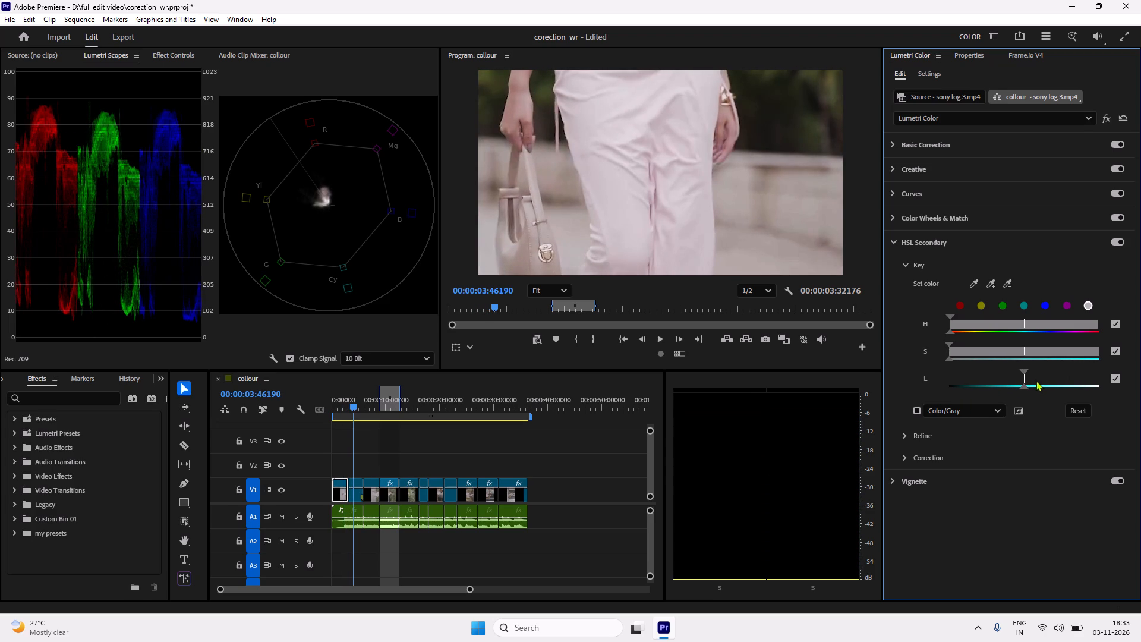
Limit the key's saturation range to its upper half and review the first few clips of the sequence.
left_click_drag(954, 347, 1039, 353)
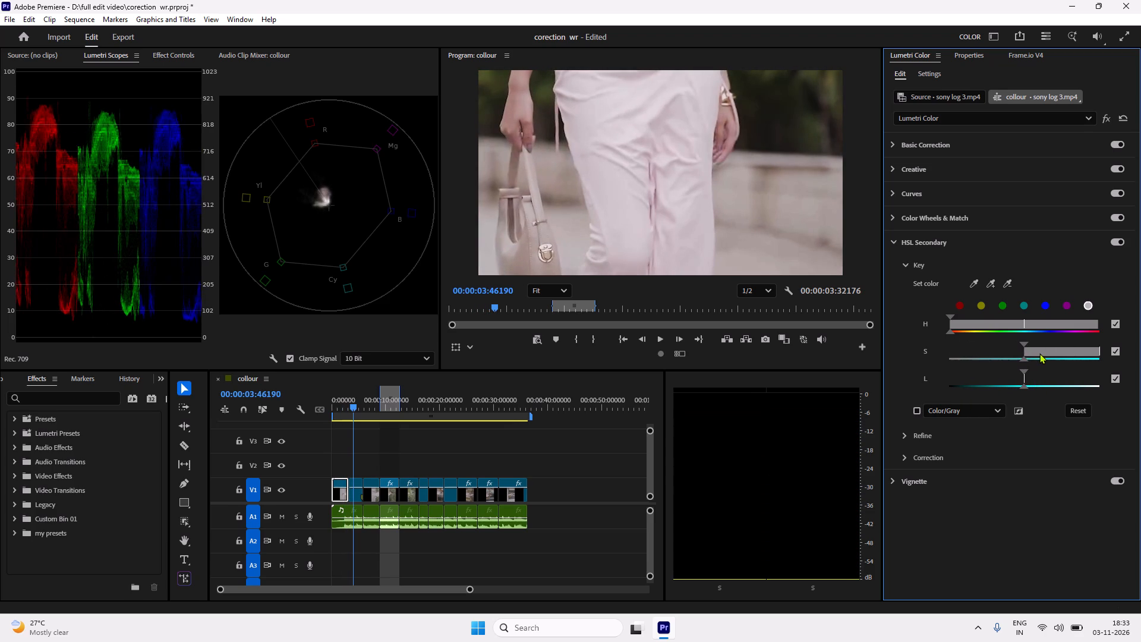
key("space")
key("space")
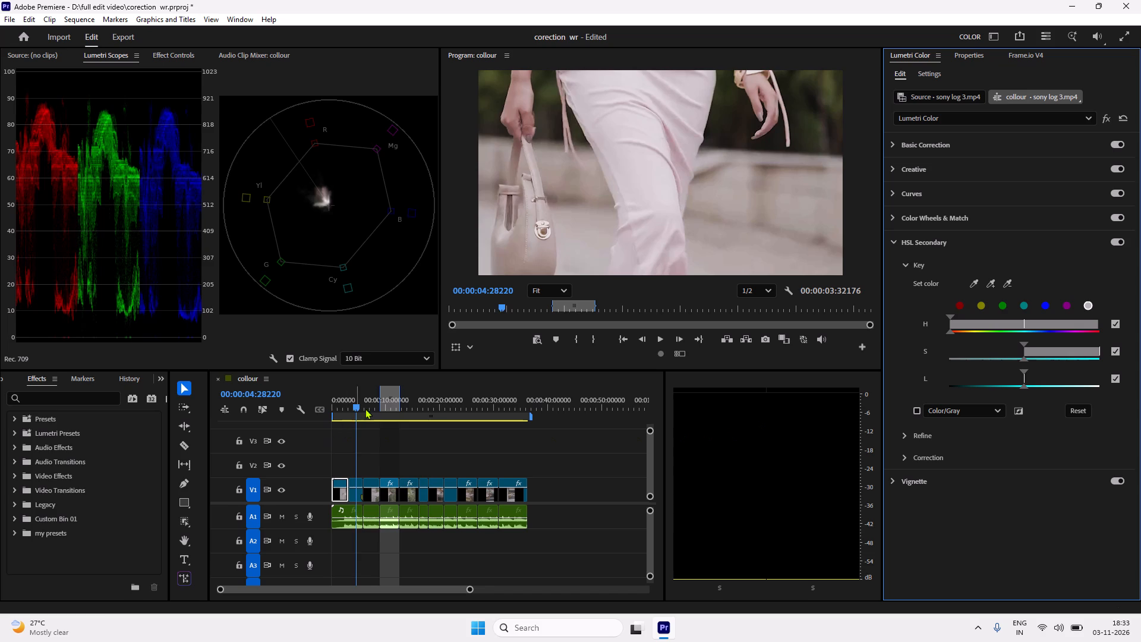
left_click_drag(364, 407, 354, 416)
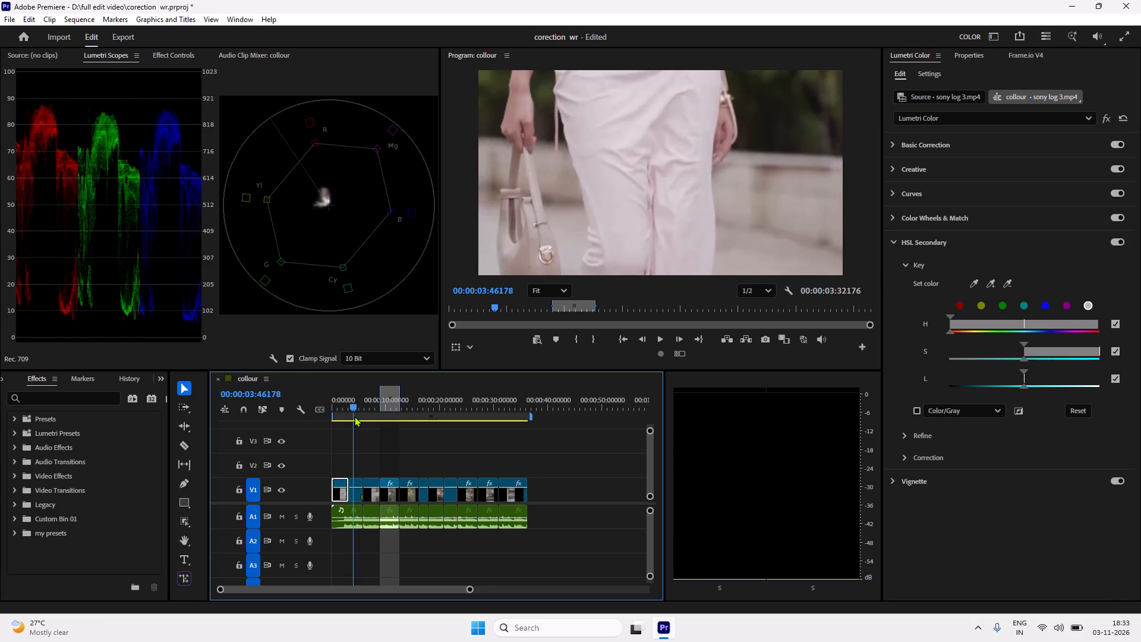
left_click_drag(354, 416, 366, 418)
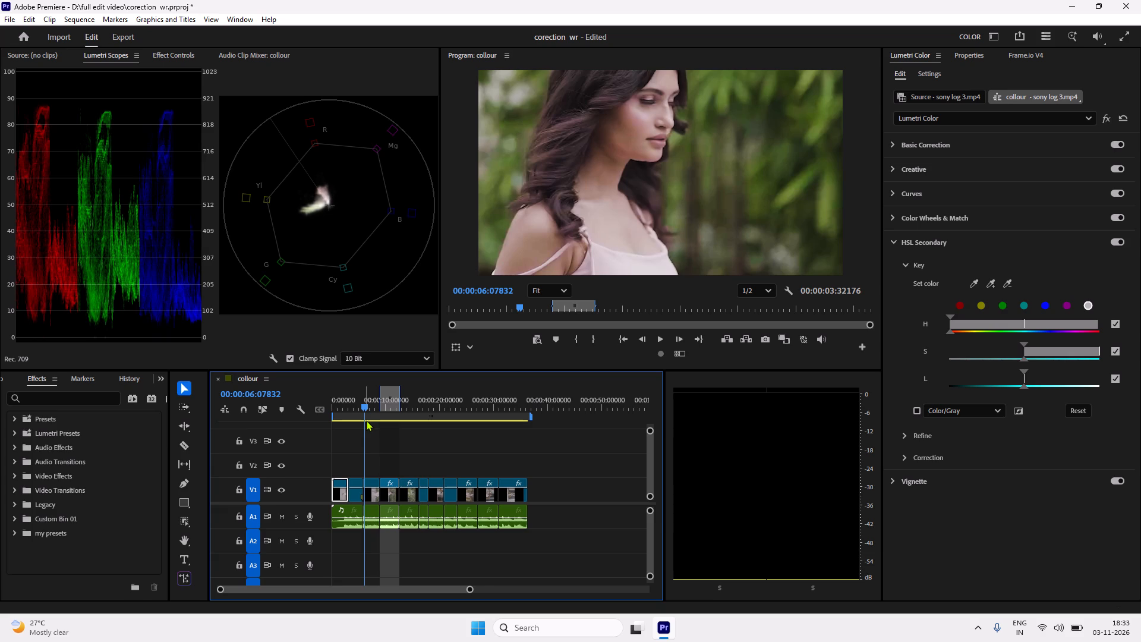
left_click_drag(368, 407, 345, 407)
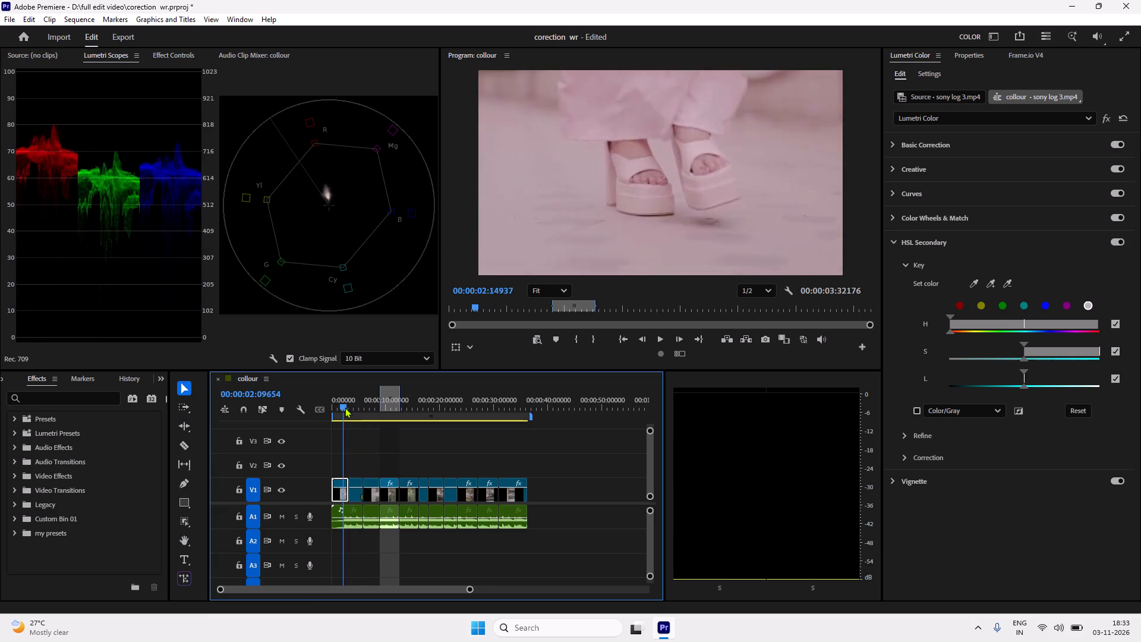
left_click_drag(345, 407, 338, 409)
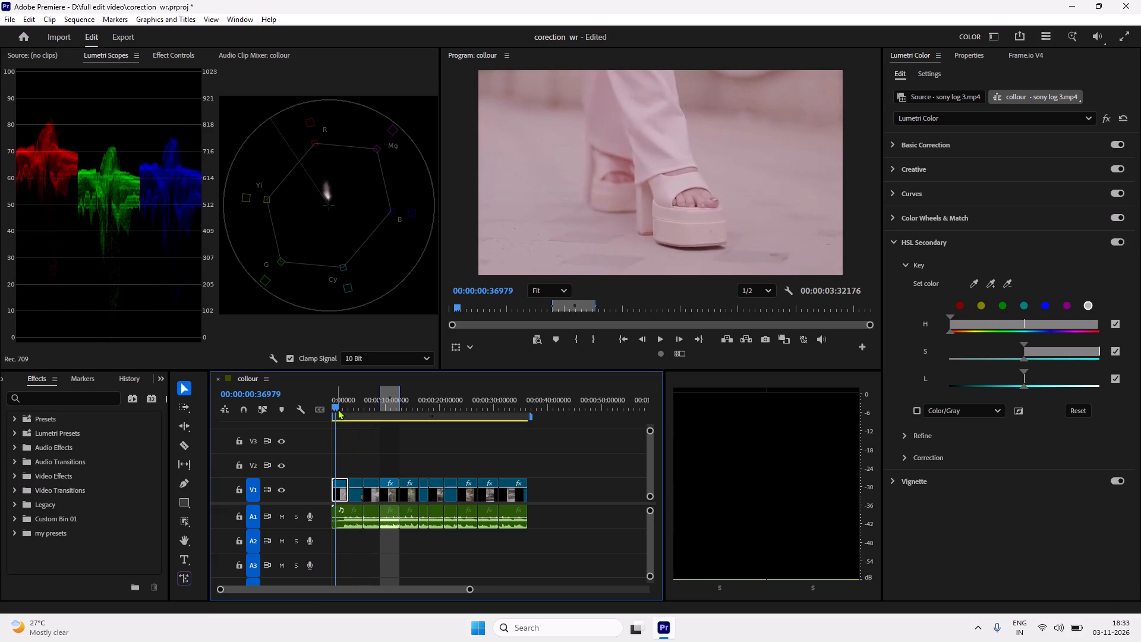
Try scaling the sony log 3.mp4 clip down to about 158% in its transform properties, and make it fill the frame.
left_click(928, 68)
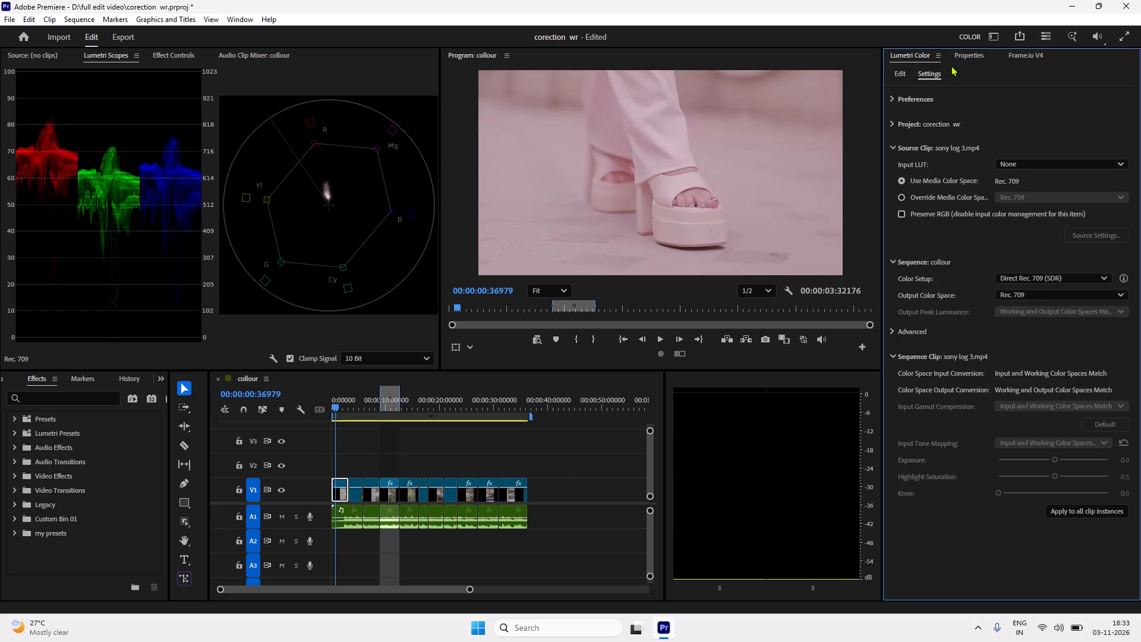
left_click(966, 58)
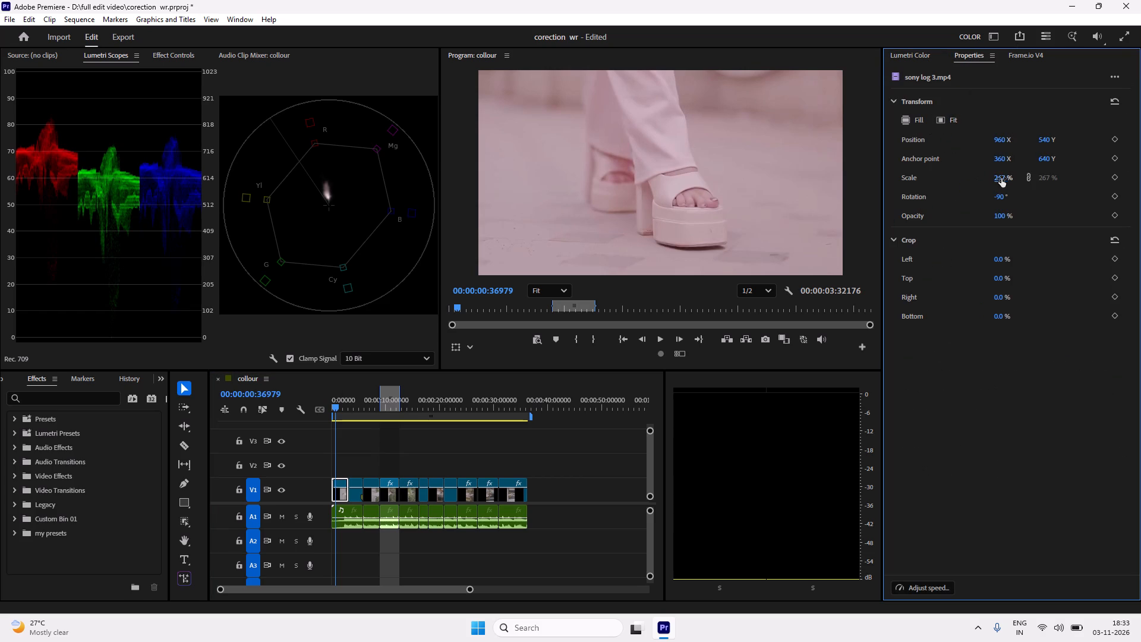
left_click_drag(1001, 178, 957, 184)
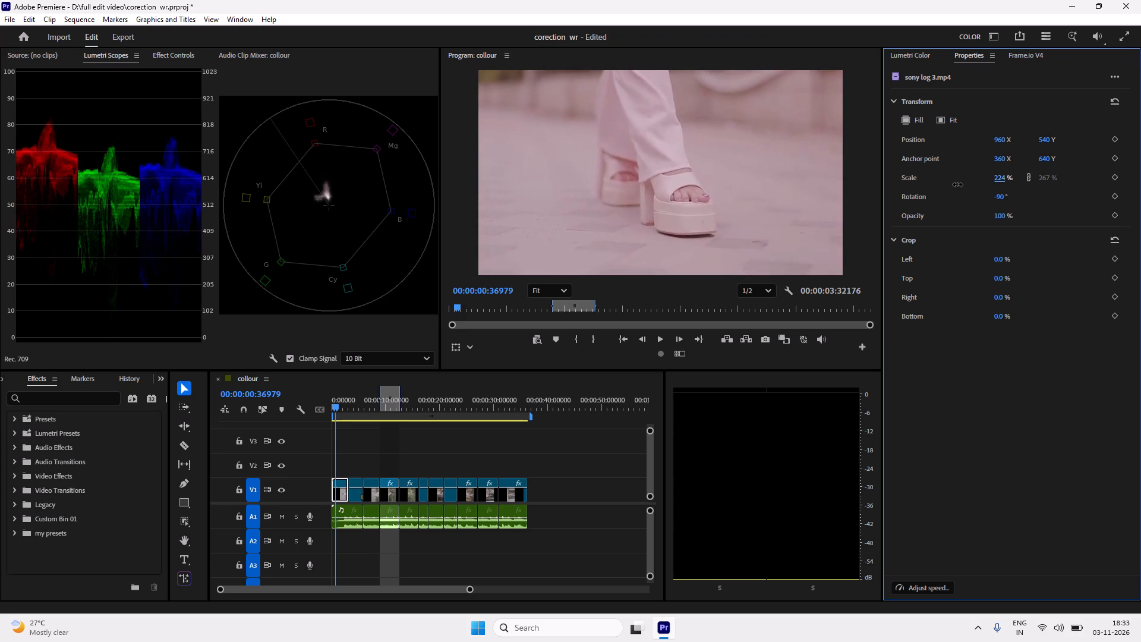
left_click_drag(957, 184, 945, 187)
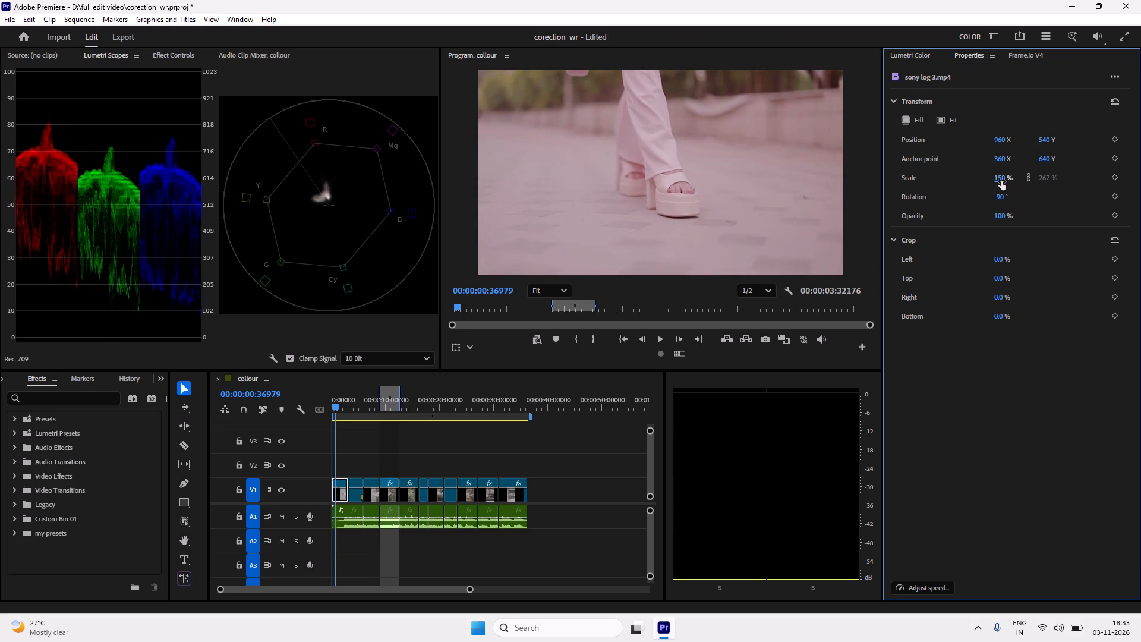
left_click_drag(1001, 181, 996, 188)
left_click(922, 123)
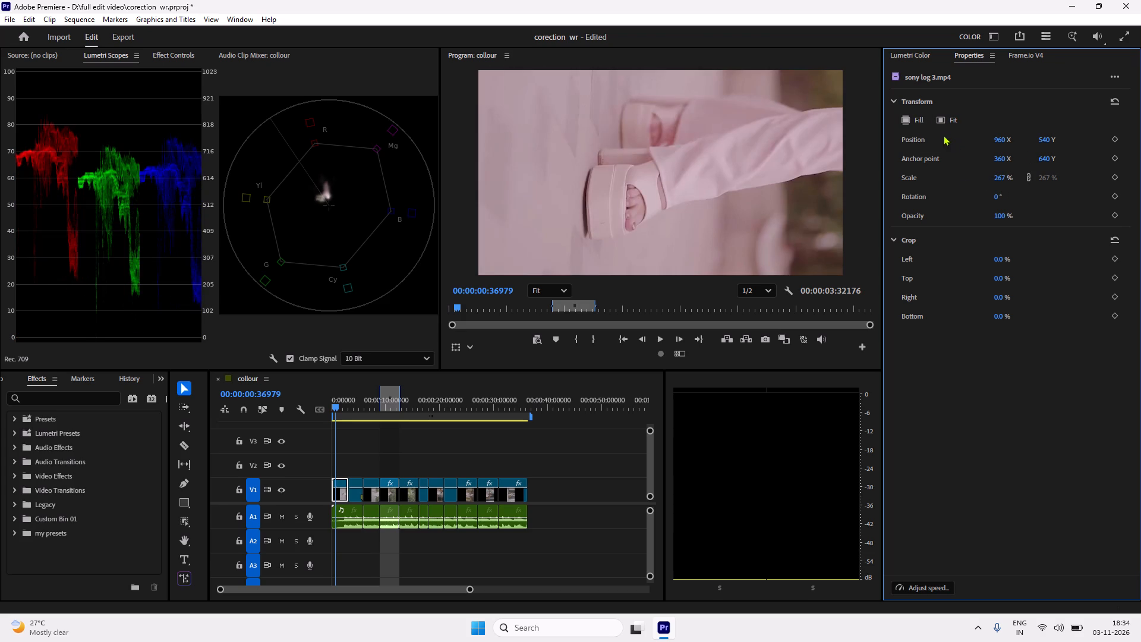
Set the clip's rotation to -90°.
left_click(994, 193)
type("-9")
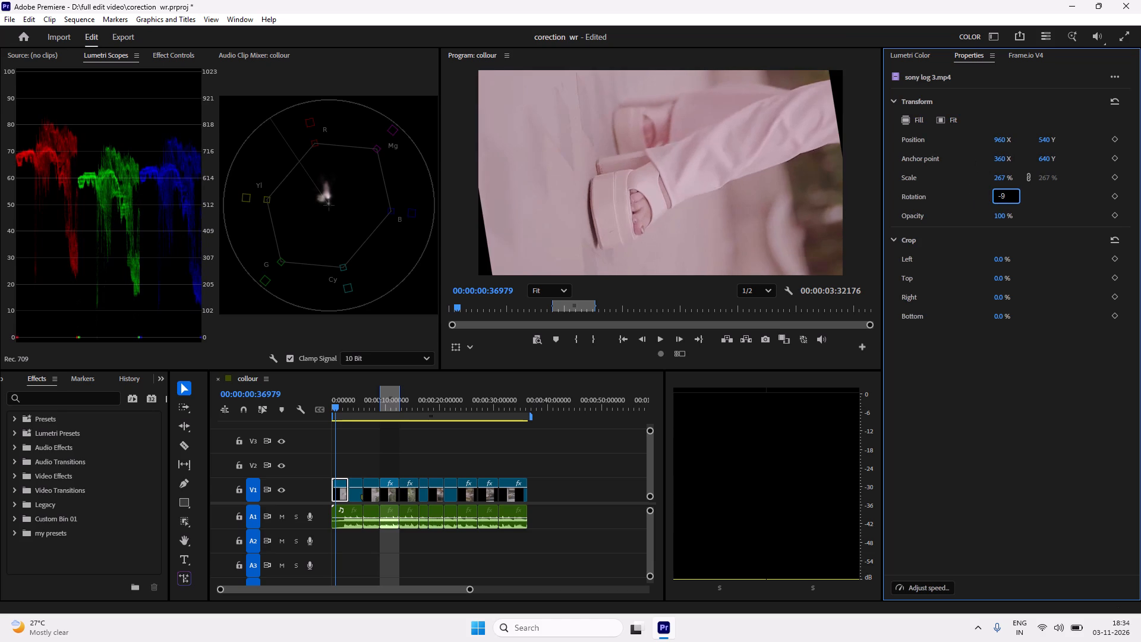
key("0")
left_click(953, 444)
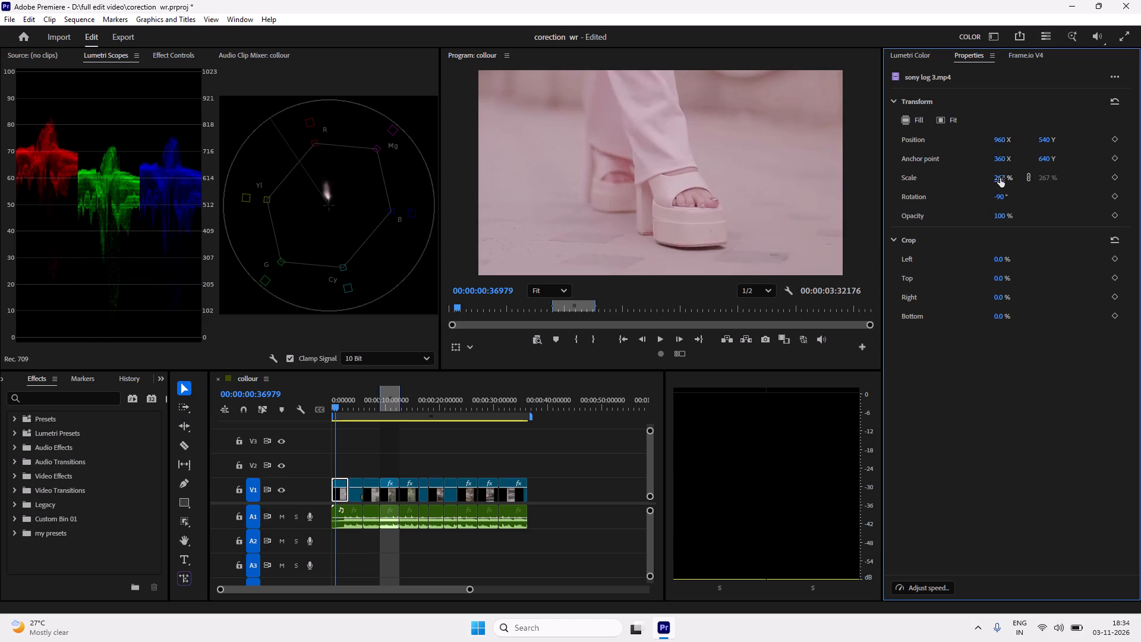
Scale the sony log 3.mp4 clip down to 152% and play back the reframed shot.
left_click_drag(1000, 178, 974, 185)
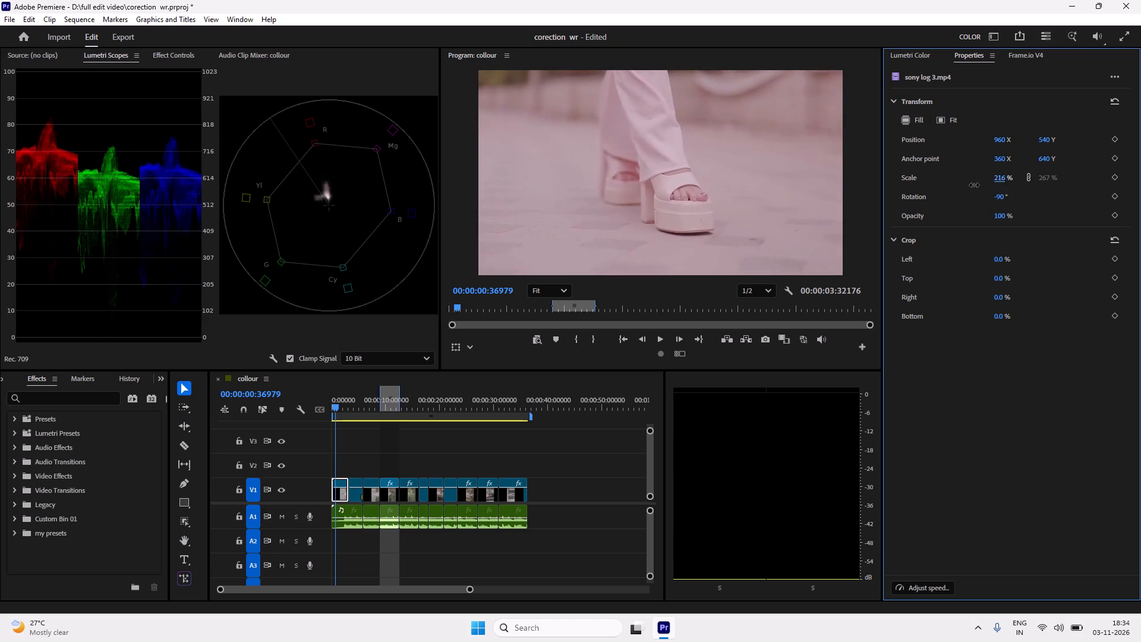
left_click_drag(974, 185, 948, 189)
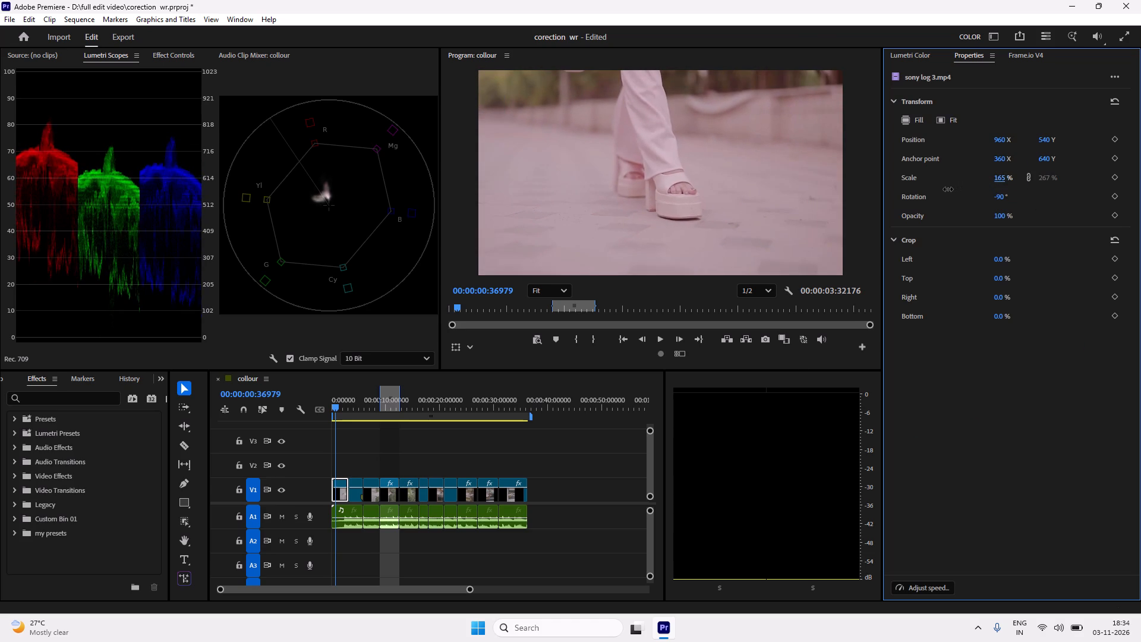
left_click_drag(948, 189, 942, 193)
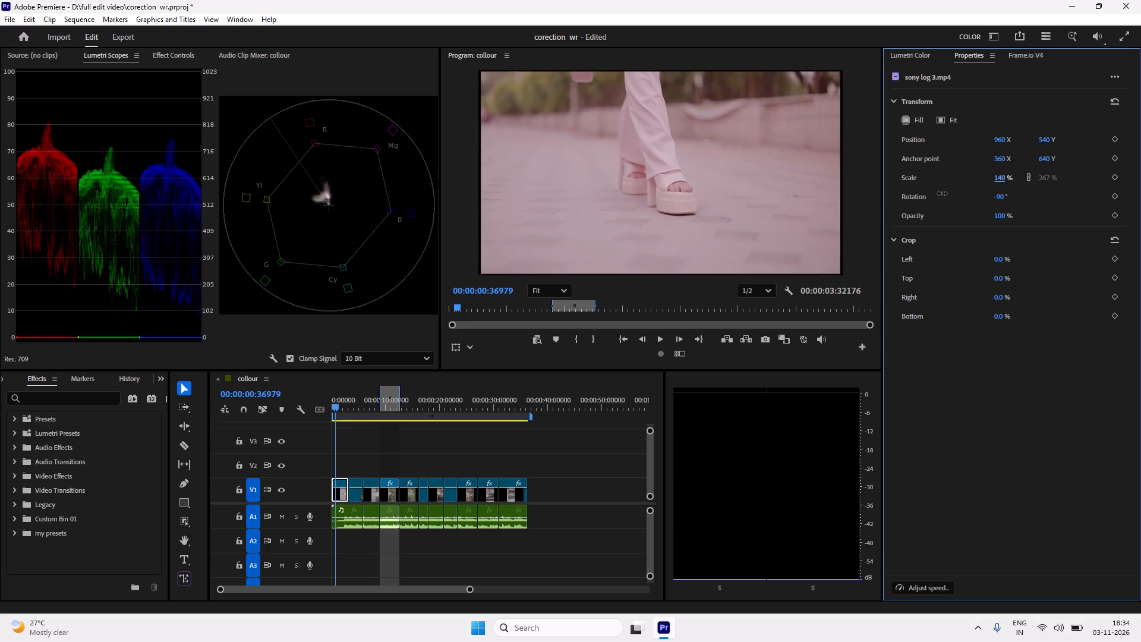
left_click_drag(942, 193, 946, 195)
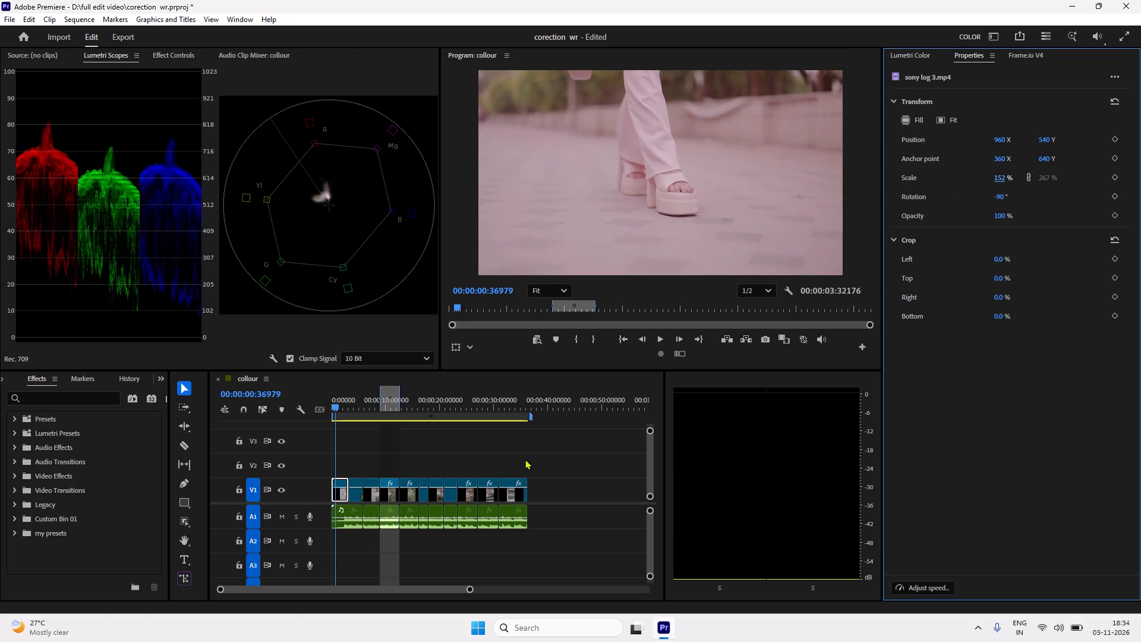
key("space")
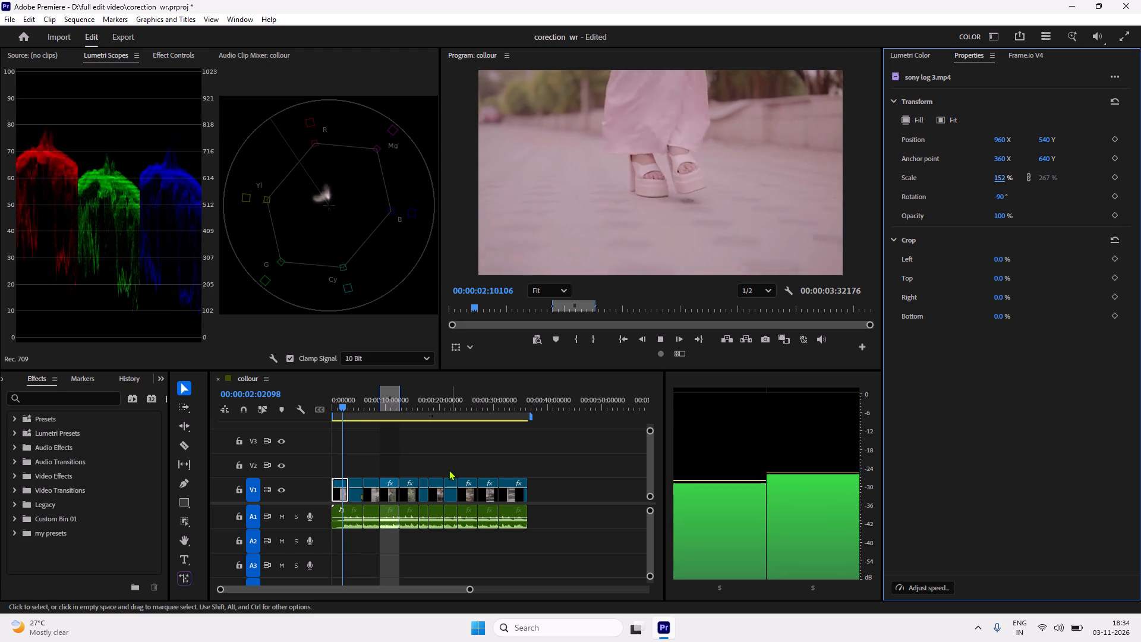
key("space")
At 00:00:01:36523, set the clip's HSL Secondary key to the green colour preset.
left_click(344, 403)
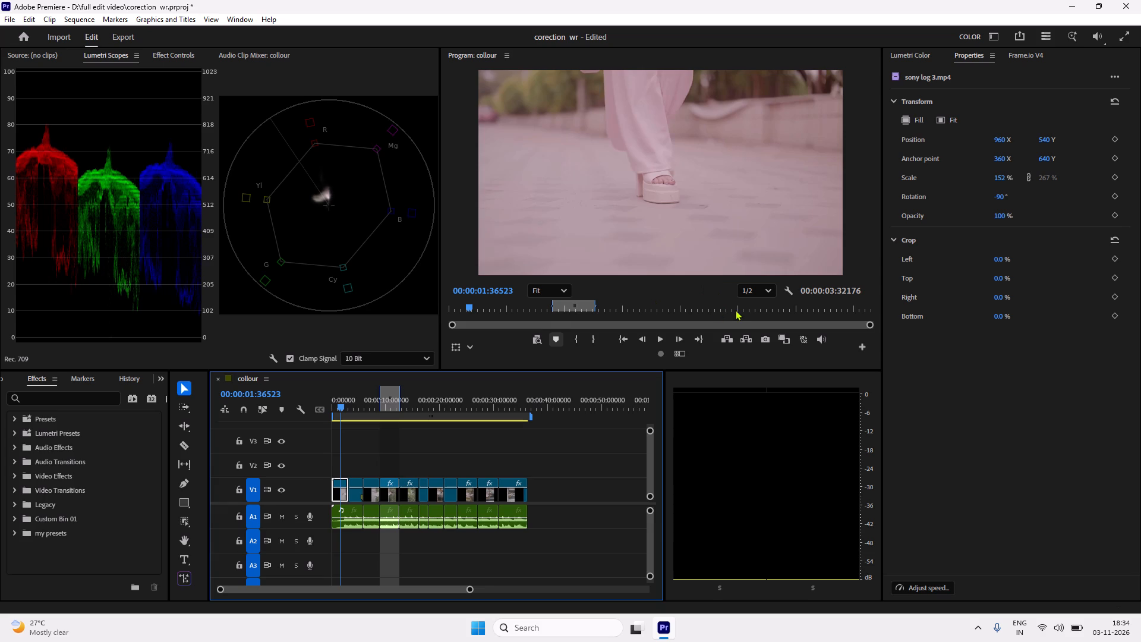
left_click(912, 56)
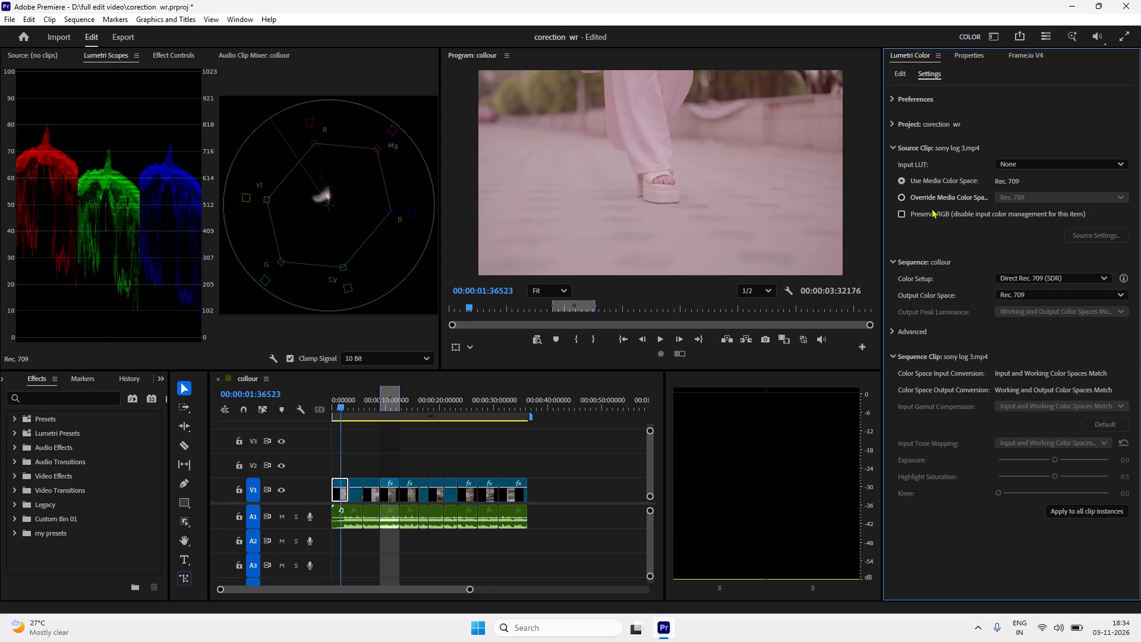
left_click(891, 71)
left_click(896, 76)
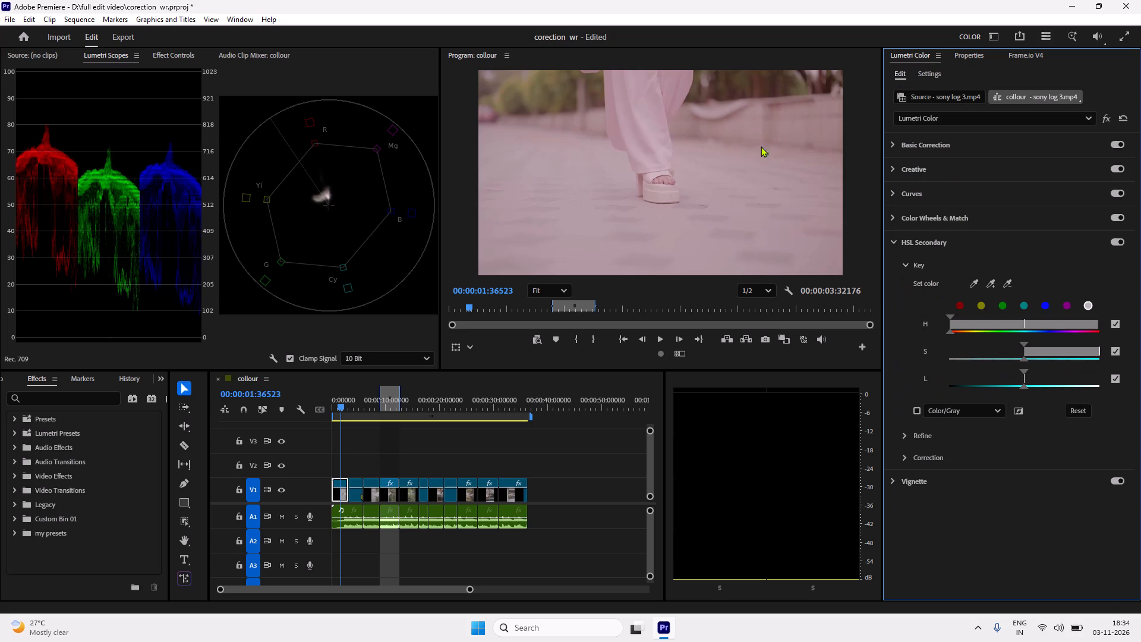
left_click(1002, 309)
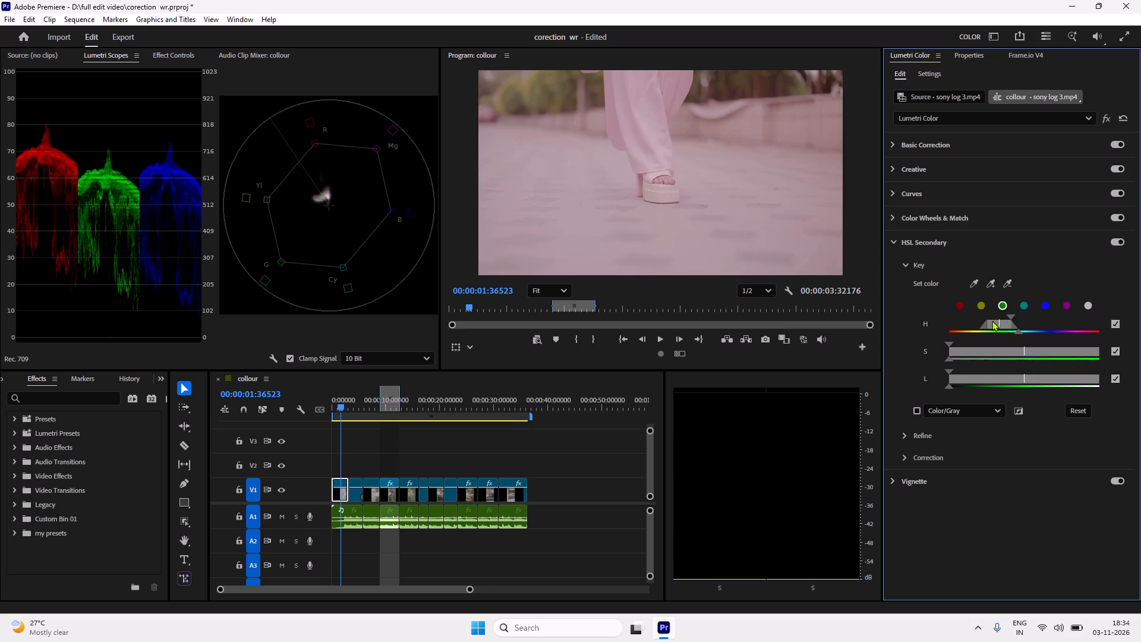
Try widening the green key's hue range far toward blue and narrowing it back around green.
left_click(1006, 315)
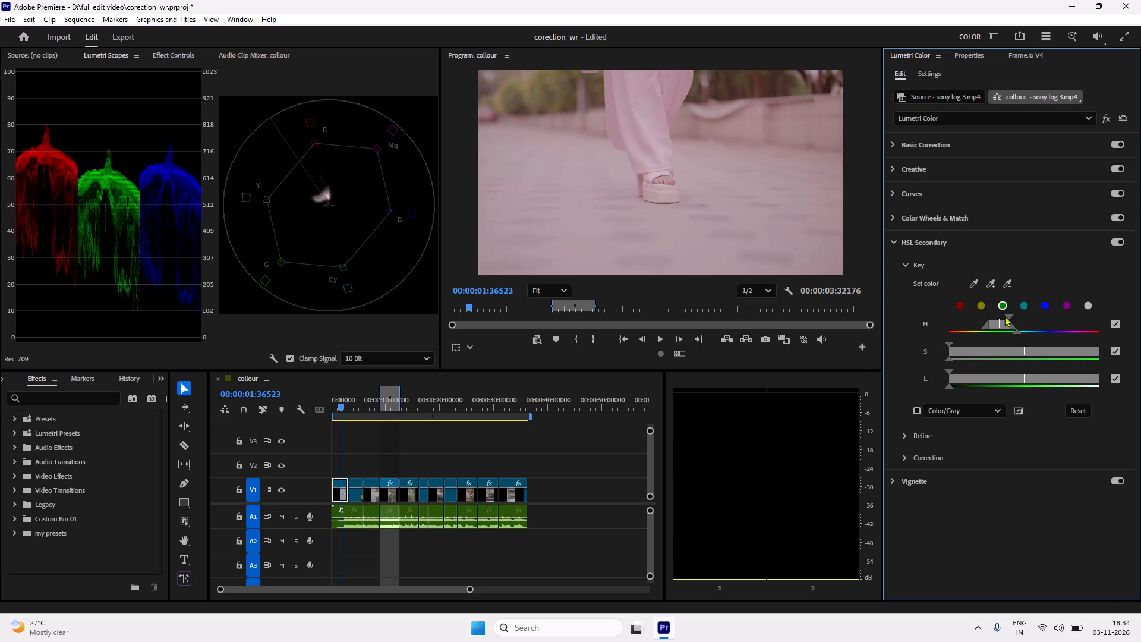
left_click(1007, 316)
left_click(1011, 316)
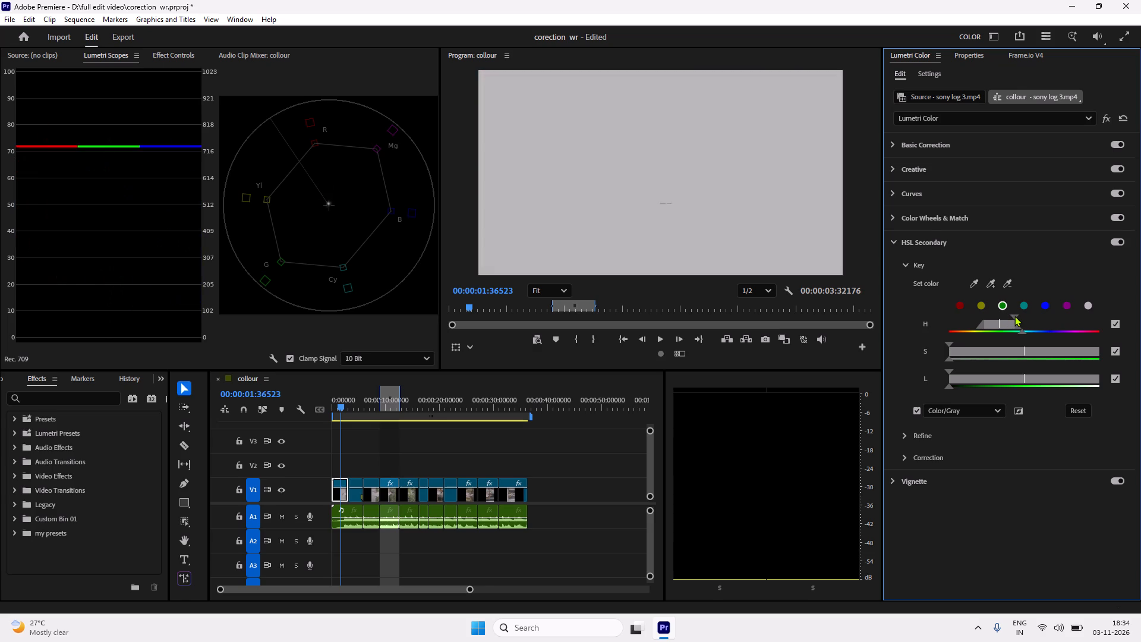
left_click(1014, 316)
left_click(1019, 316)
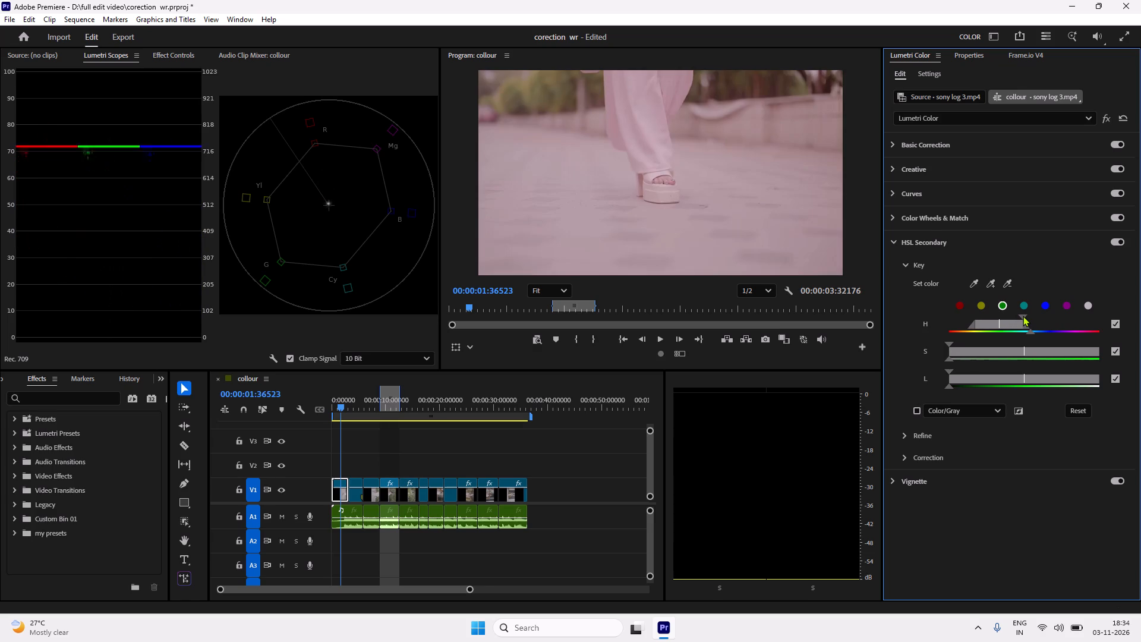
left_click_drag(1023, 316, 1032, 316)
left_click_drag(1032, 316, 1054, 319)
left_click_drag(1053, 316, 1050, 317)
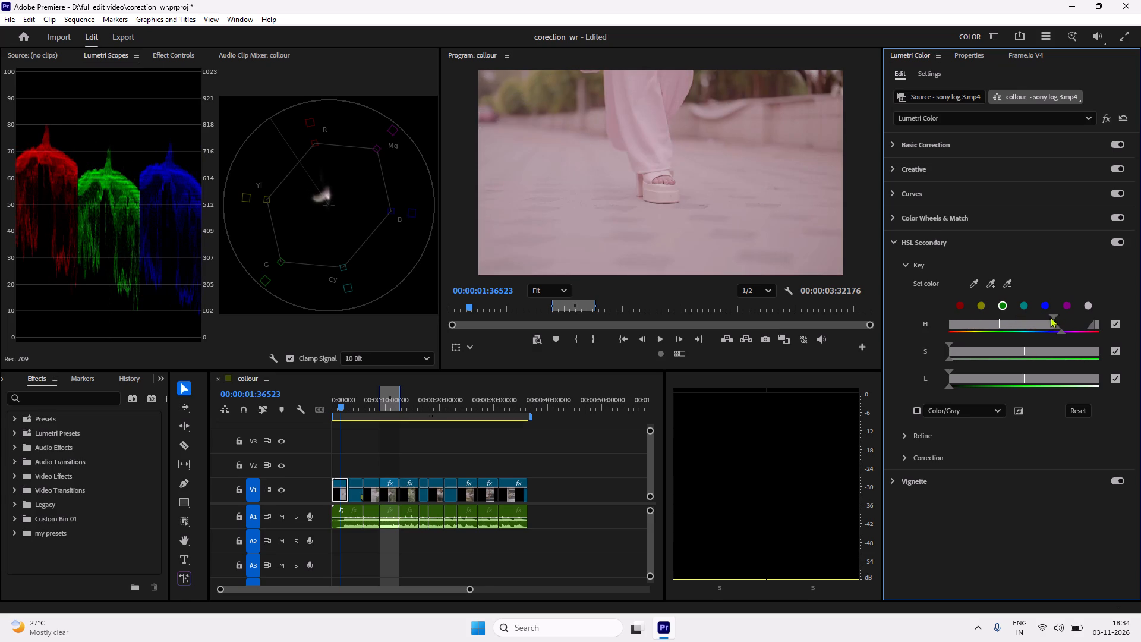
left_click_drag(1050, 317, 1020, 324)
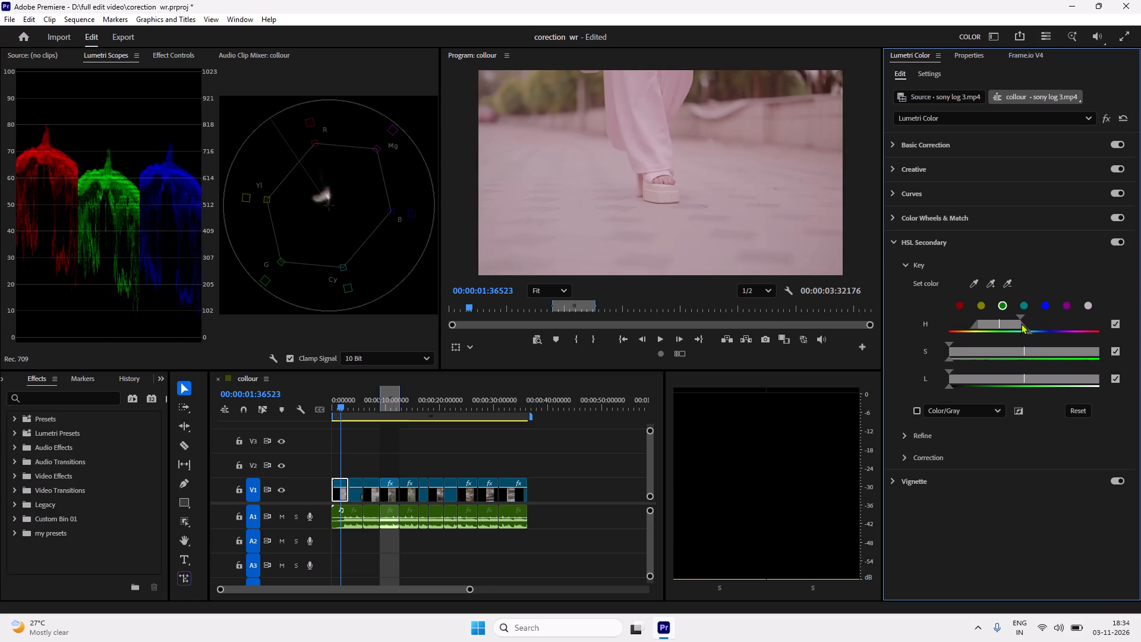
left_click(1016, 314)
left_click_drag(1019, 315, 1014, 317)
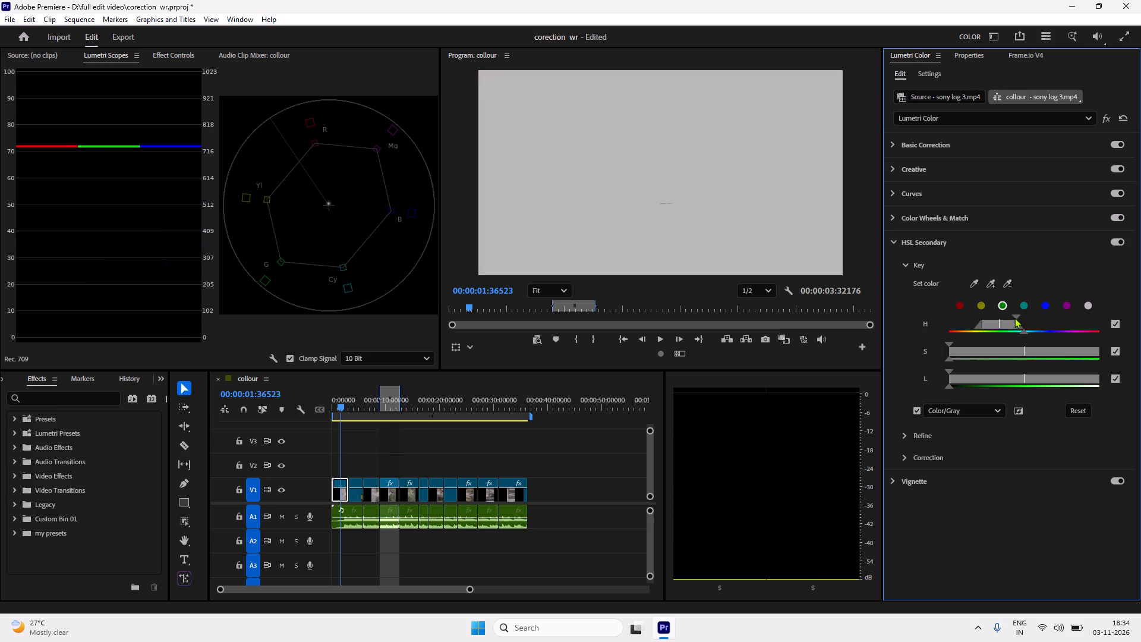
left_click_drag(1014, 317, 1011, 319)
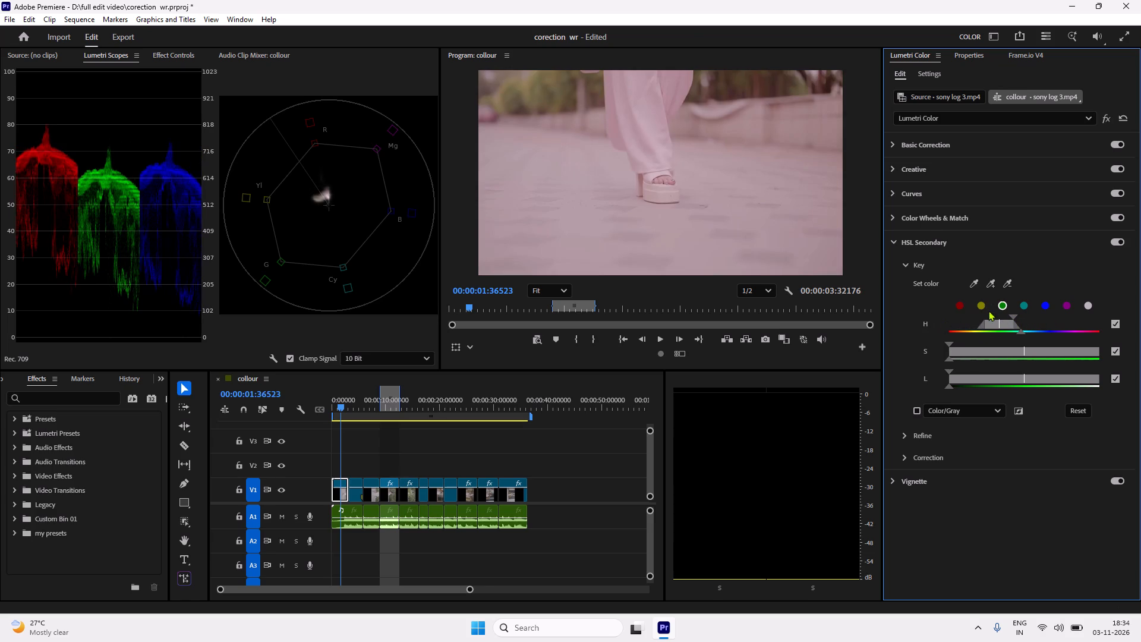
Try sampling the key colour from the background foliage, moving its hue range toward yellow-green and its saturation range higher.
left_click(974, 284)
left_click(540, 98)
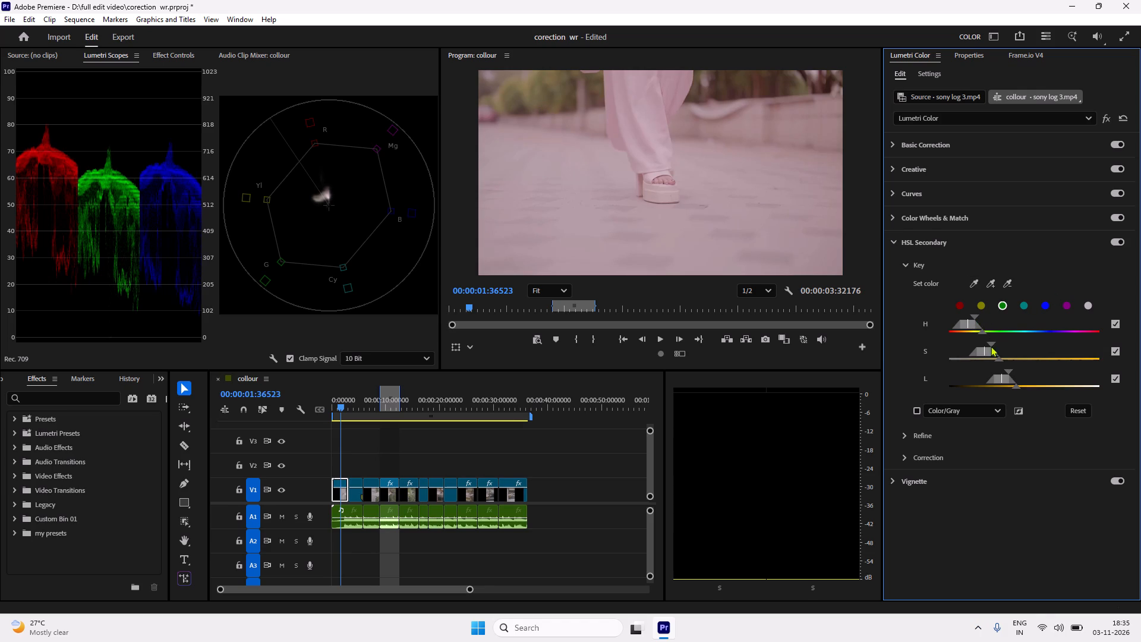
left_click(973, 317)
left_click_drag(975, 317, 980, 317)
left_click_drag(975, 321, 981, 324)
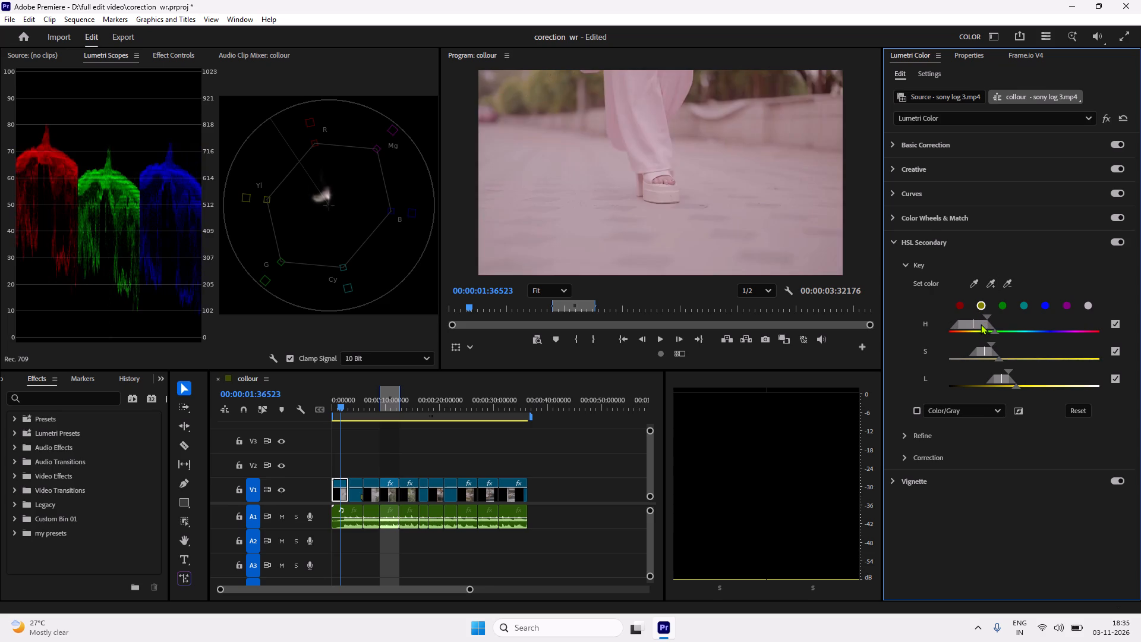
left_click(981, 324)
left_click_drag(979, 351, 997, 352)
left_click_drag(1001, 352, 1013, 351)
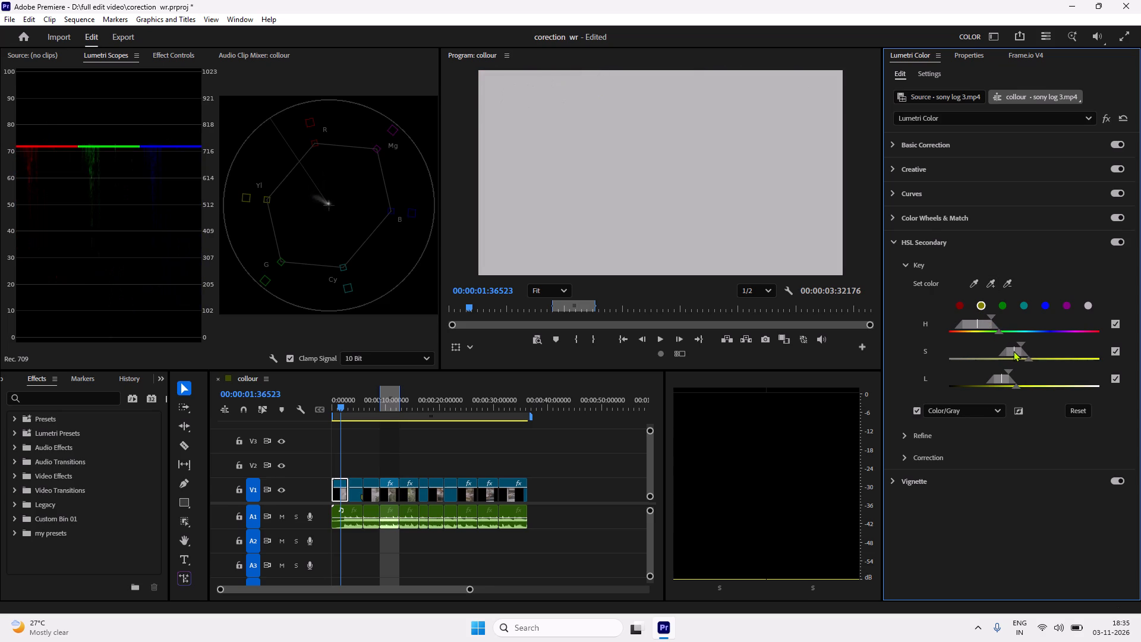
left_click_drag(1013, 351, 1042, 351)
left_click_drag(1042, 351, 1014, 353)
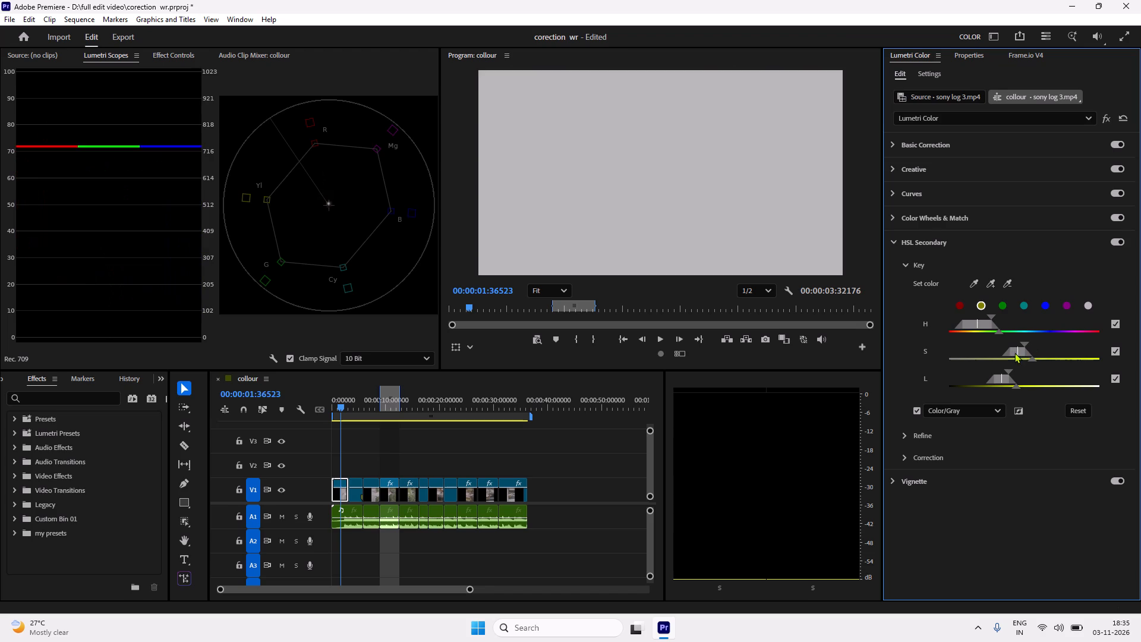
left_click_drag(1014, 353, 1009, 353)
Reapply the green key preset, tighten its hue falloff slightly, and limit saturation to about the middle through just below maximum.
left_click(1007, 307)
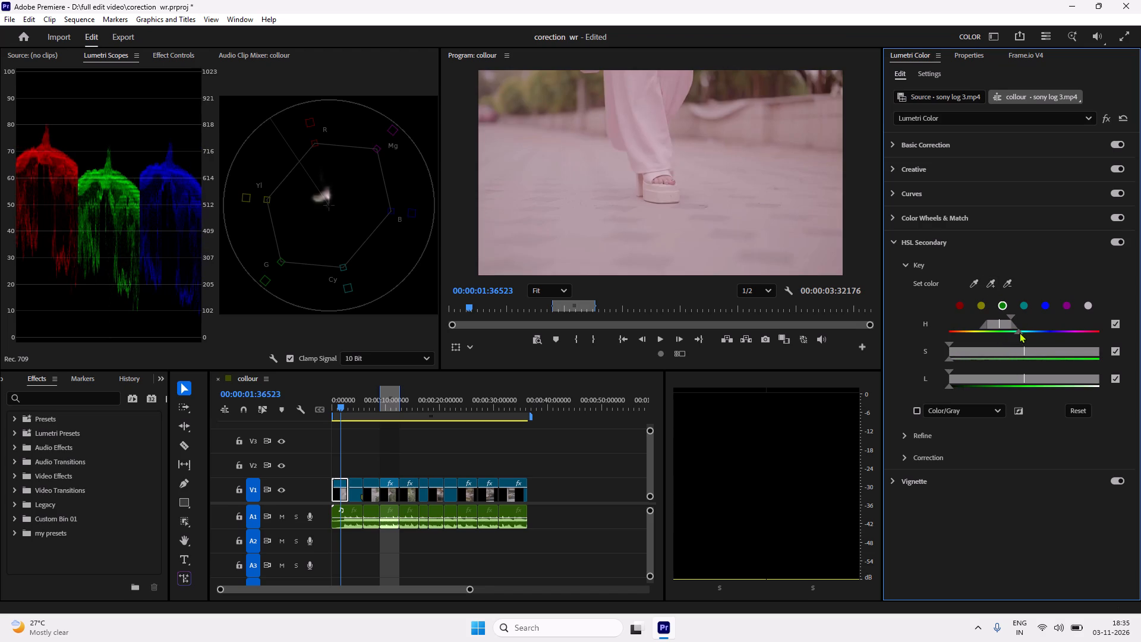
left_click(1018, 331)
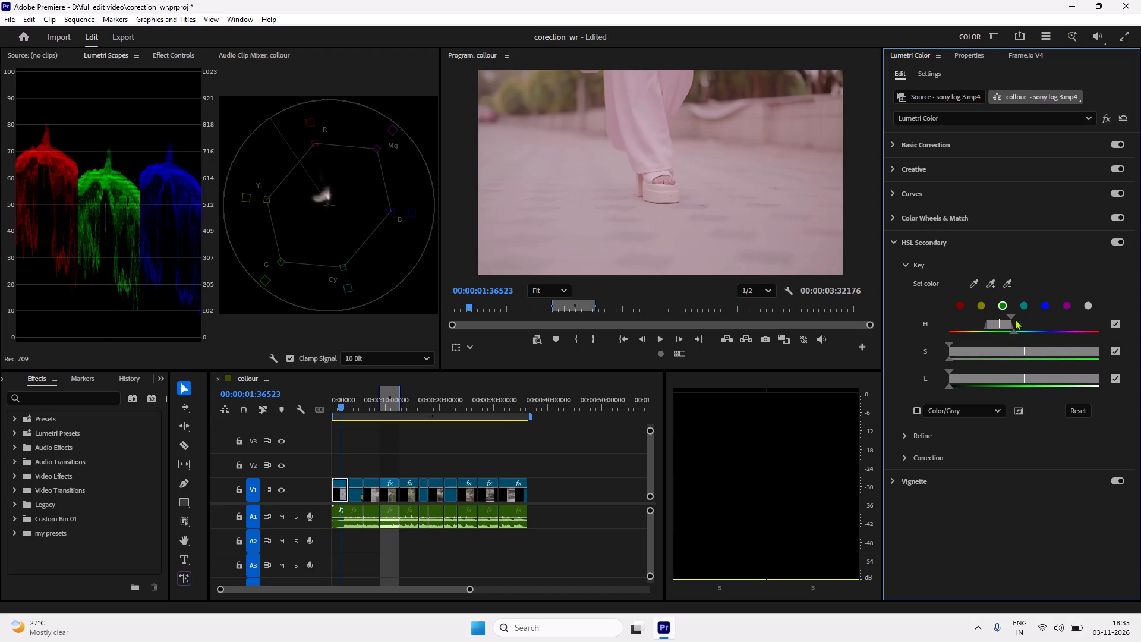
left_click(1013, 331)
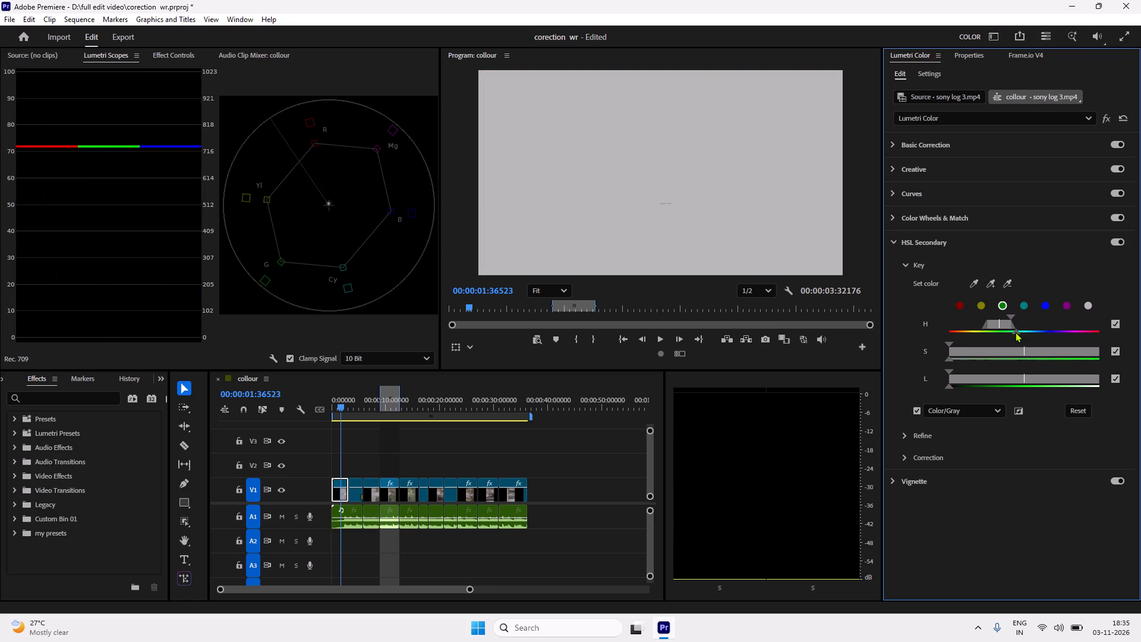
left_click_drag(952, 342, 993, 347)
left_click_drag(1016, 348, 1039, 353)
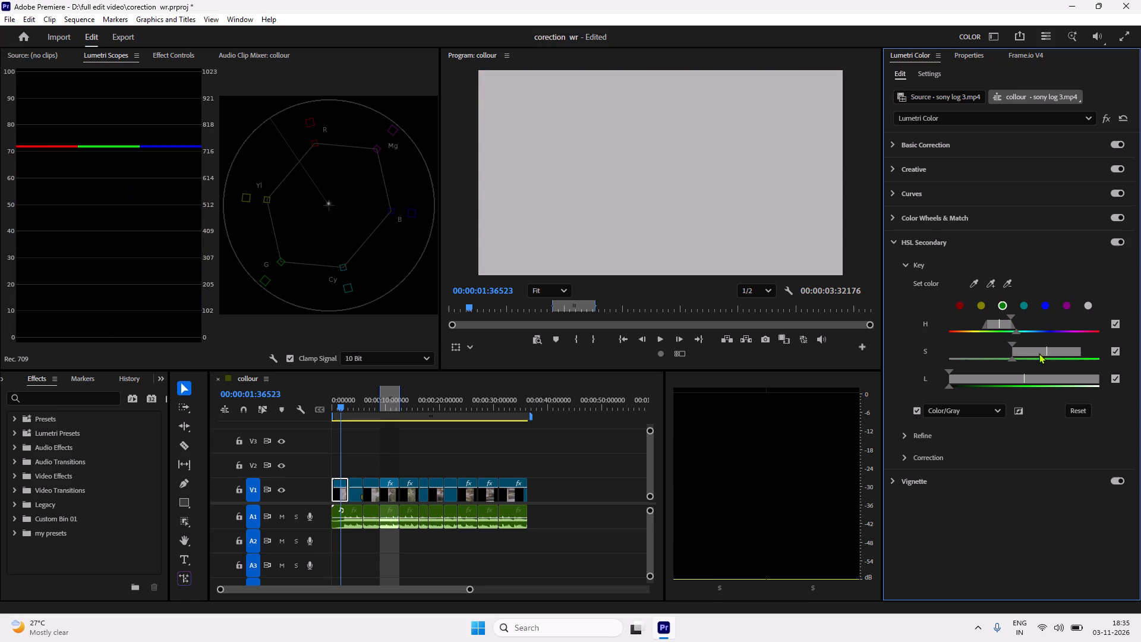
left_click_drag(1039, 353, 1048, 355)
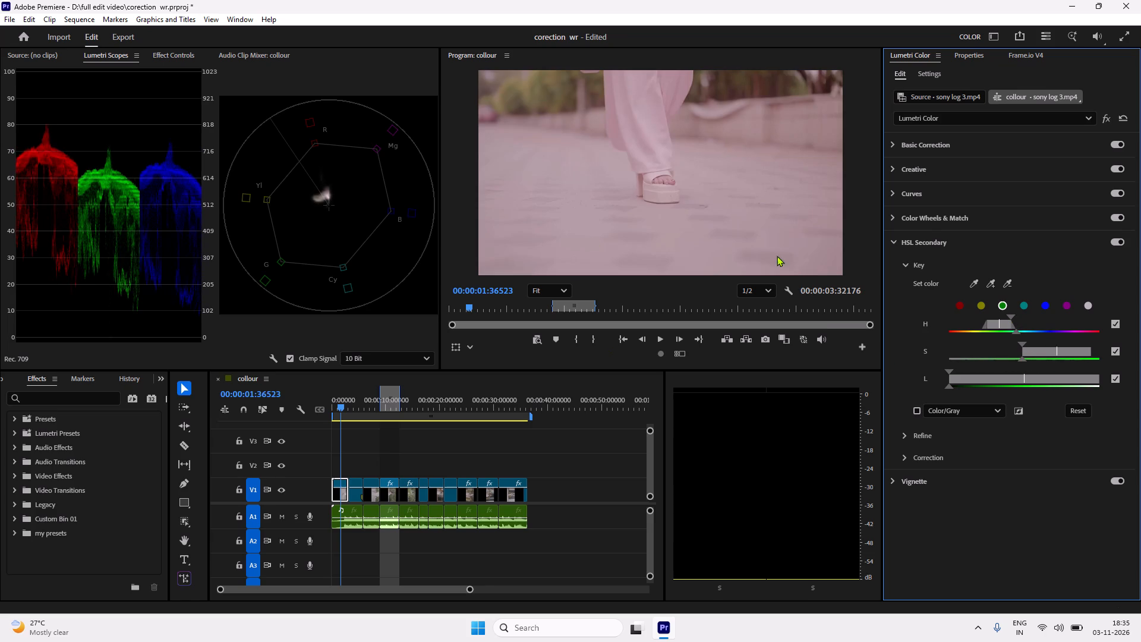
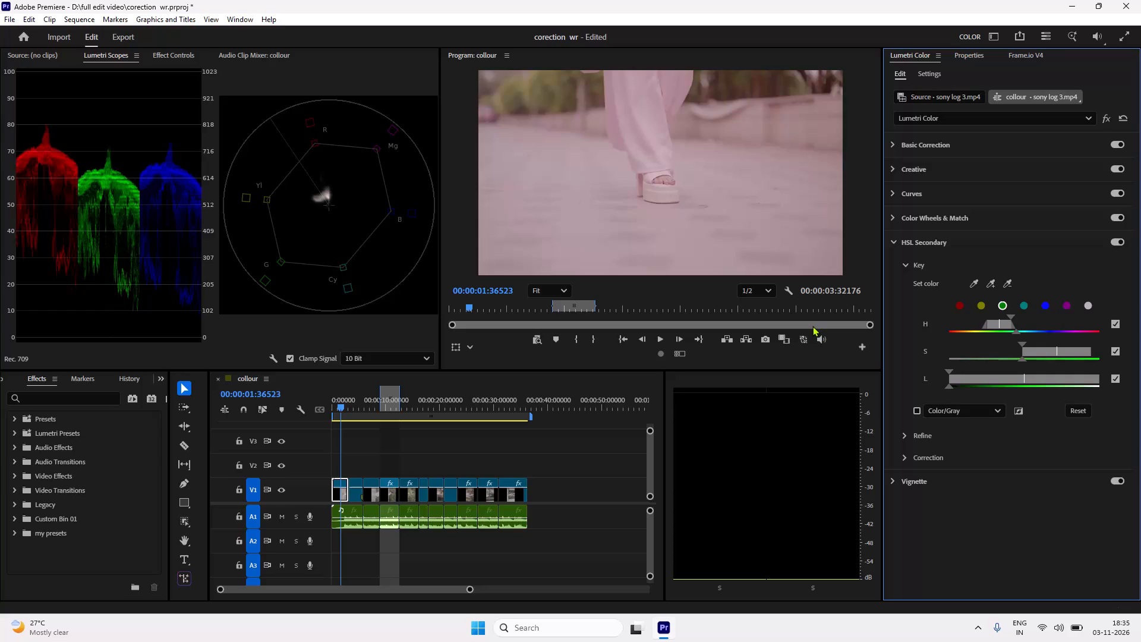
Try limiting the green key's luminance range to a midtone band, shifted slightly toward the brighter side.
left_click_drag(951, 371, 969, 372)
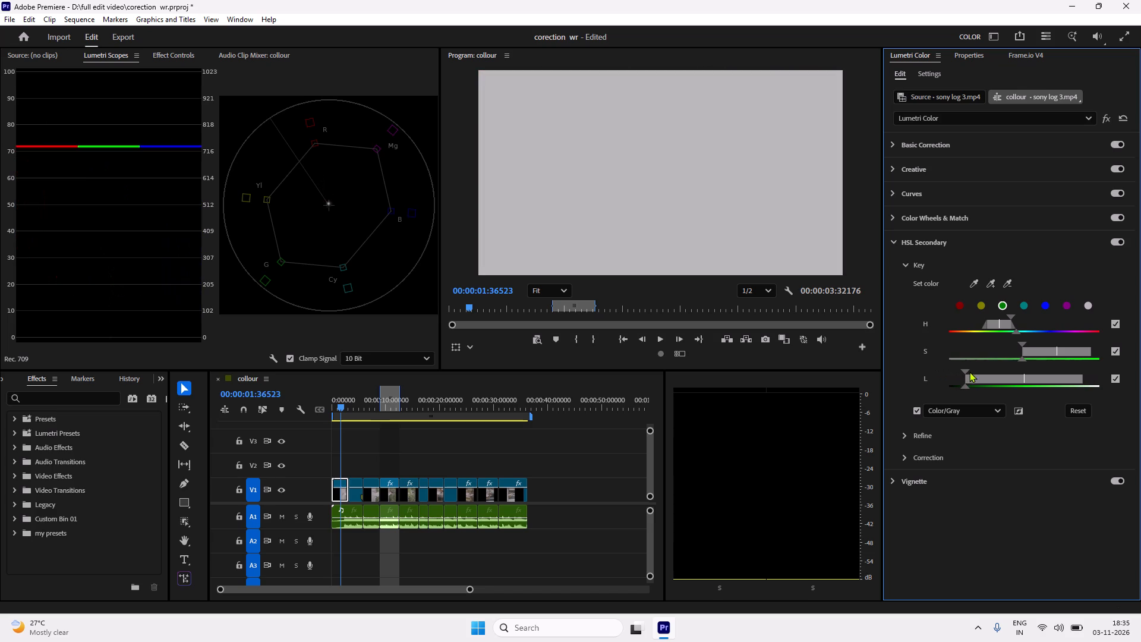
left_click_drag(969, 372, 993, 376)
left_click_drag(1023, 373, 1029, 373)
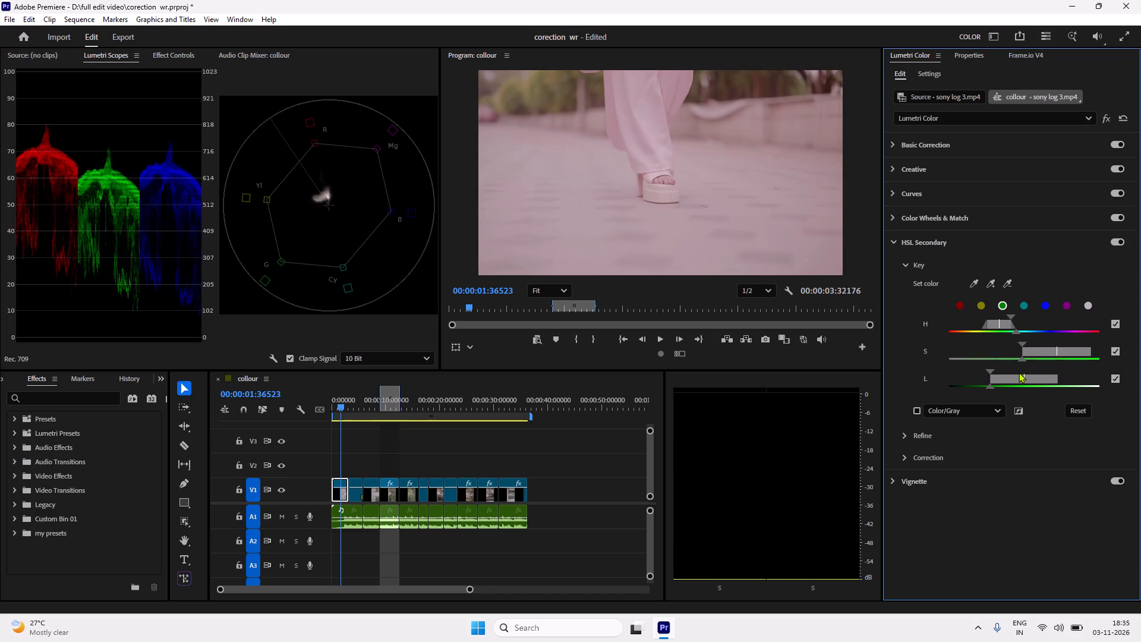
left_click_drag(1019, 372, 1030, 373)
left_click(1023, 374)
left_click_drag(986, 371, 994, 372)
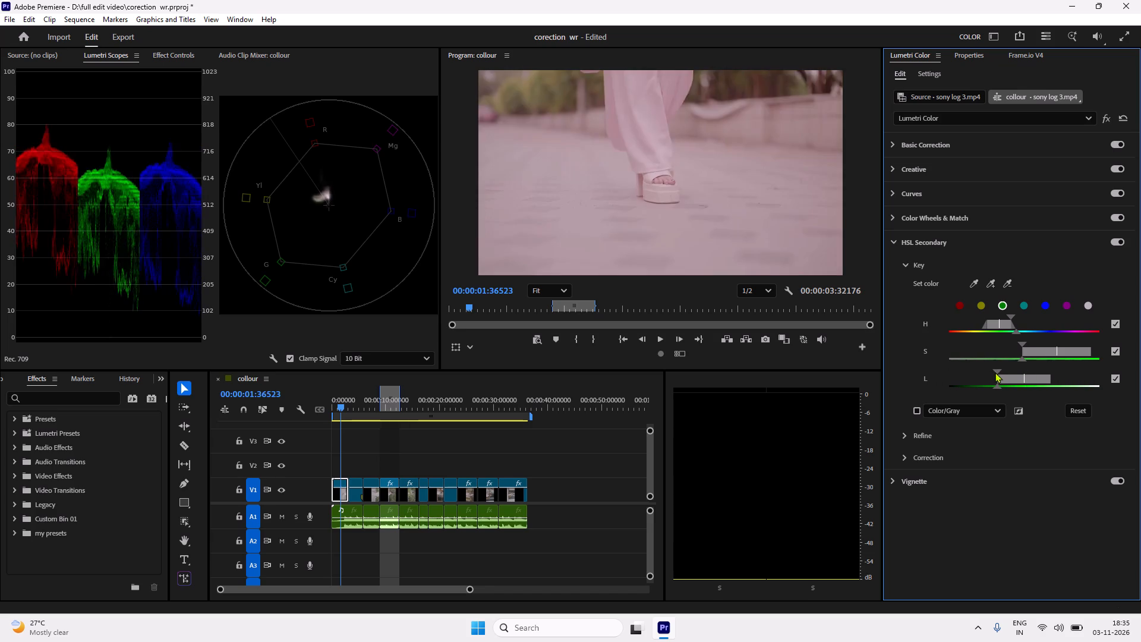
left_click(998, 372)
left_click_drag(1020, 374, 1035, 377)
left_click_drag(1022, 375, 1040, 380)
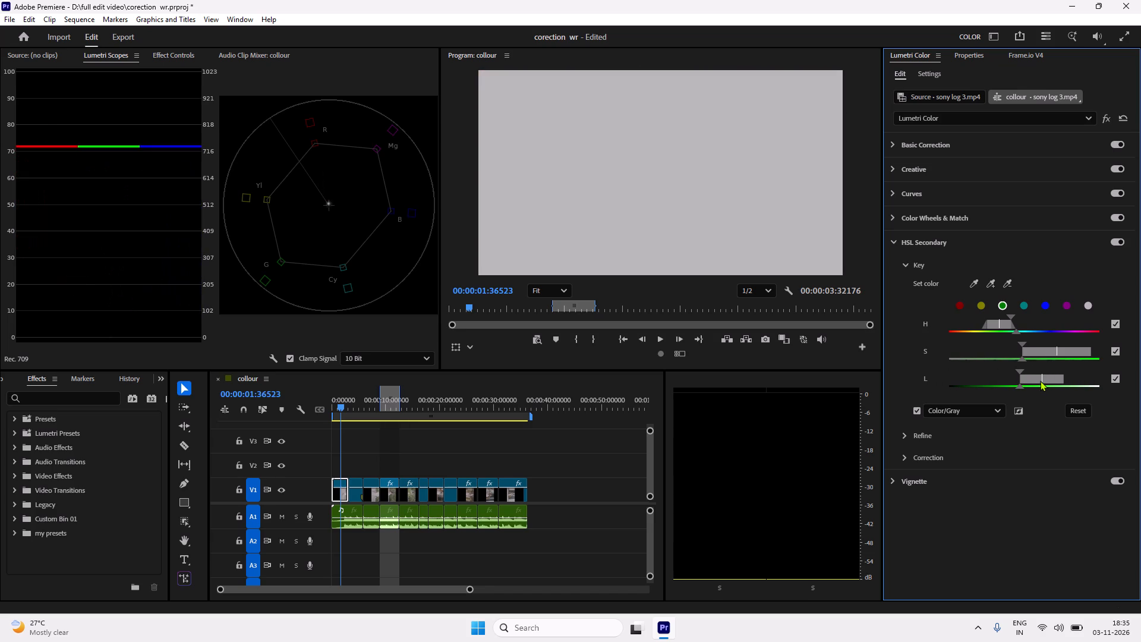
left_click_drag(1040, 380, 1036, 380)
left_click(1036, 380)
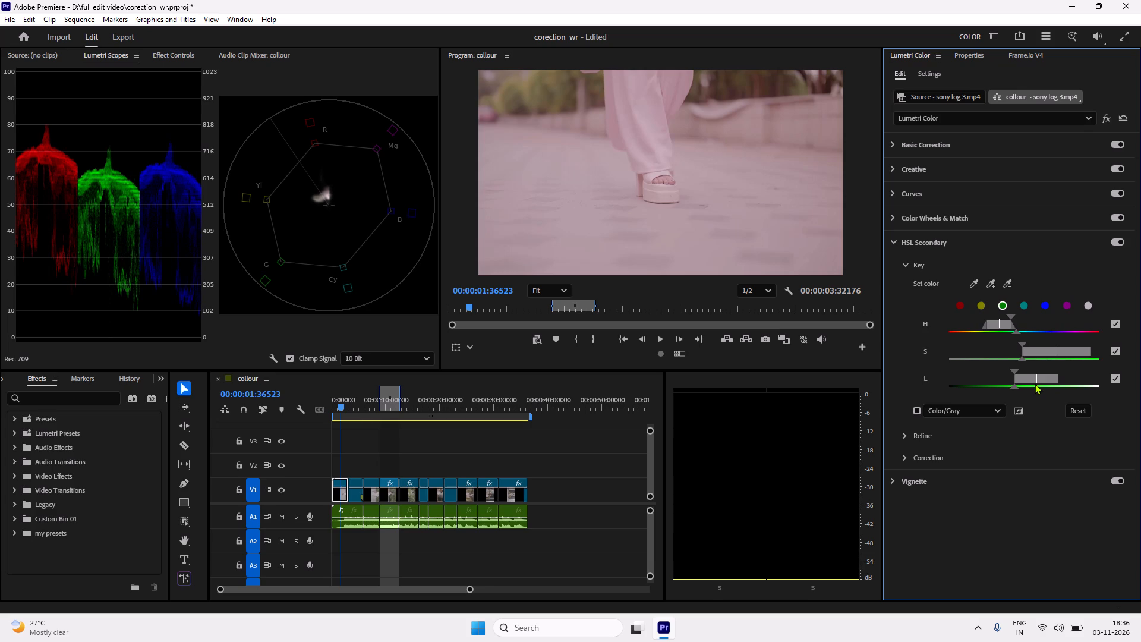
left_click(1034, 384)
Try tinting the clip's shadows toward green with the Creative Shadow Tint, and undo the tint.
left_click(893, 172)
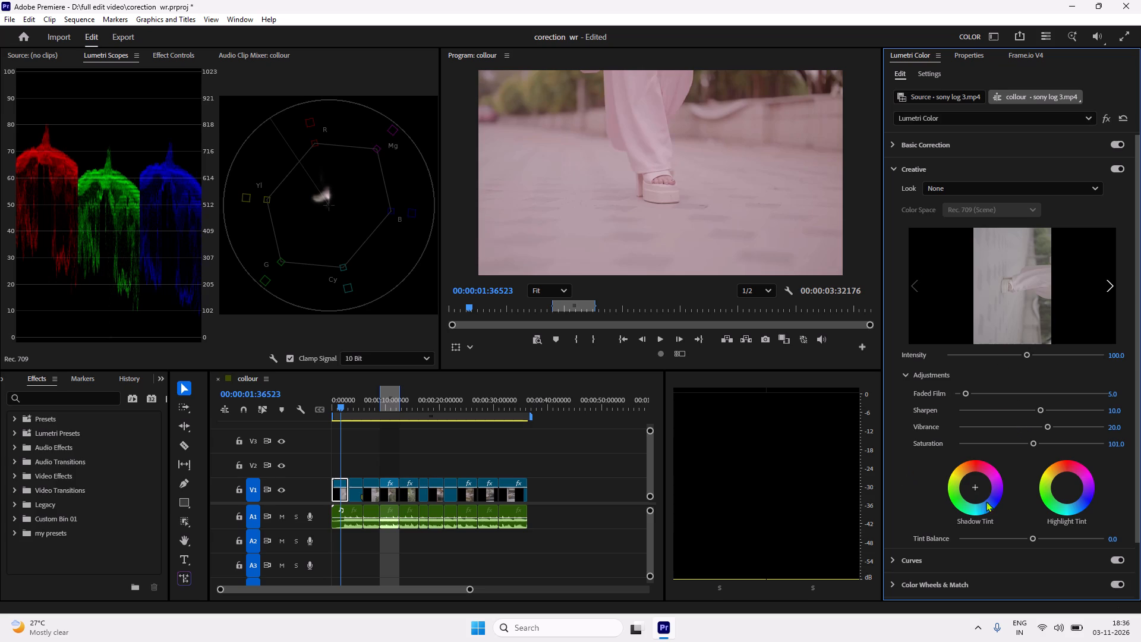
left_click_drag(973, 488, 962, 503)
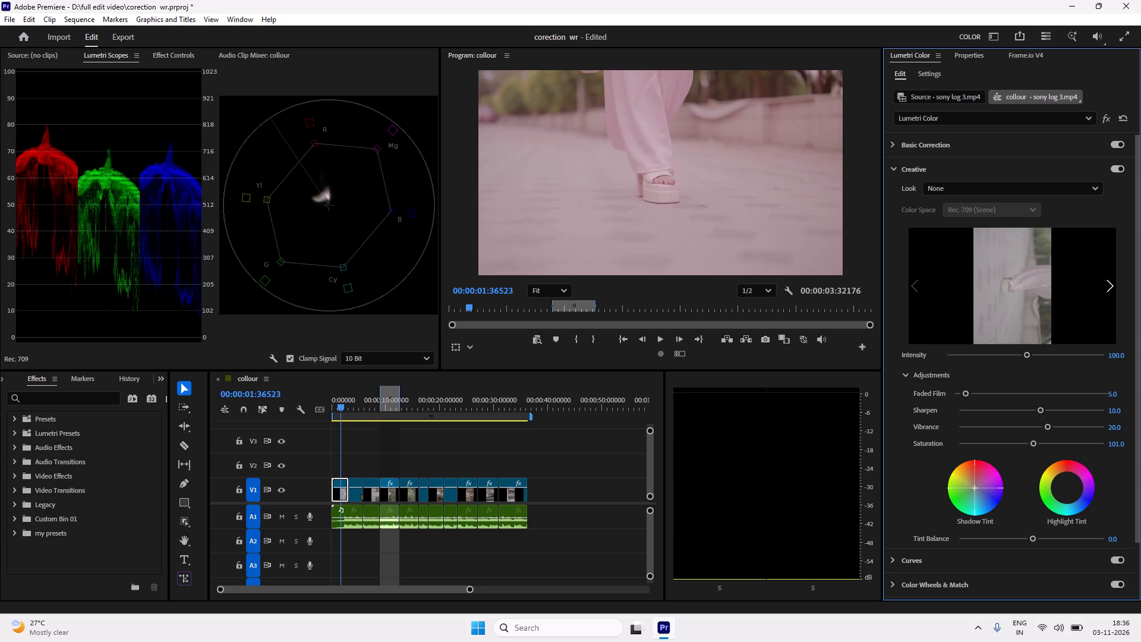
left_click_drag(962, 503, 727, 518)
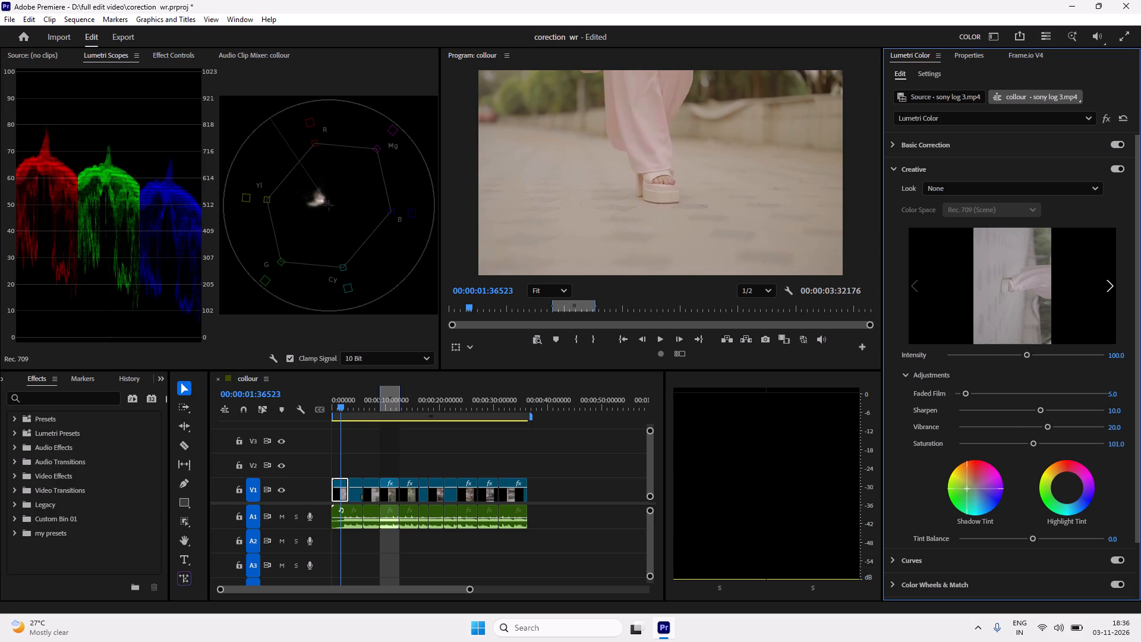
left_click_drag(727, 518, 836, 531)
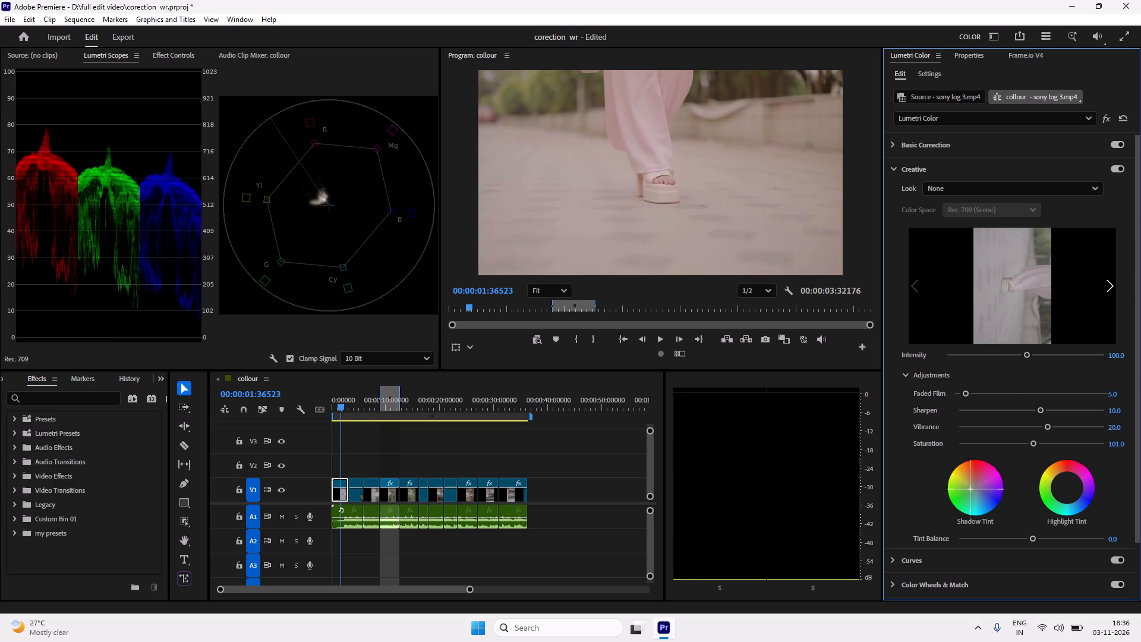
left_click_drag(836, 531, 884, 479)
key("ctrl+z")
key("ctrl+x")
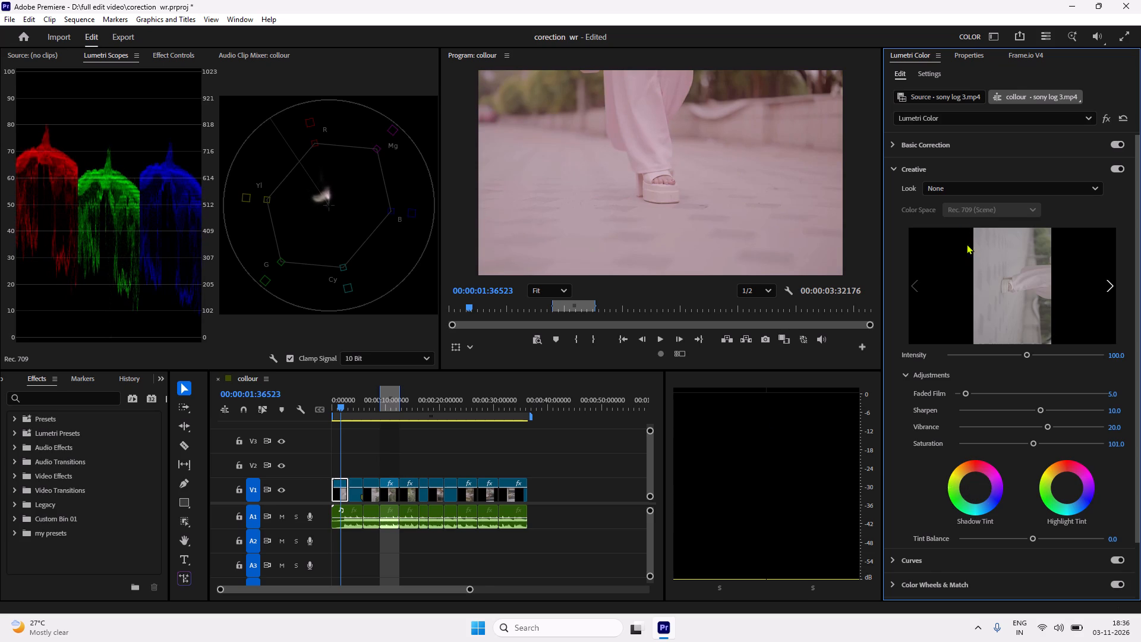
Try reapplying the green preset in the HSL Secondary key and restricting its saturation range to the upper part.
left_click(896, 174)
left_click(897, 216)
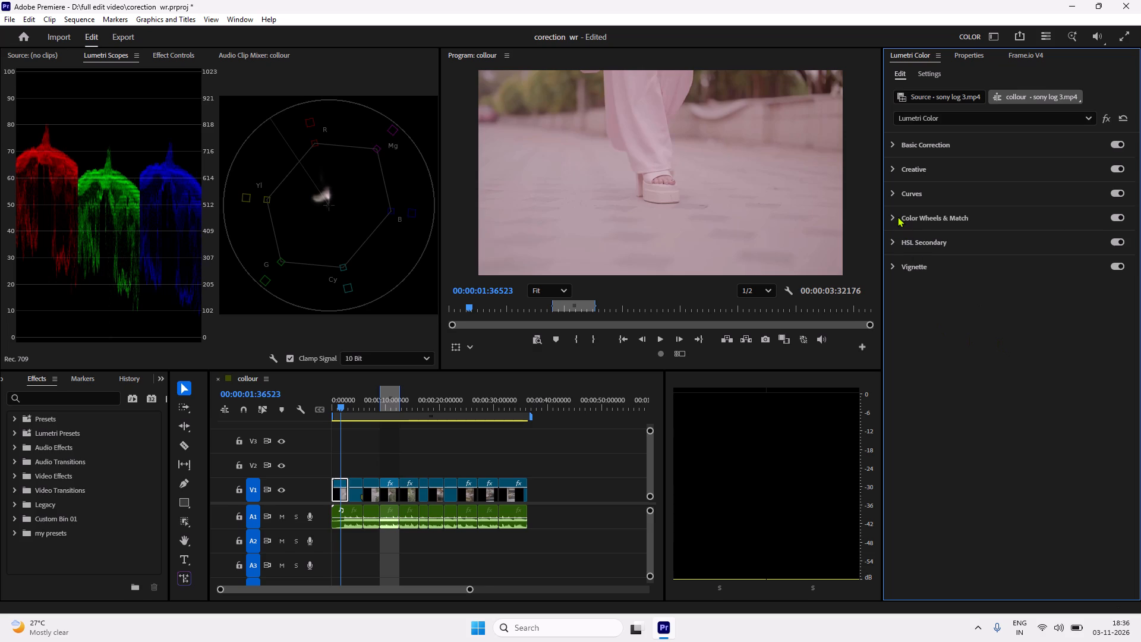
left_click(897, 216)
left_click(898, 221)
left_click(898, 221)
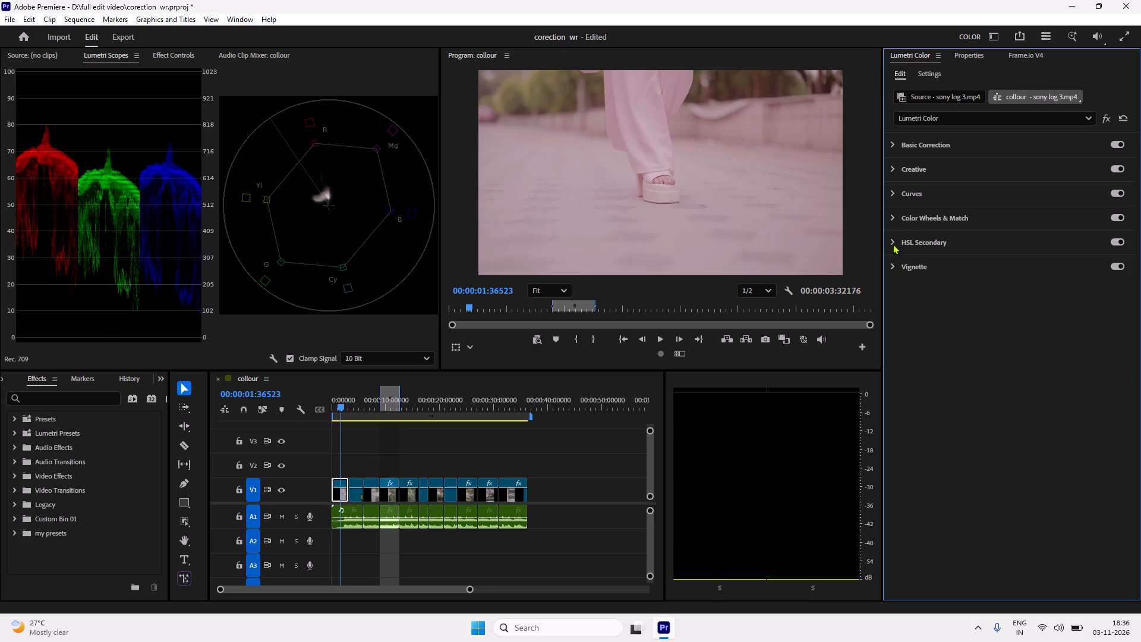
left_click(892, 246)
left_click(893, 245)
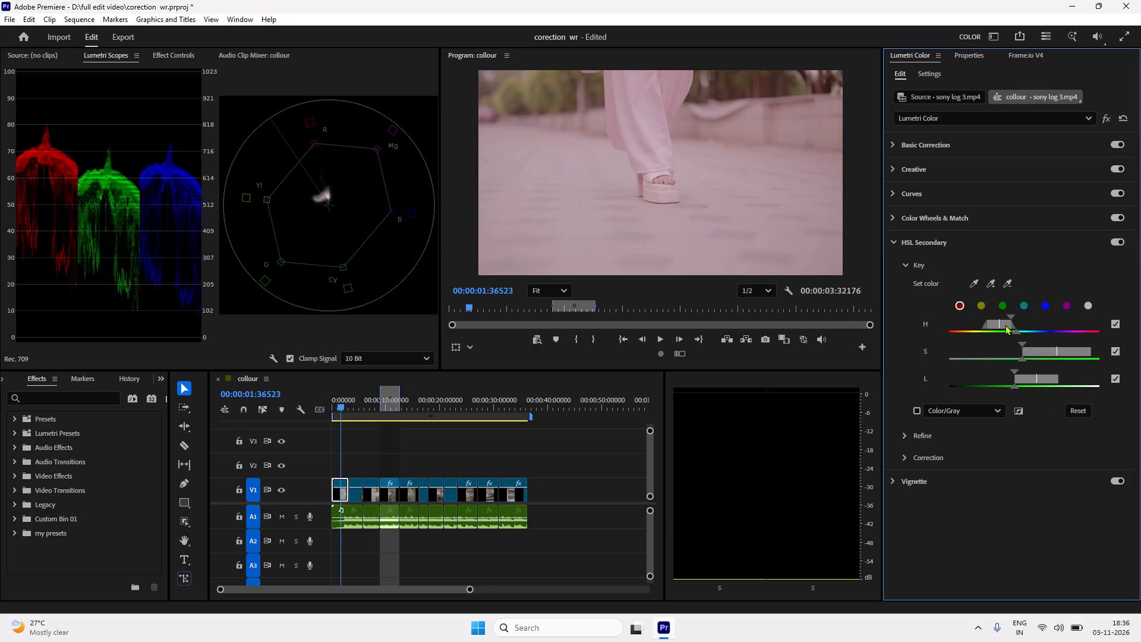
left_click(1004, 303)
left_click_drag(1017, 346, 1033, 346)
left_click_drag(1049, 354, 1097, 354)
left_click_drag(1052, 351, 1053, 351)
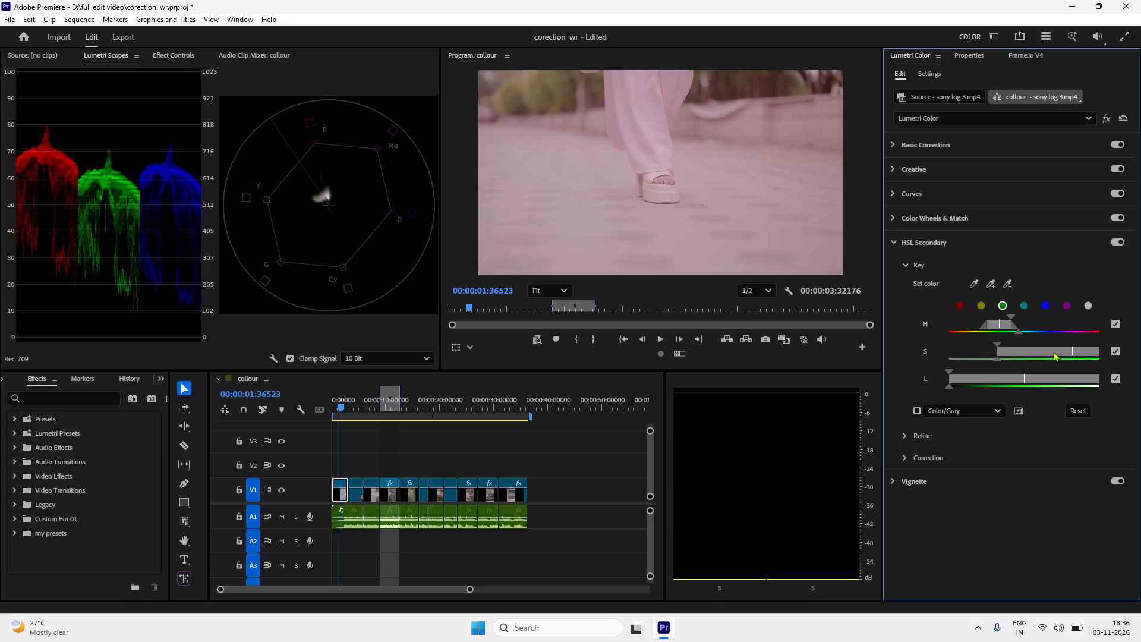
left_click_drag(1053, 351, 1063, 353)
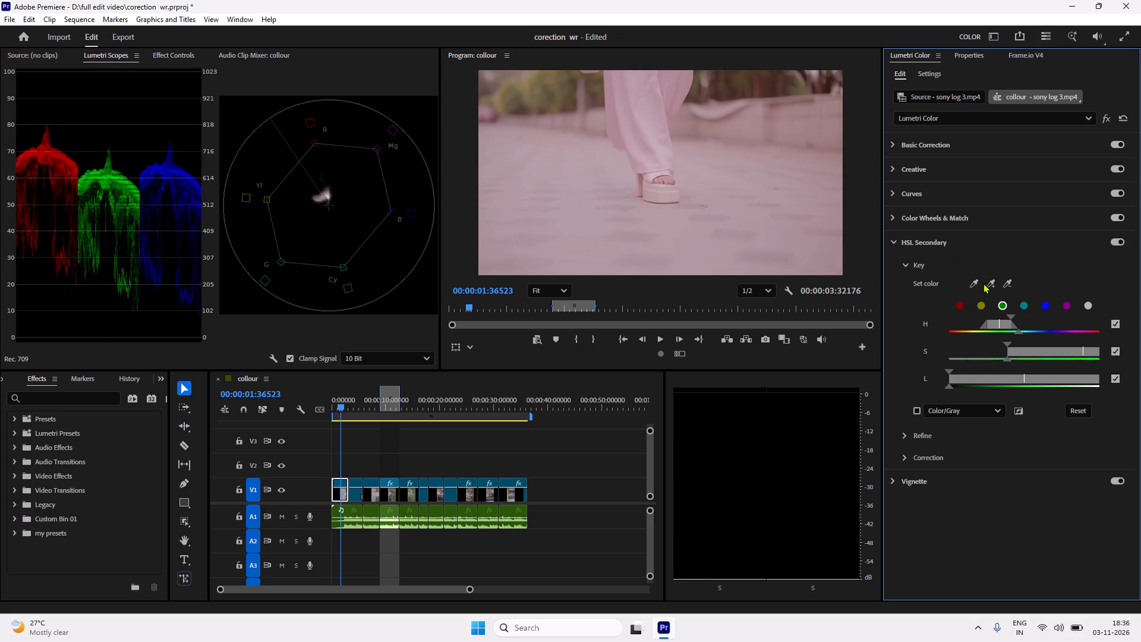
Sample the HSL Secondary key colour from the background foliage, shifting its hue range to green and its saturation range to near maximum.
left_click(973, 282)
left_click(540, 89)
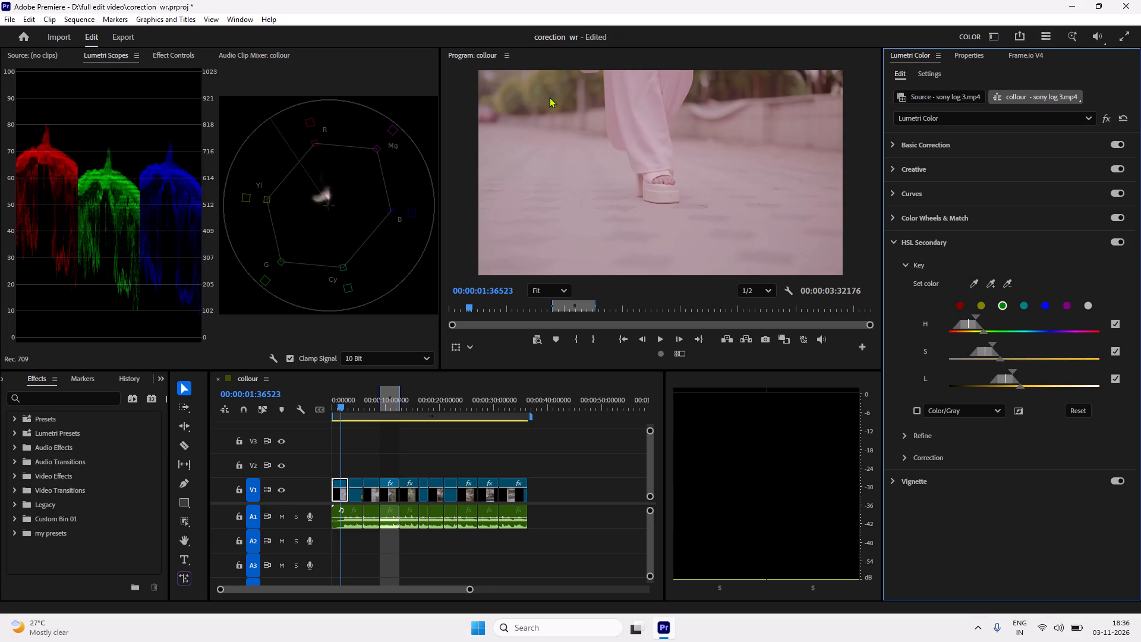
left_click_drag(970, 321, 978, 322)
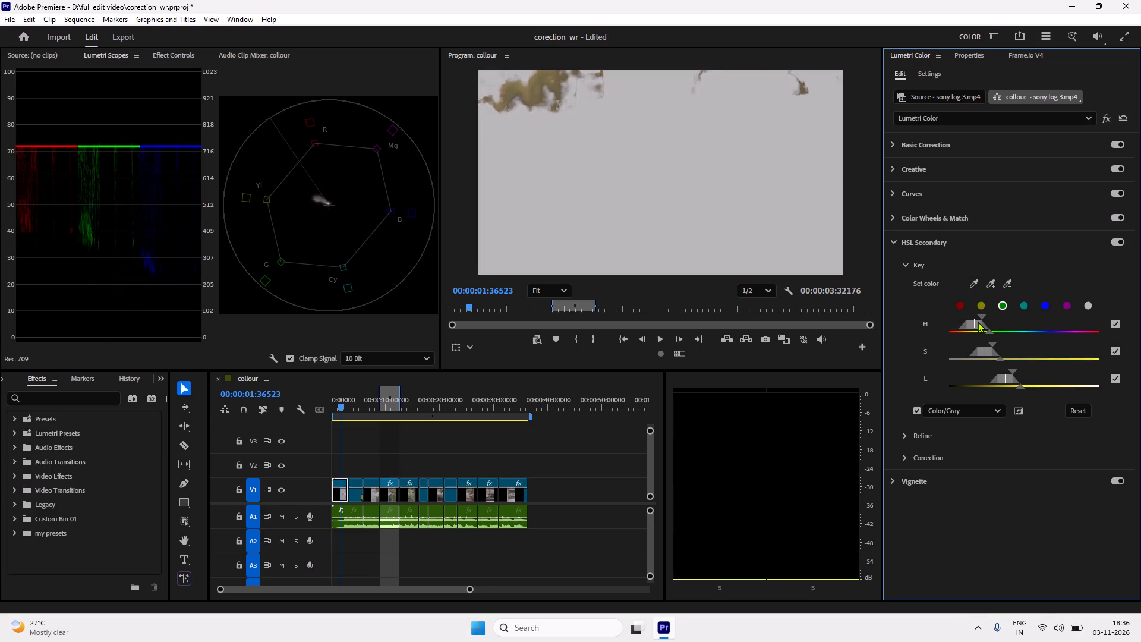
left_click_drag(978, 322, 999, 323)
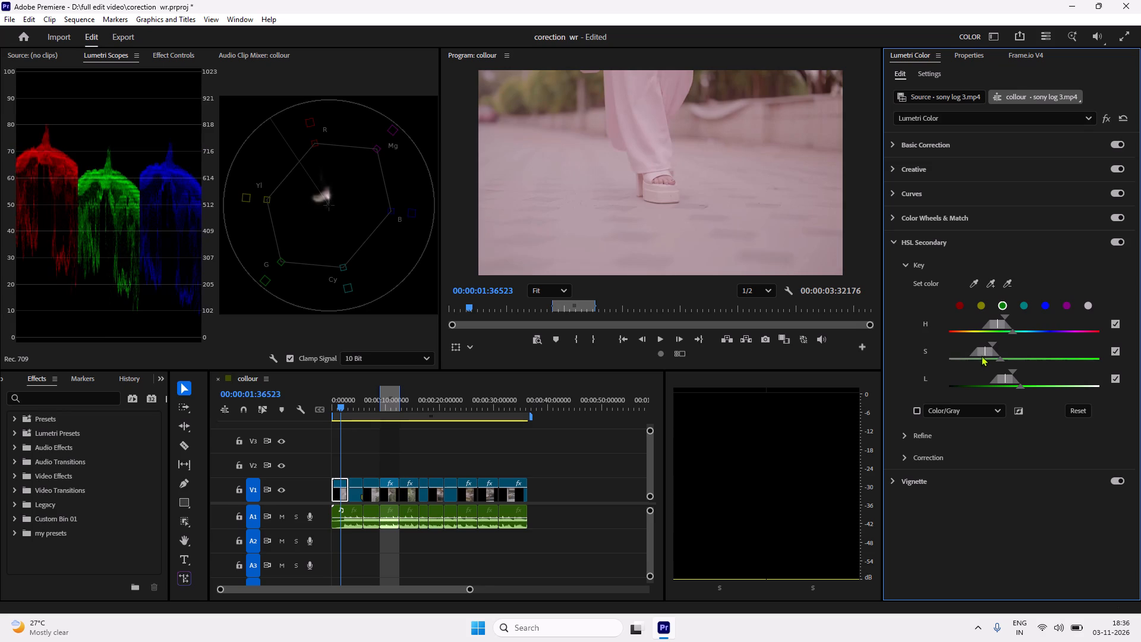
left_click_drag(985, 352, 1044, 358)
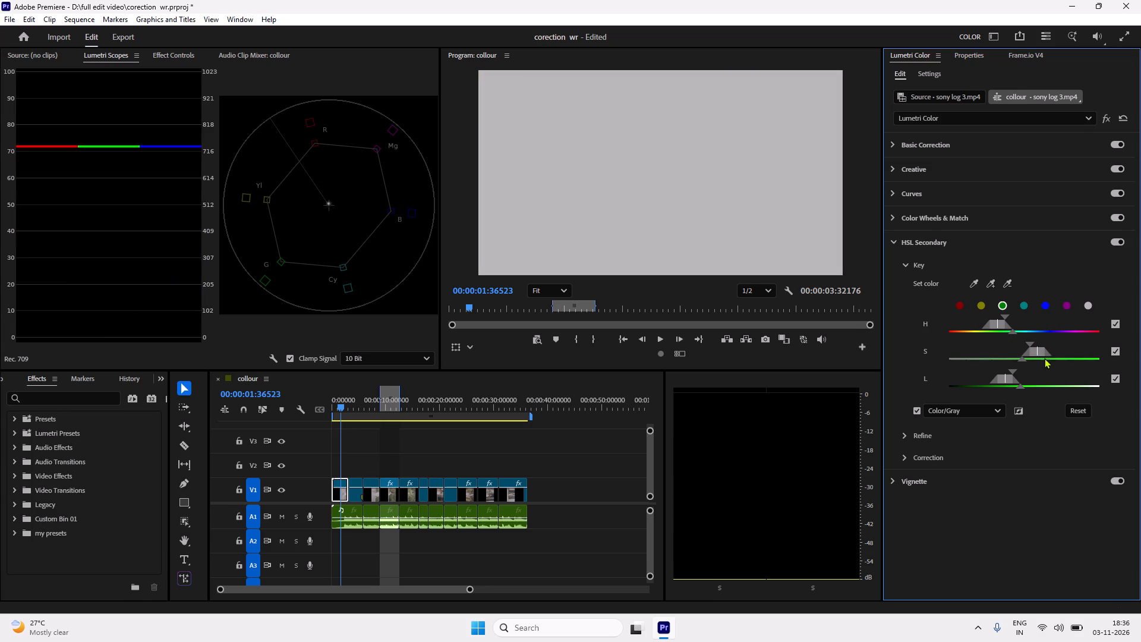
left_click_drag(1044, 358, 1116, 361)
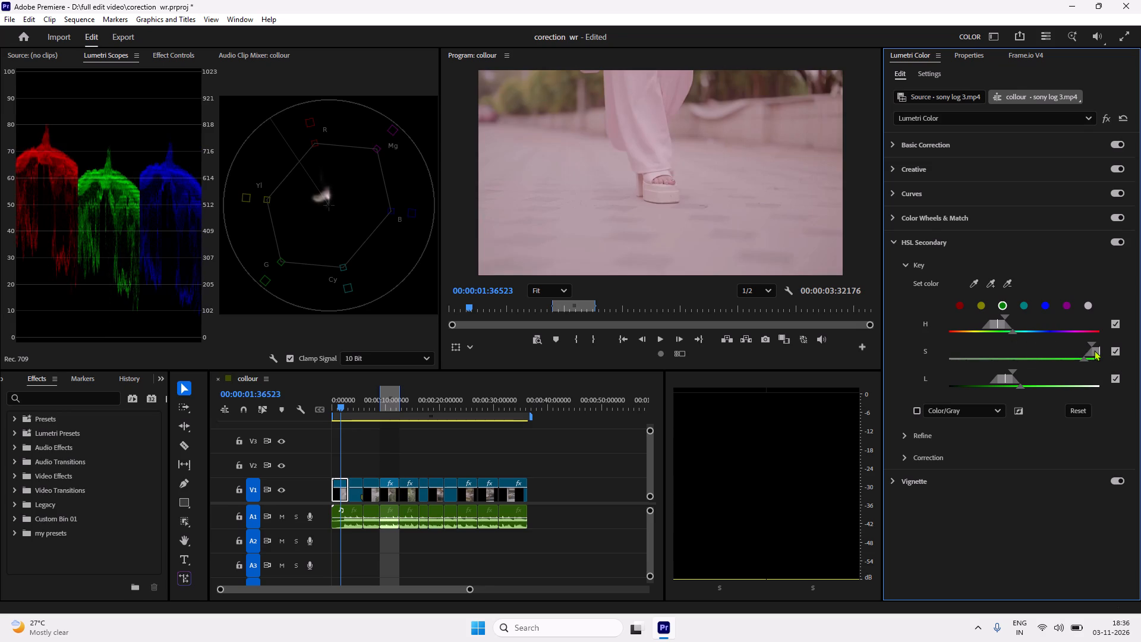
left_click(1094, 350)
Move the key's luminance range to the midtones and narrow it to a small band around the middle.
left_click_drag(1007, 377, 1020, 377)
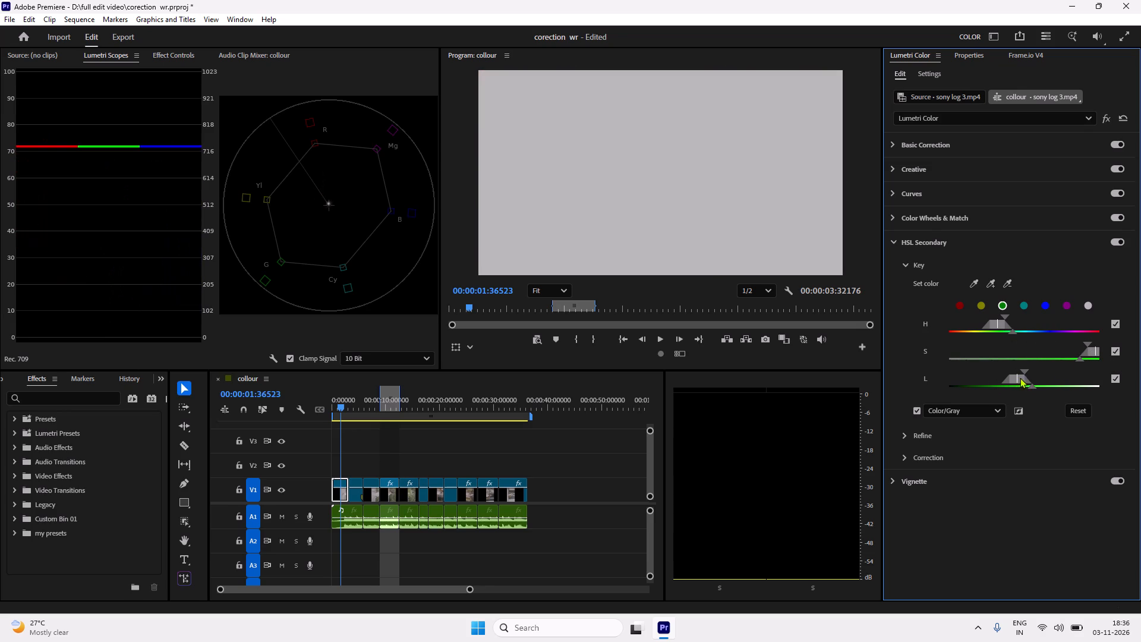
left_click_drag(1020, 377, 1029, 376)
left_click_drag(1016, 370, 1010, 372)
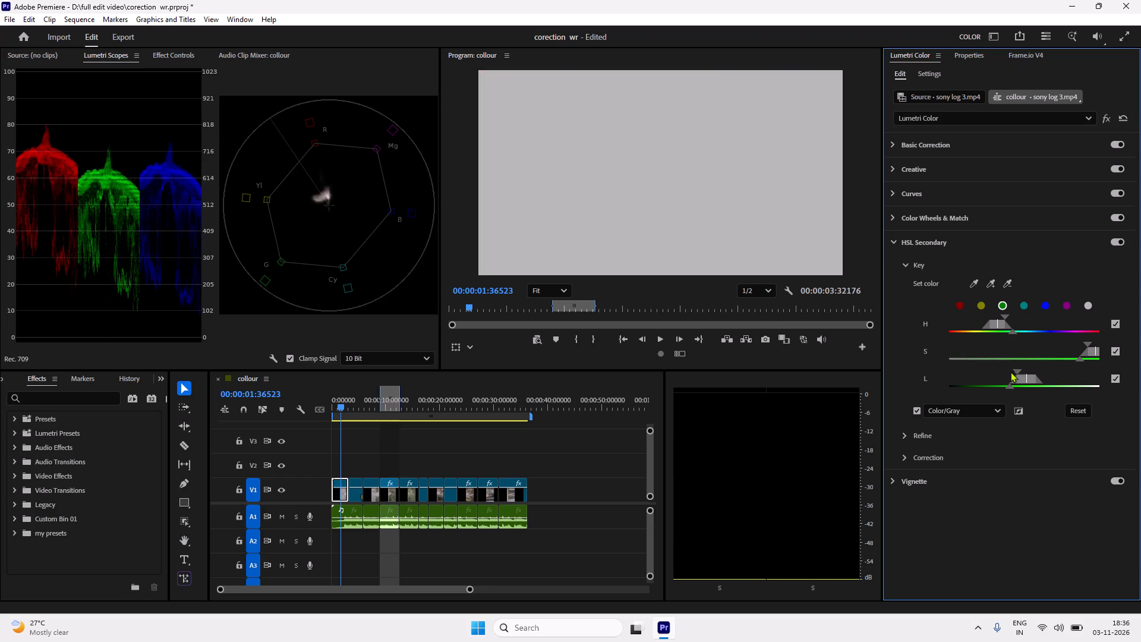
left_click_drag(1010, 372, 994, 374)
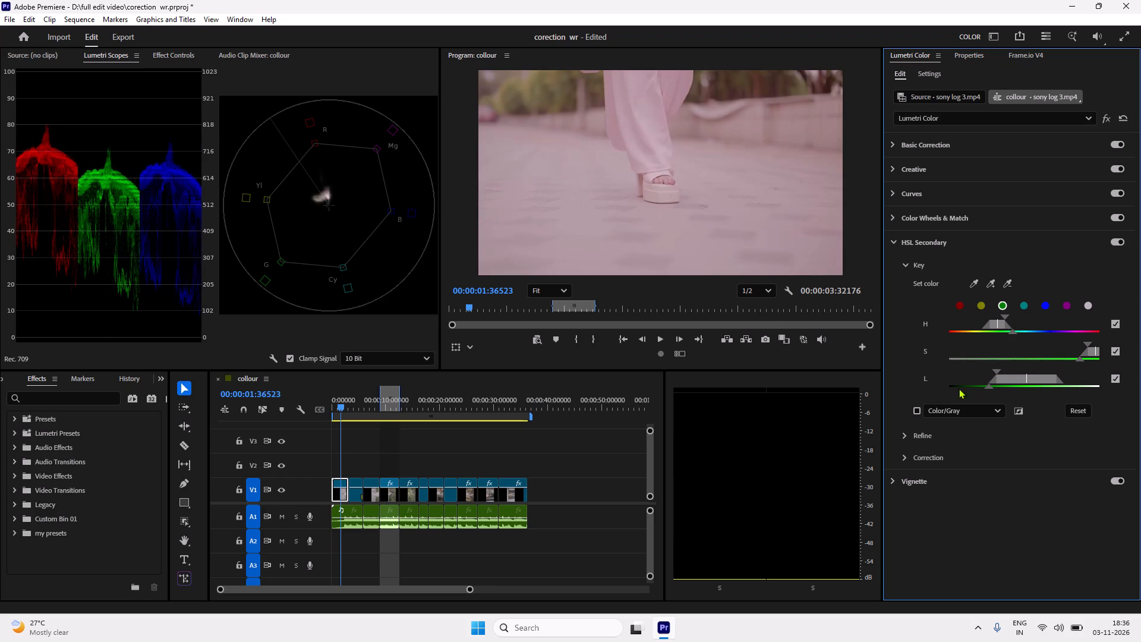
left_click_drag(999, 370, 1003, 371)
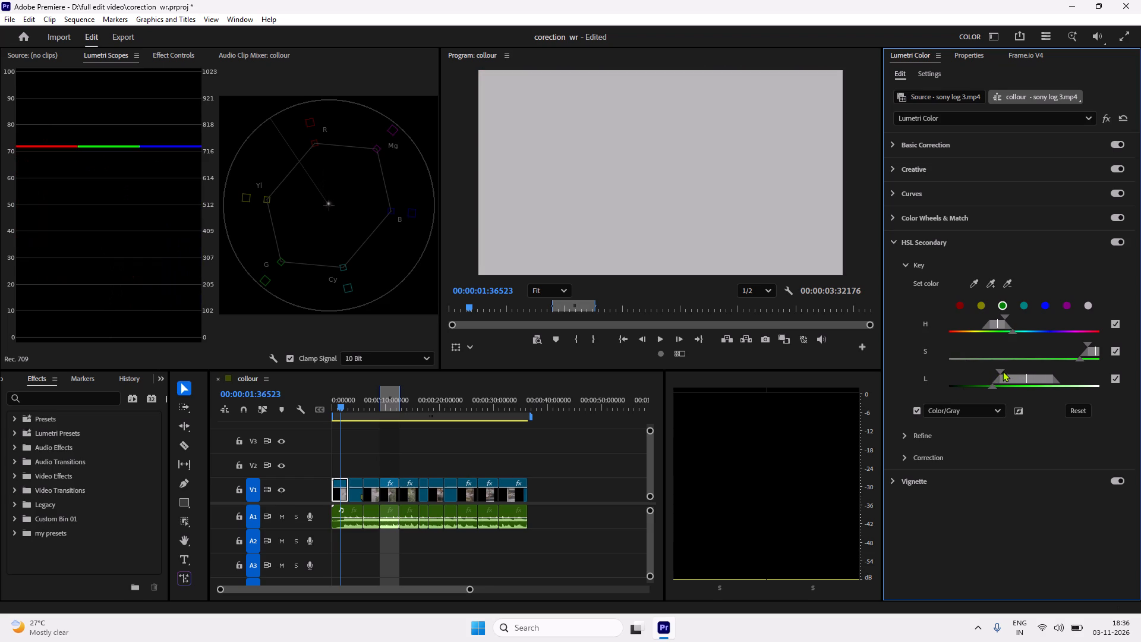
left_click_drag(1003, 371, 1024, 372)
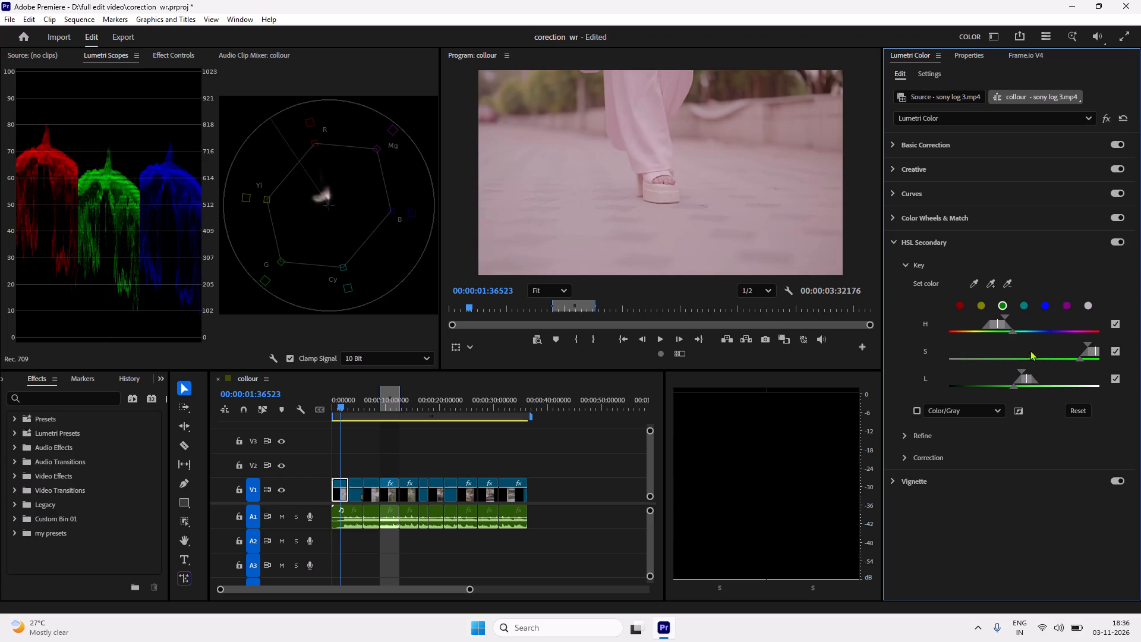
Shift the key's saturation range slightly below maximum and widen its hue range around green.
left_click_drag(1091, 350, 1070, 357)
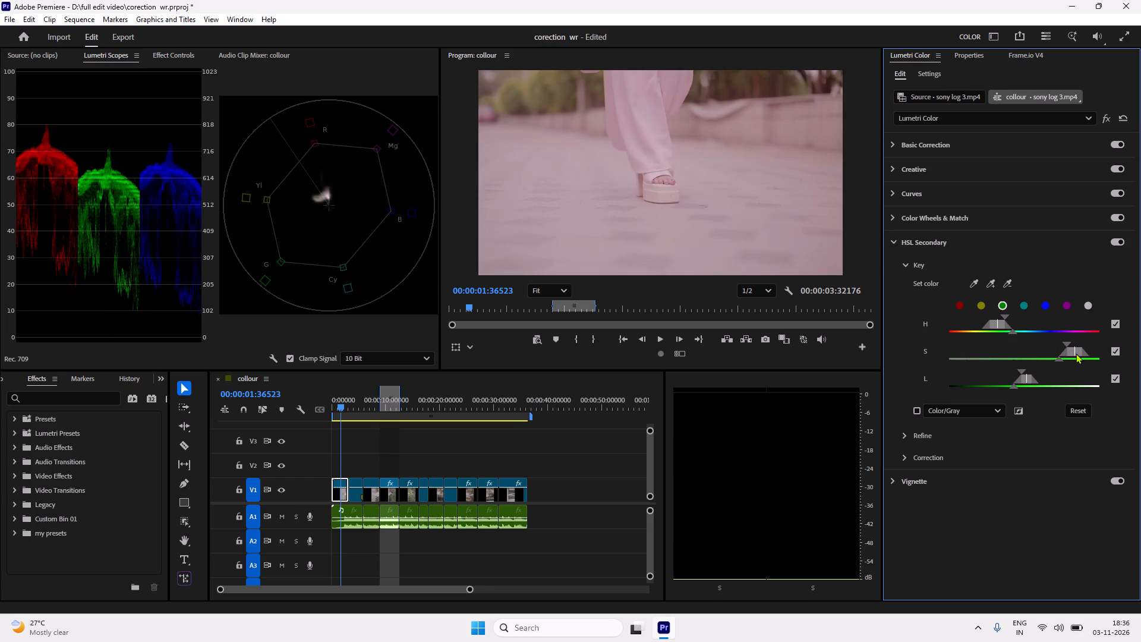
left_click(1068, 342)
left_click_drag(1007, 317, 1014, 319)
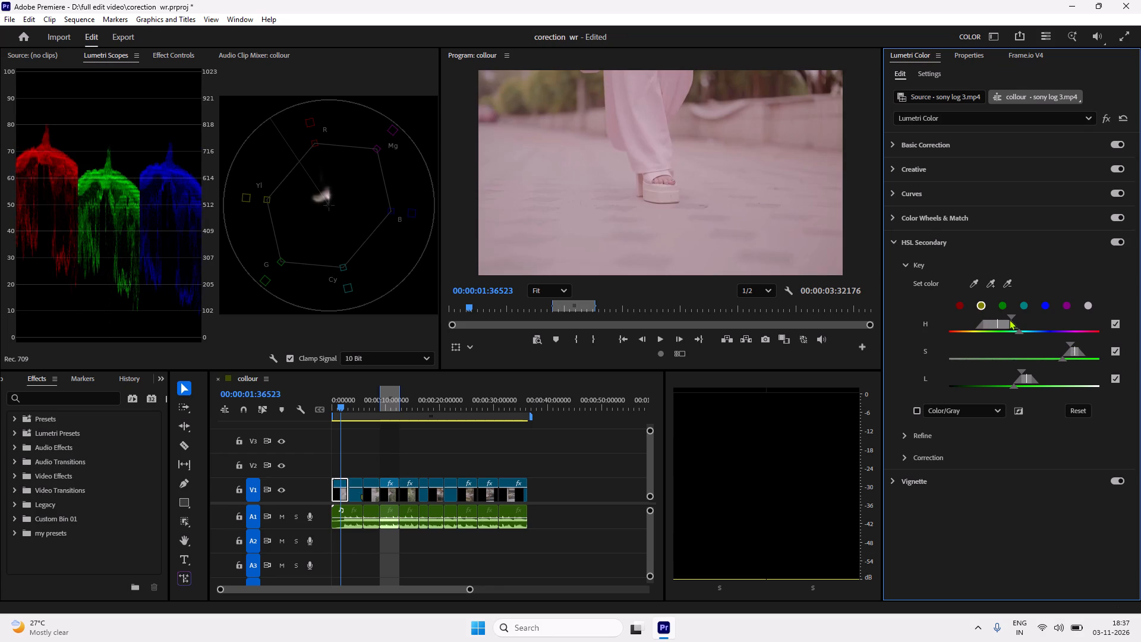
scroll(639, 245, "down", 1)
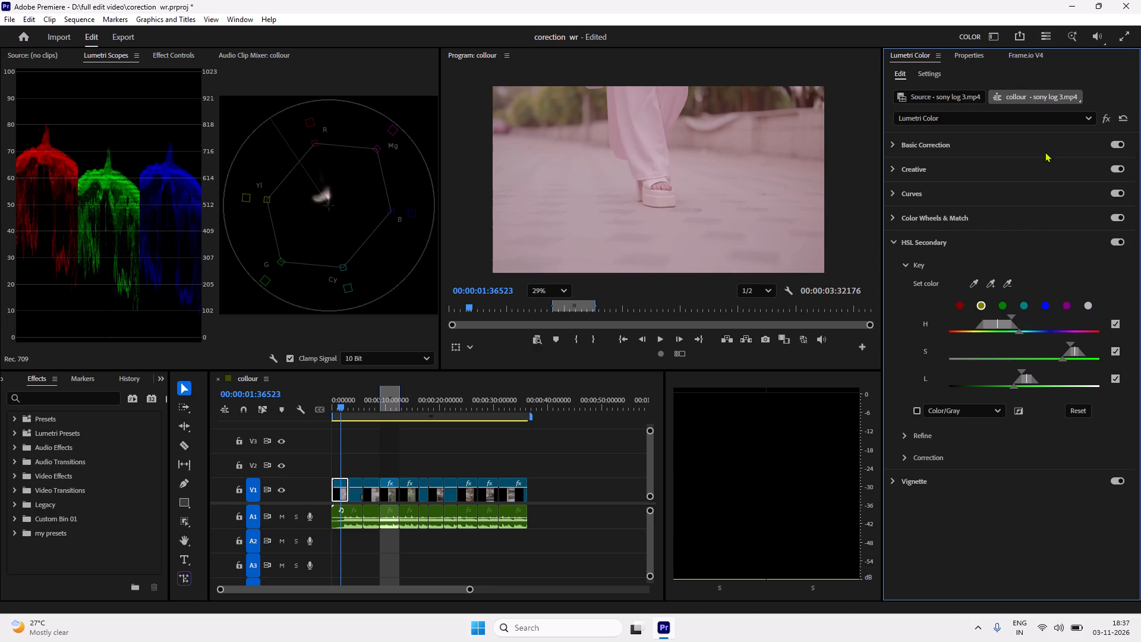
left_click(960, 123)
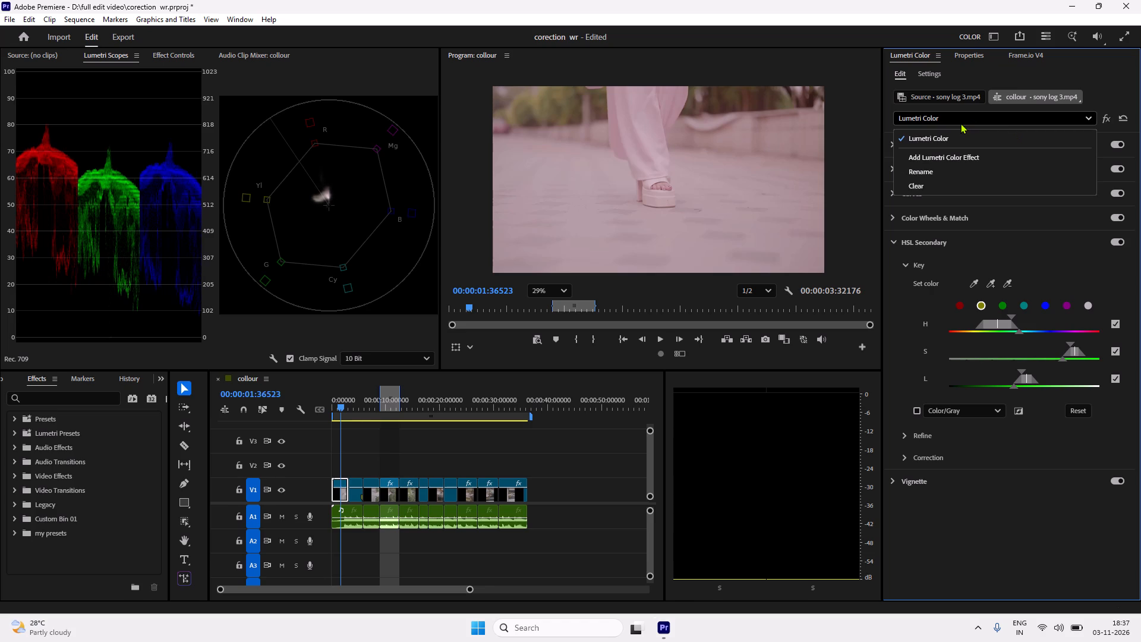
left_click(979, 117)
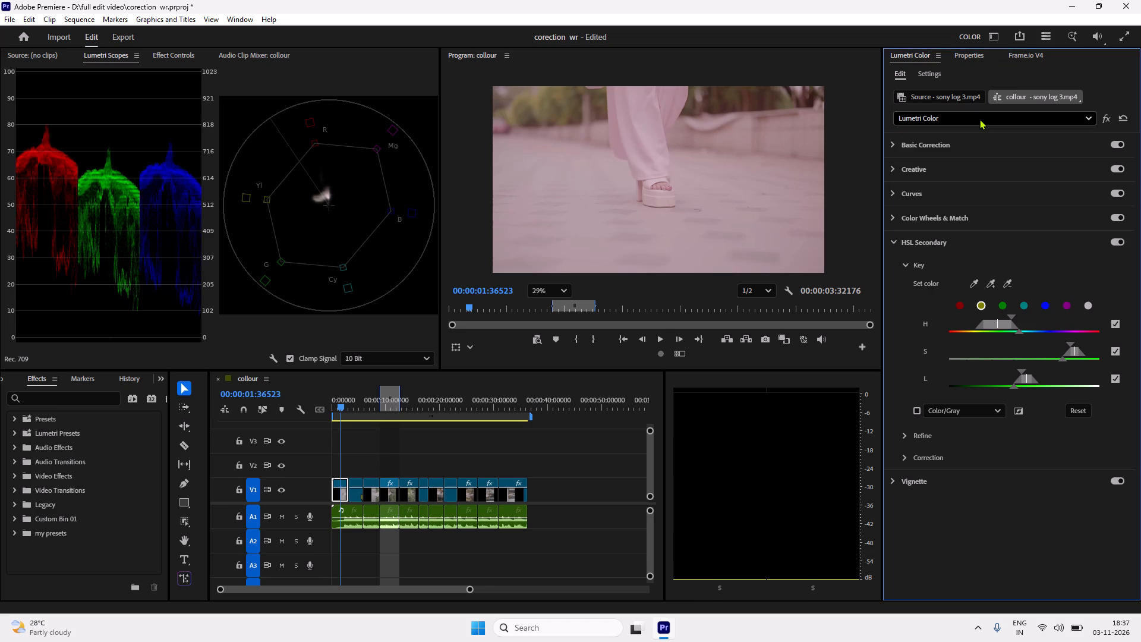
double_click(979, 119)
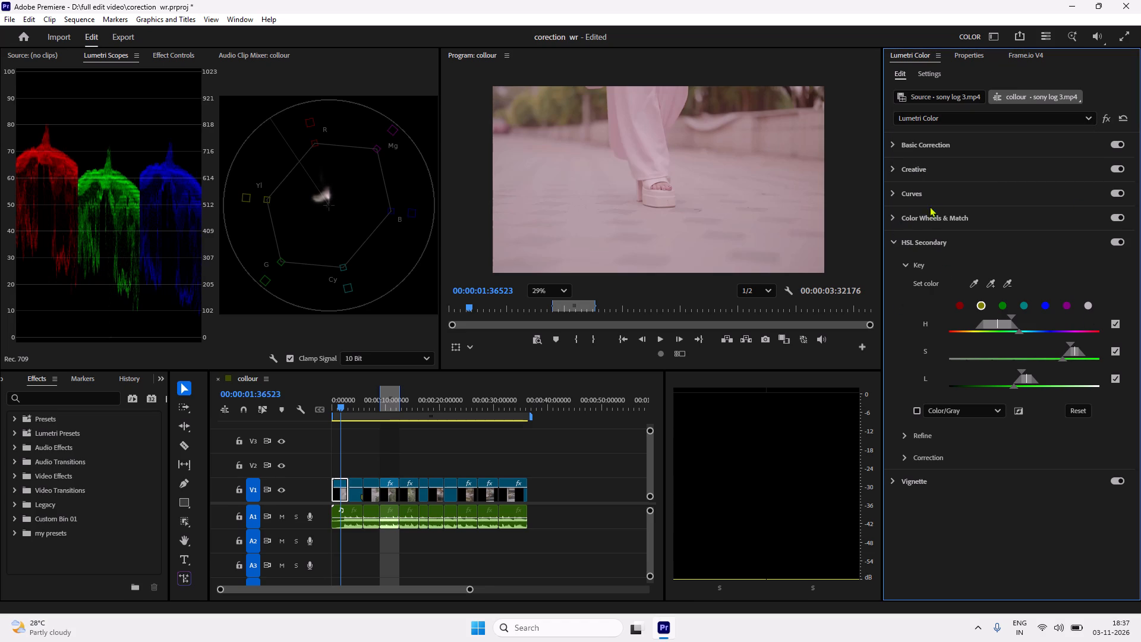
In Color Wheels & Match, lower the midtones' luminance slightly and raise the highlights' luminance by a small amount.
left_click(893, 222)
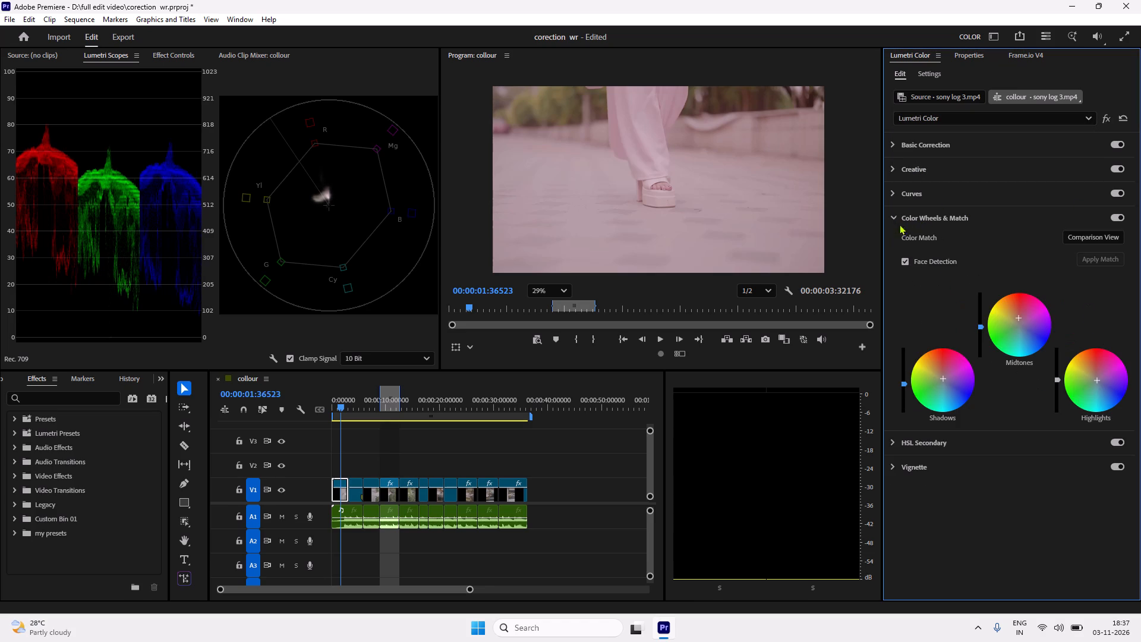
left_click_drag(903, 380, 912, 426)
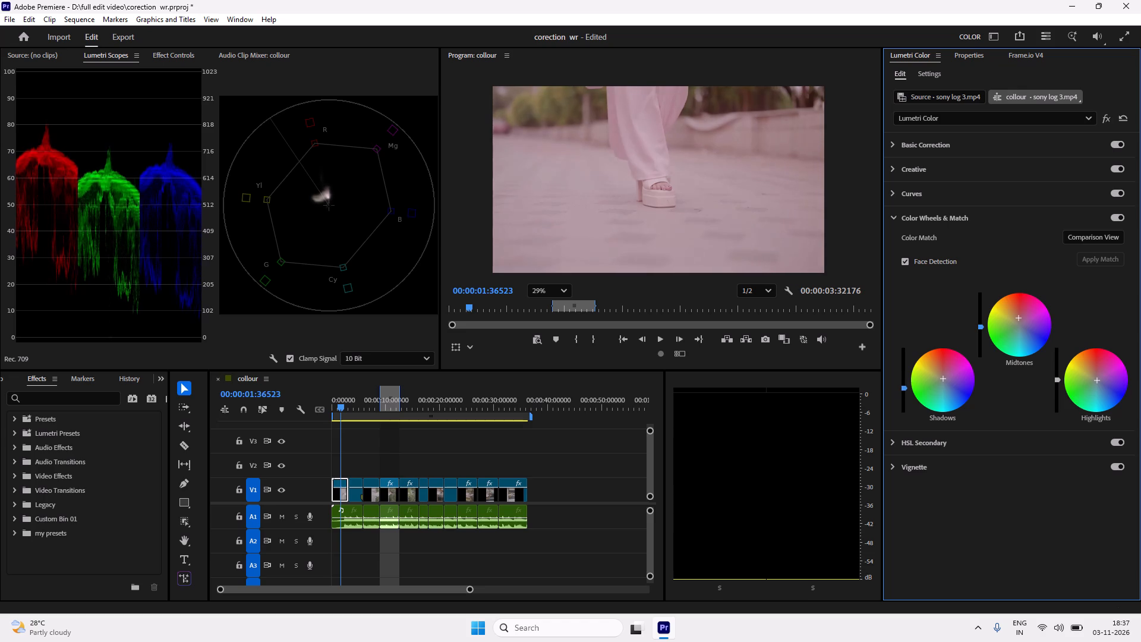
left_click_drag(912, 426, 910, 374)
left_click_drag(982, 327, 989, 407)
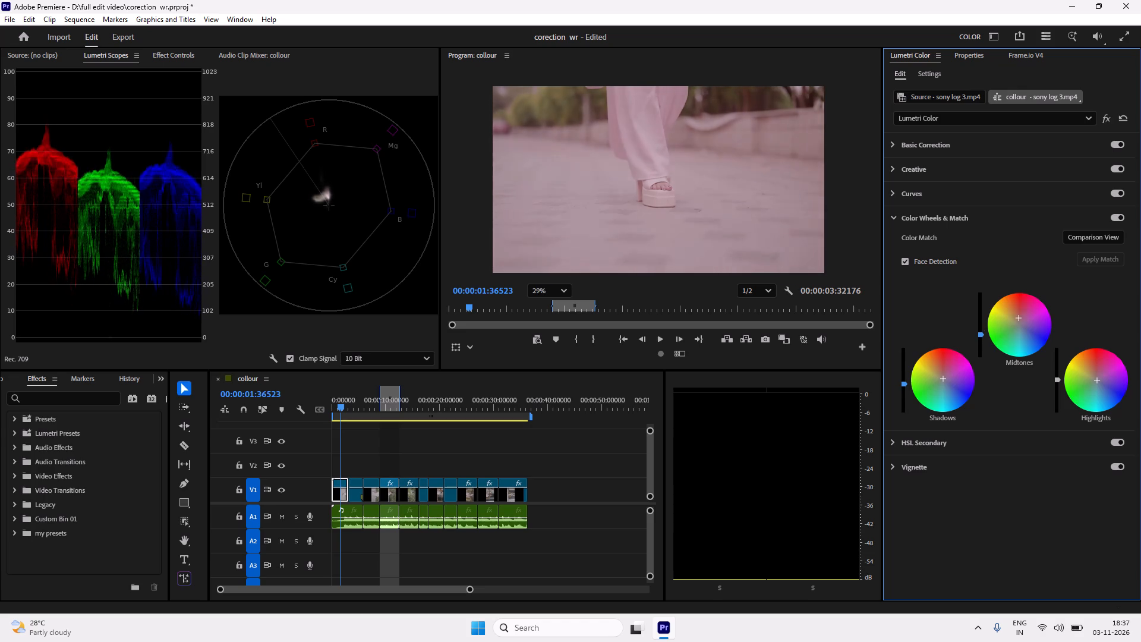
left_click_drag(989, 407, 971, 410)
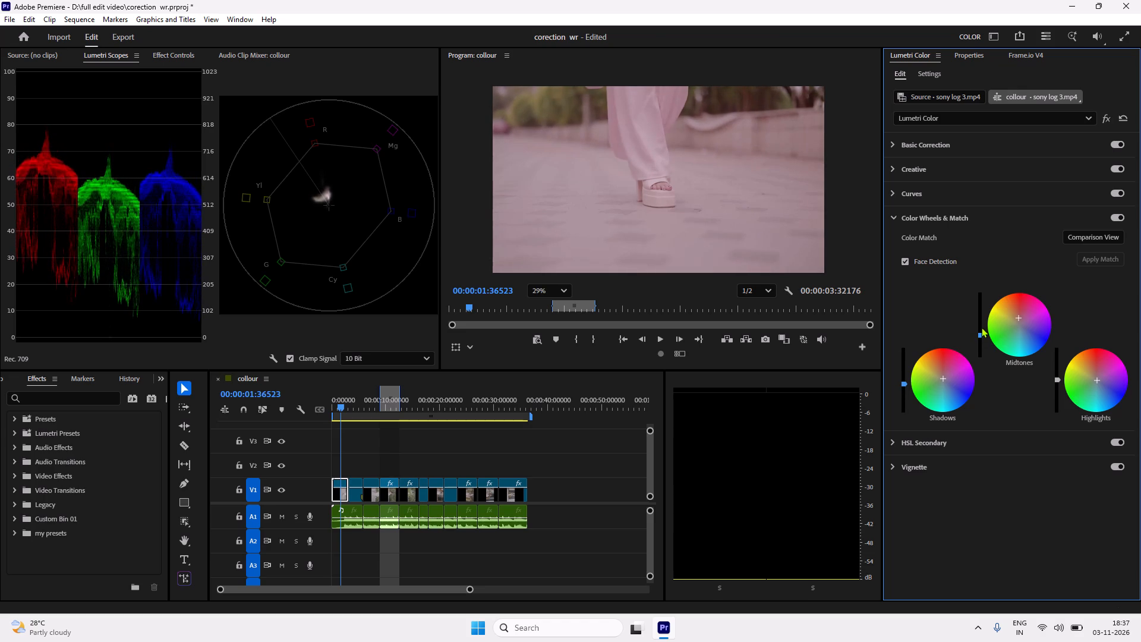
left_click_drag(1057, 379, 1061, 303)
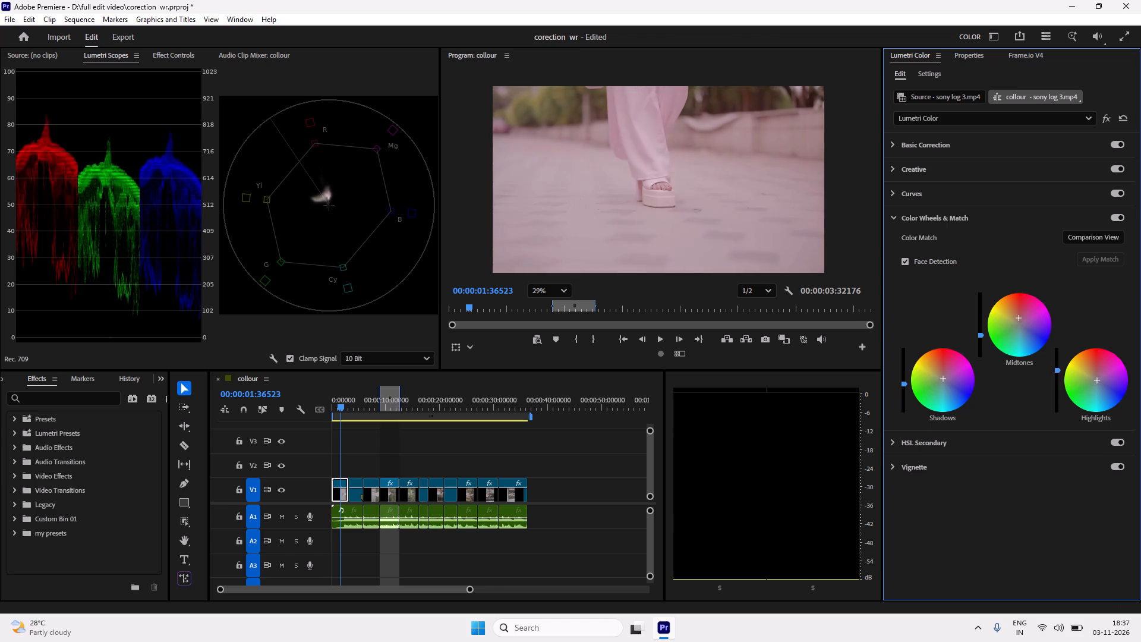
left_click_drag(1061, 303, 1063, 339)
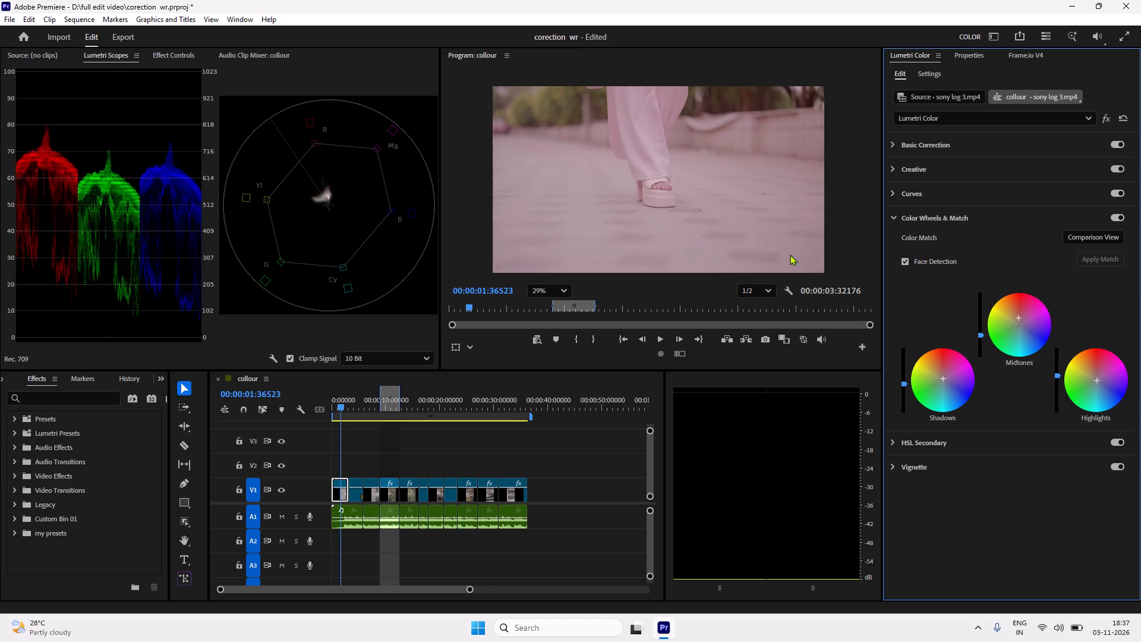
Add shadow, midtone and highlight control points along the green channel's RGB curve.
left_click(895, 188)
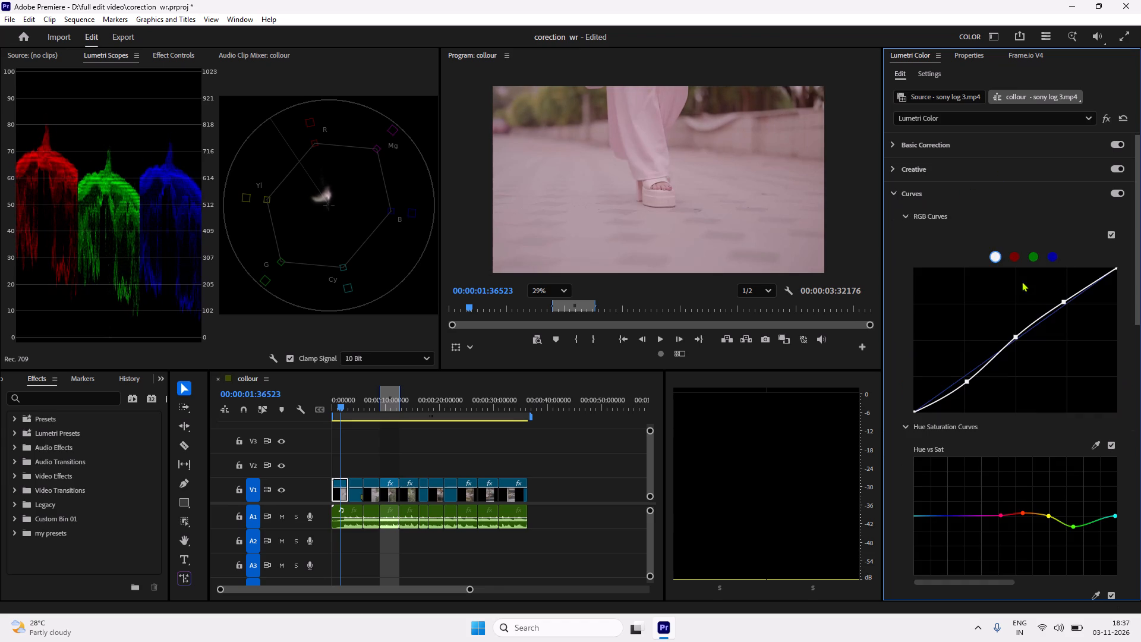
double_click(1028, 263)
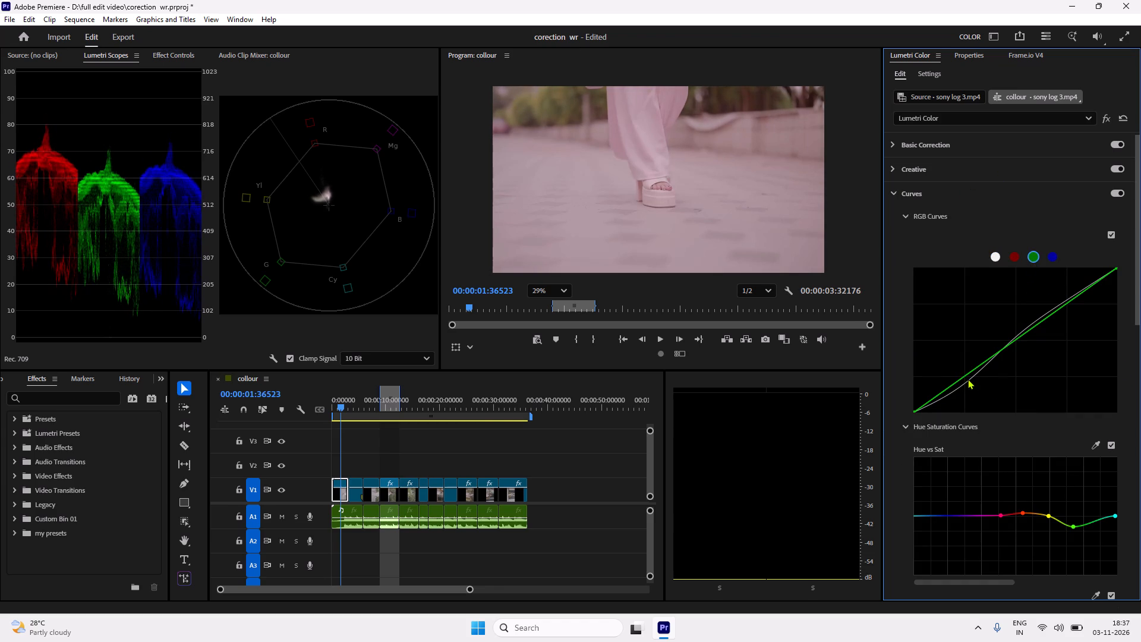
left_click(965, 375)
left_click(1018, 338)
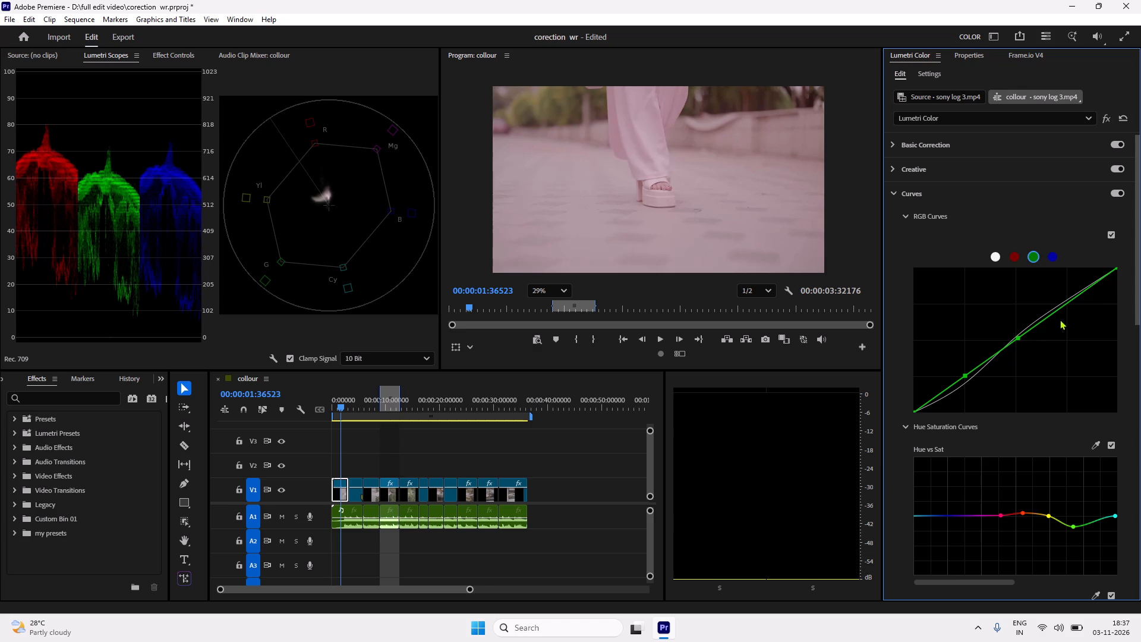
left_click(1067, 301)
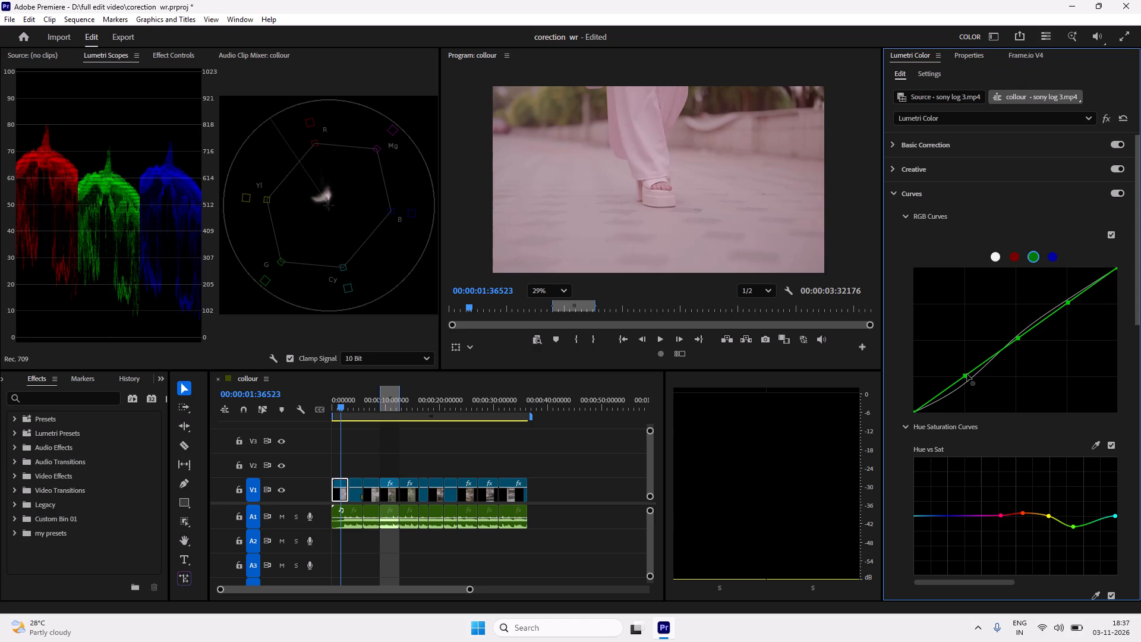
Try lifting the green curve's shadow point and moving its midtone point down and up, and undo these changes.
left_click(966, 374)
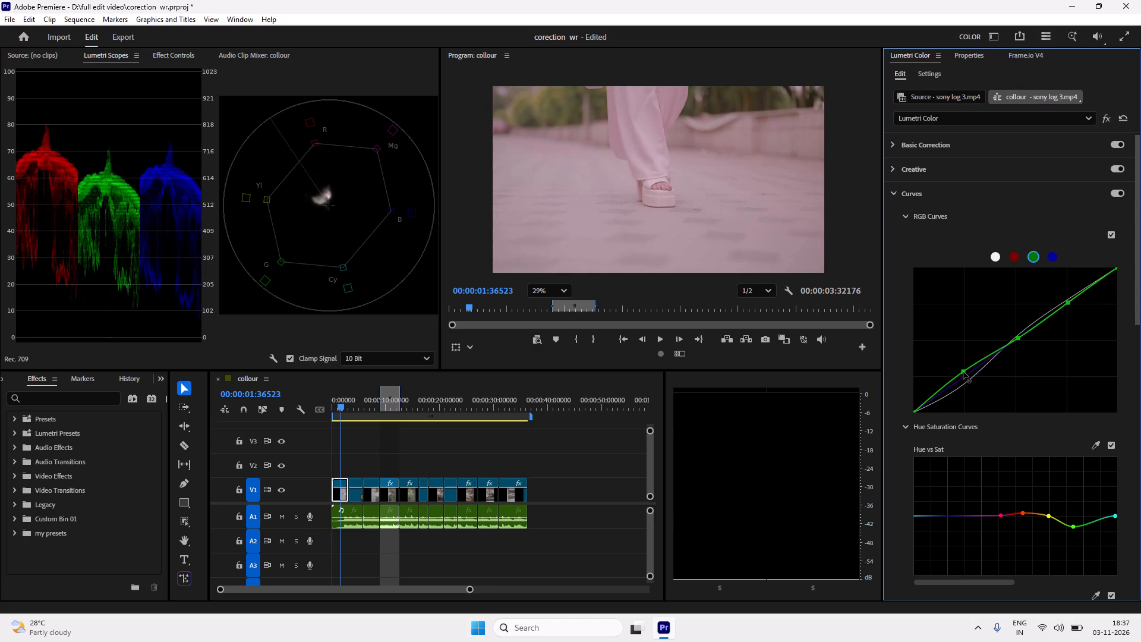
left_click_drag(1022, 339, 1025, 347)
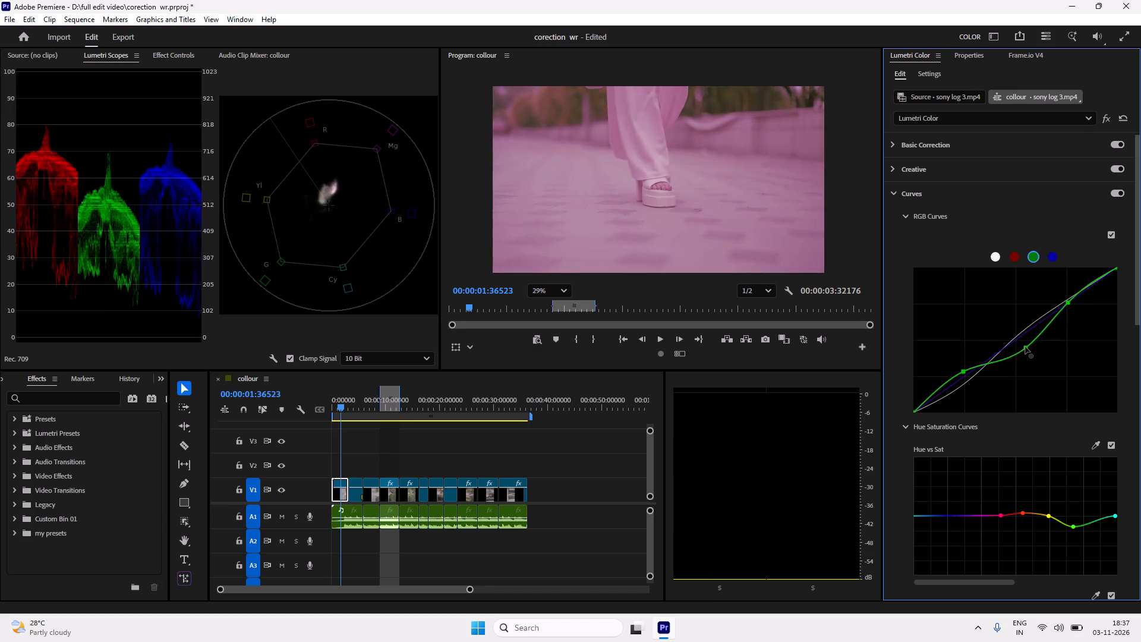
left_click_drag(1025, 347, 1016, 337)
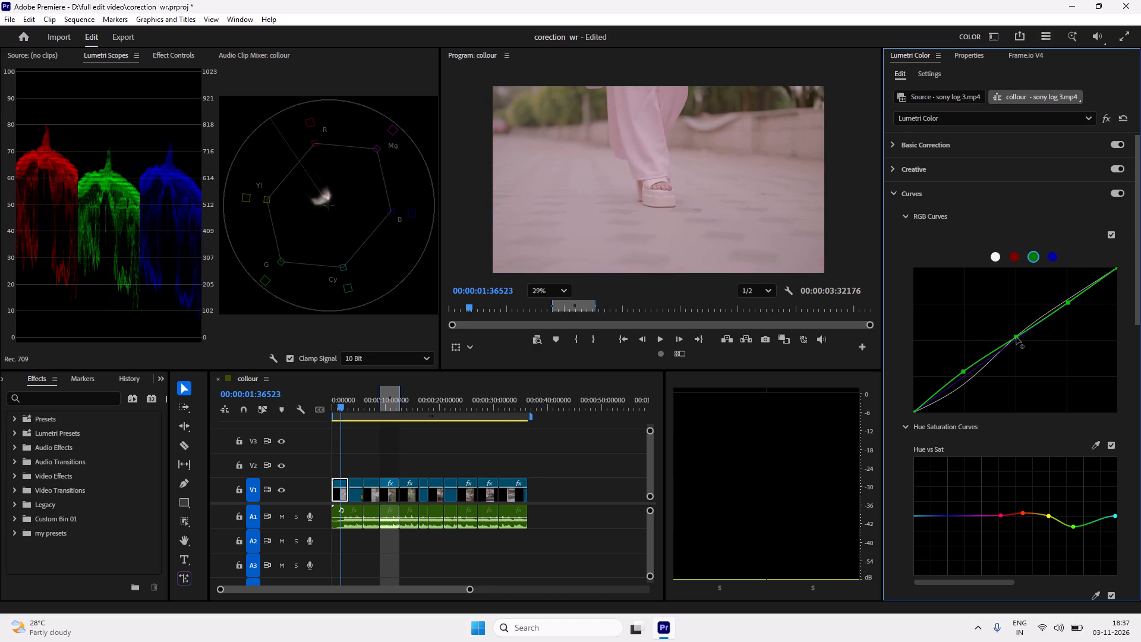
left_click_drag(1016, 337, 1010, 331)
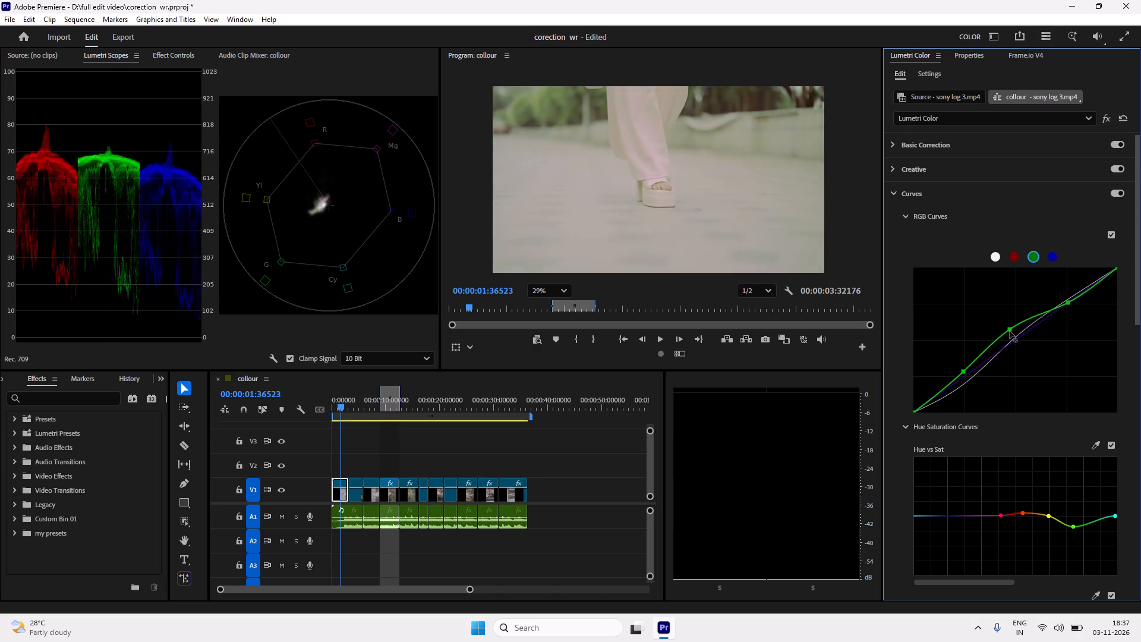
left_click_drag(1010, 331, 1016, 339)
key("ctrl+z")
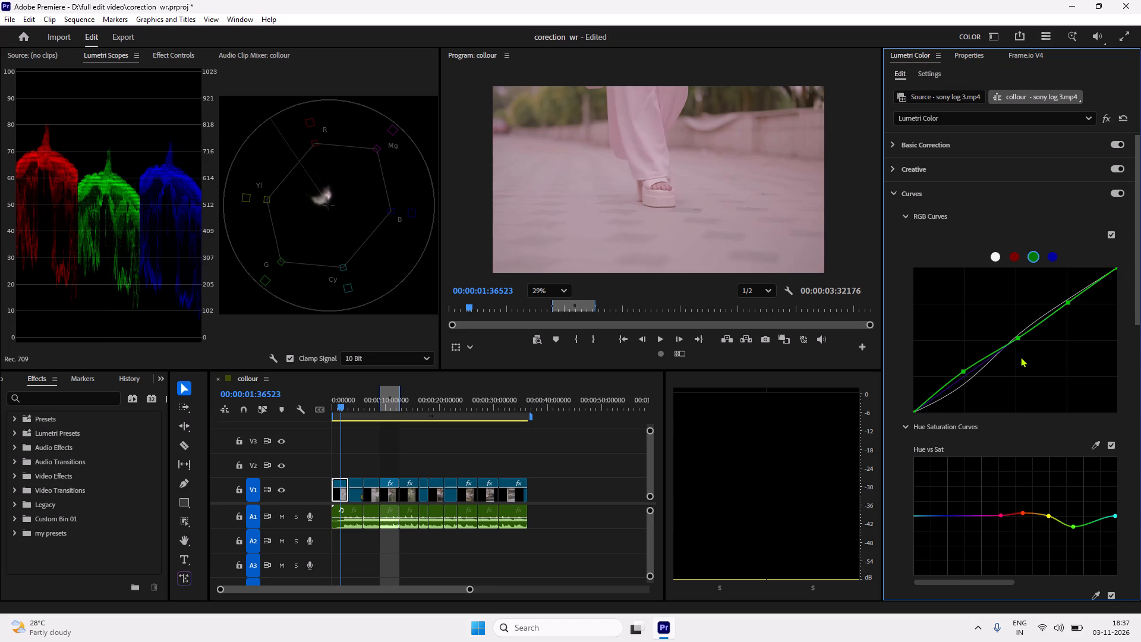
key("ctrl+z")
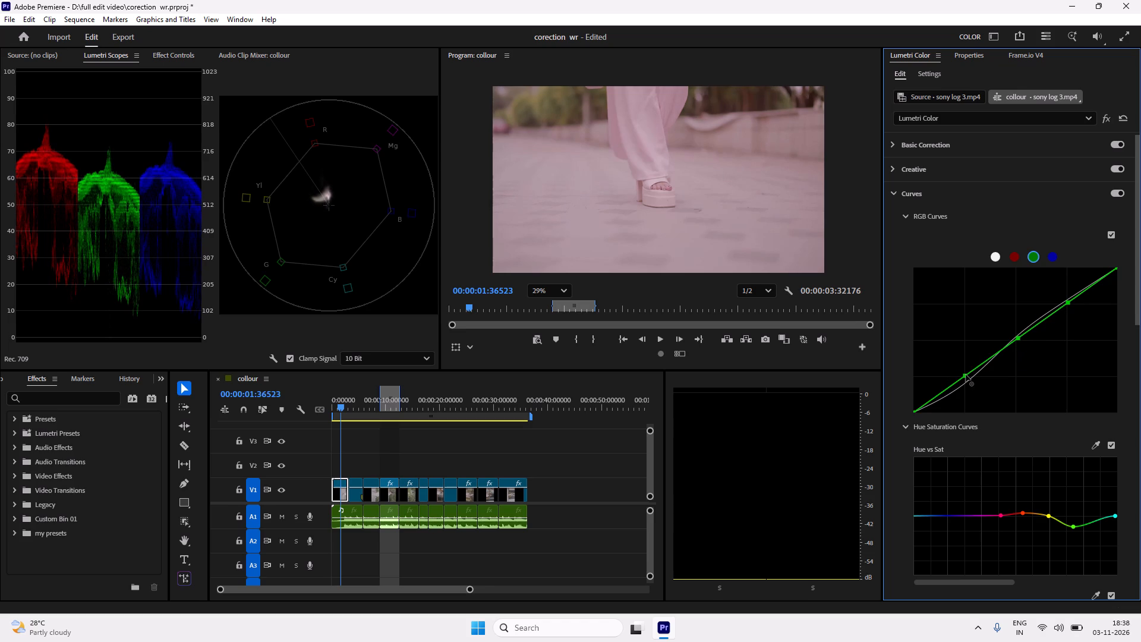
Raise the shadow point of the green RGB curve slightly above the diagonal.
left_click(965, 374)
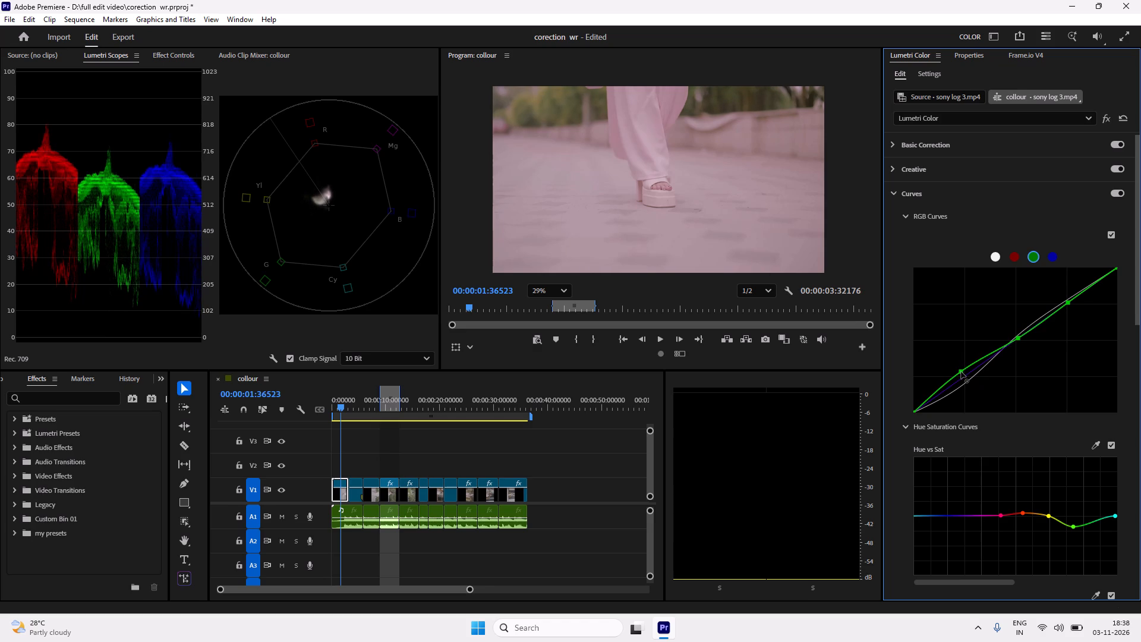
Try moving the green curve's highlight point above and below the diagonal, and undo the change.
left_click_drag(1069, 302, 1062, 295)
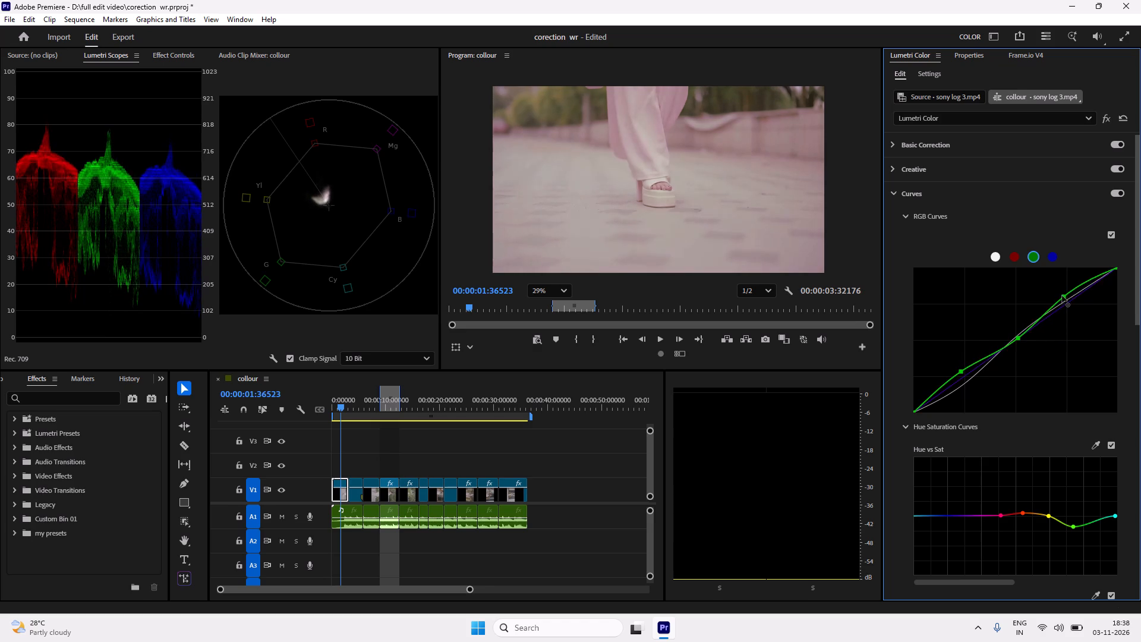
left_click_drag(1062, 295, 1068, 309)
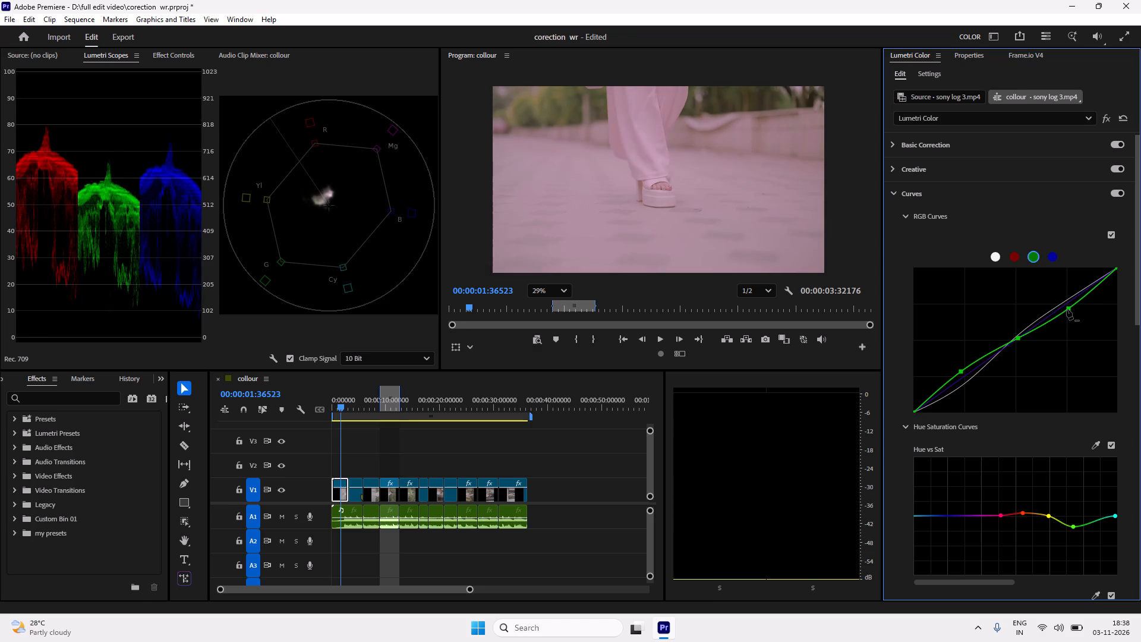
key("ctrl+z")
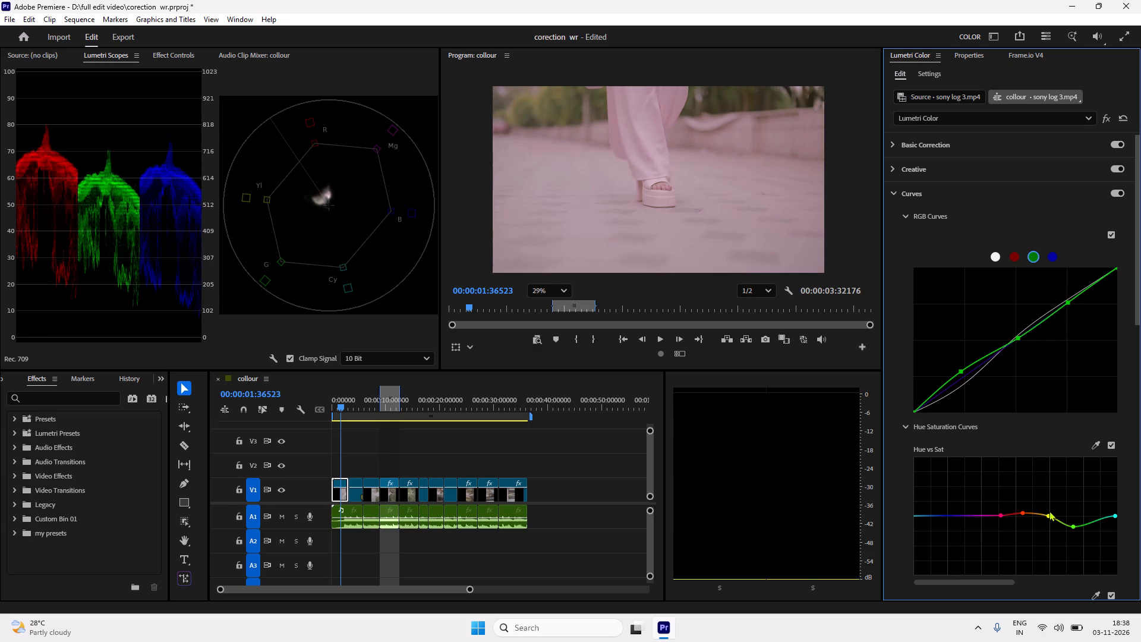
Raise the green point of the Hue vs Sat curve well above the baseline to boost green saturation.
scroll(1071, 501, "down", 2)
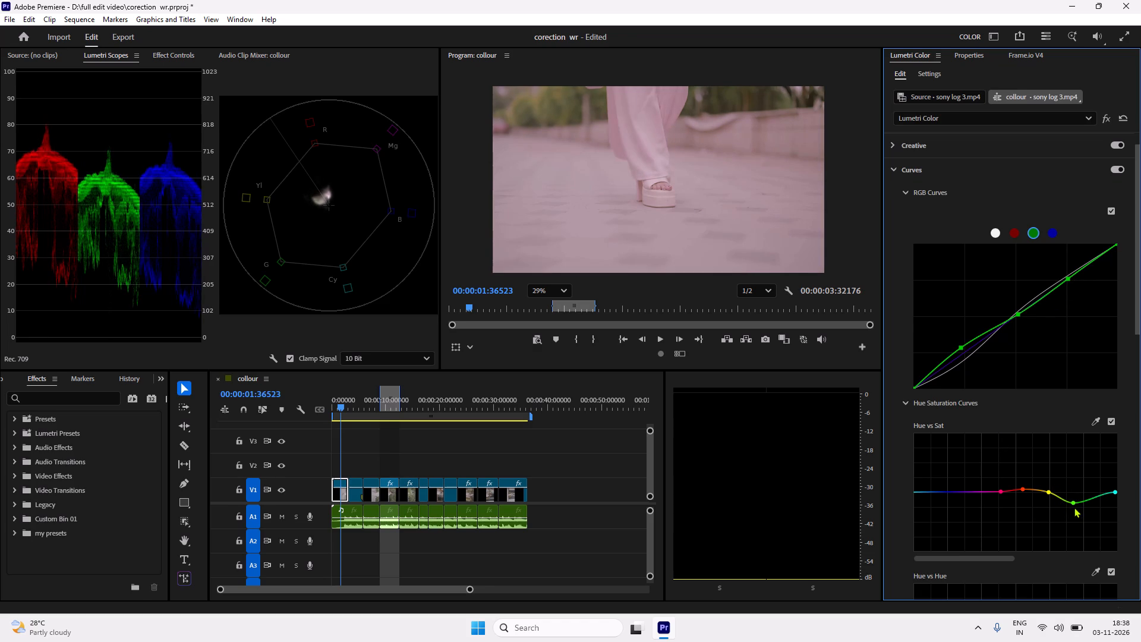
left_click_drag(1073, 501, 1085, 515)
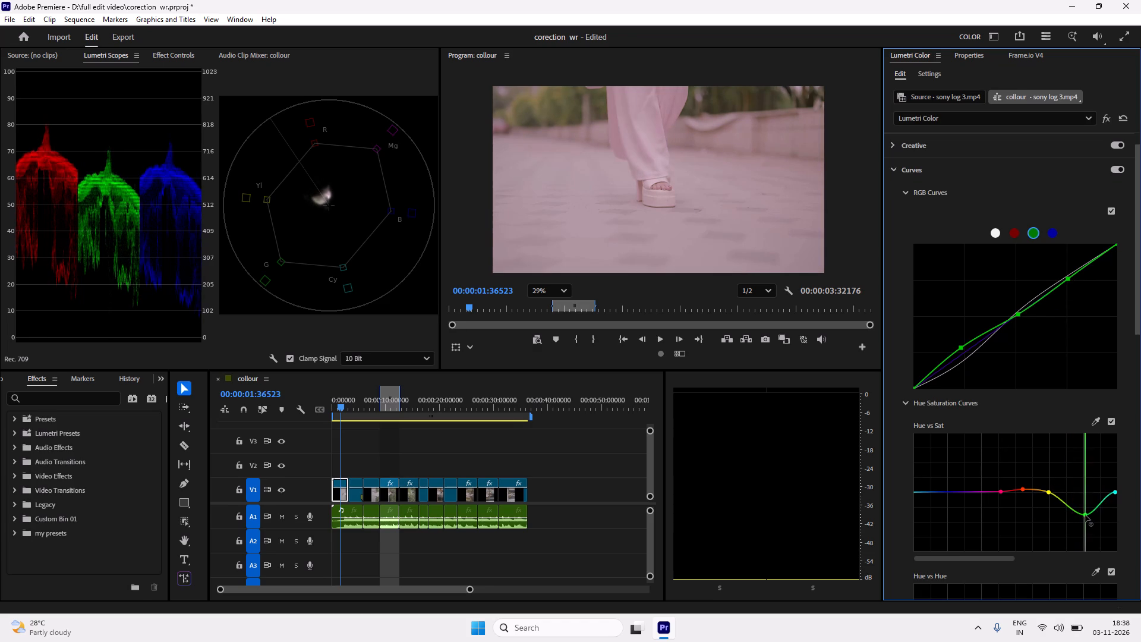
left_click_drag(1085, 515, 1080, 475)
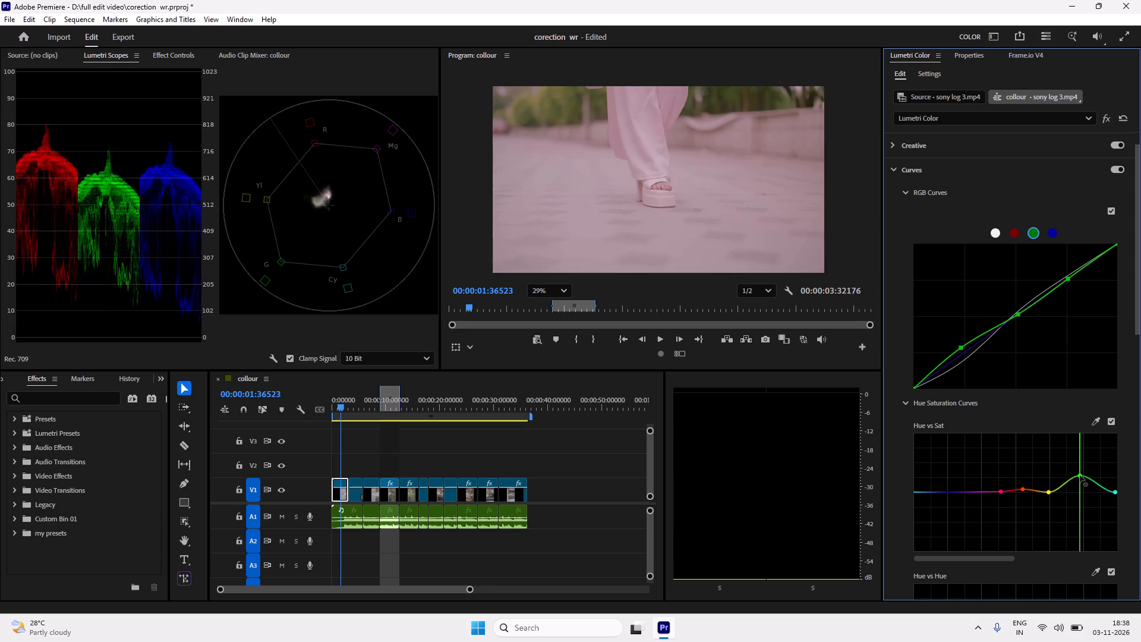
left_click_drag(1080, 475, 1085, 457)
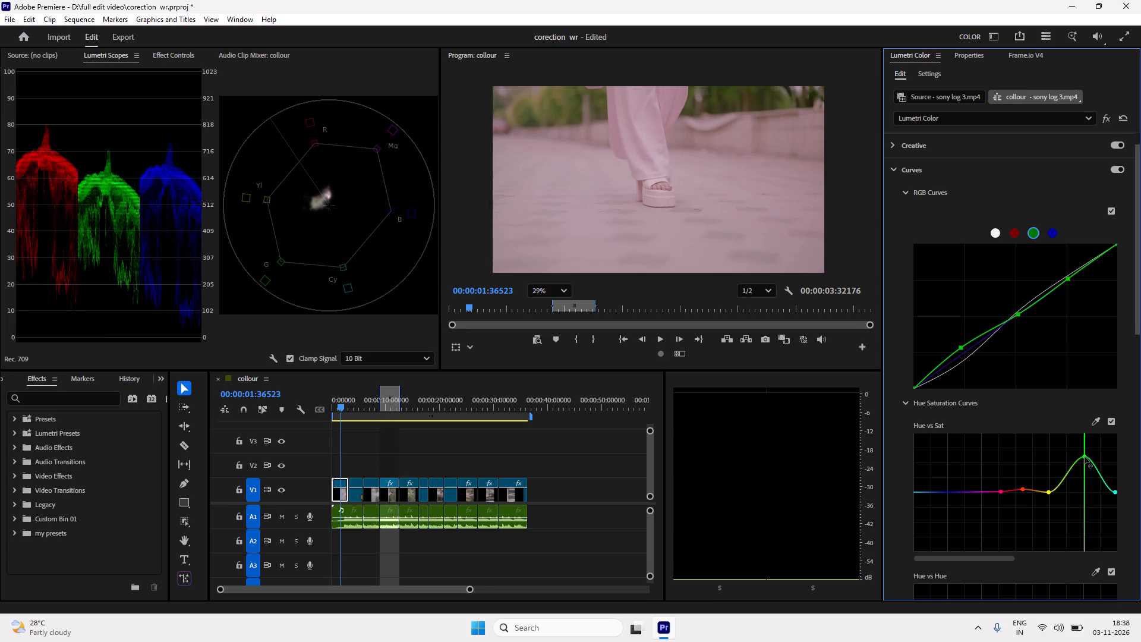
left_click_drag(1085, 457, 1084, 461)
left_click_drag(1084, 461, 1084, 467)
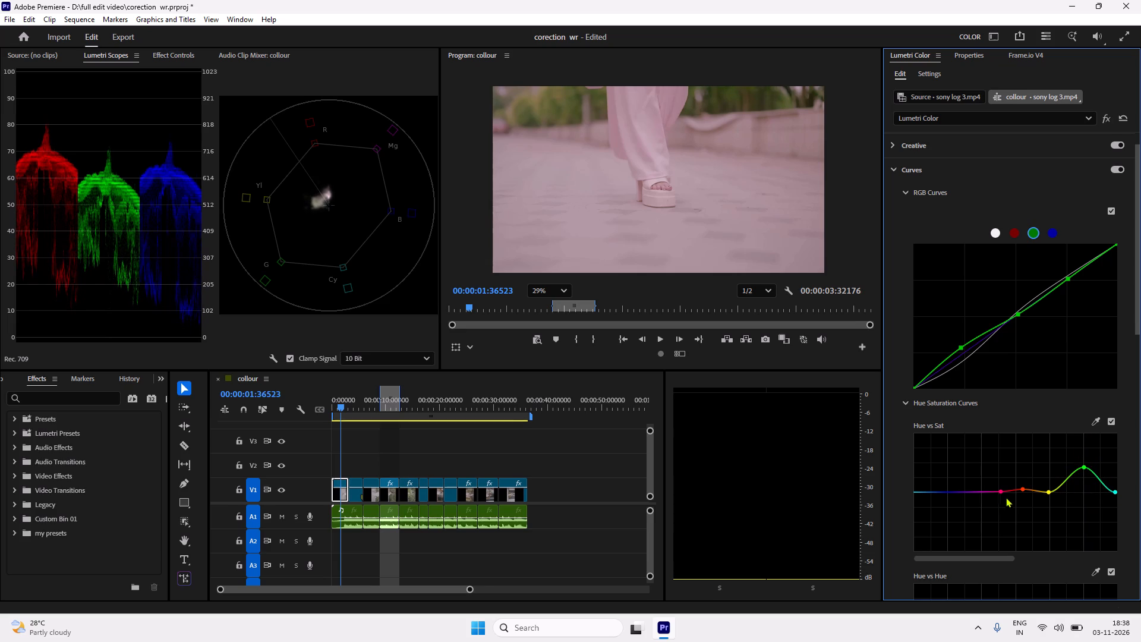
Raise the Hue vs Sat curve's red point slightly above the baseline and shift the neighbouring magenta-red point slightly toward red.
left_click_drag(1024, 489, 1020, 483)
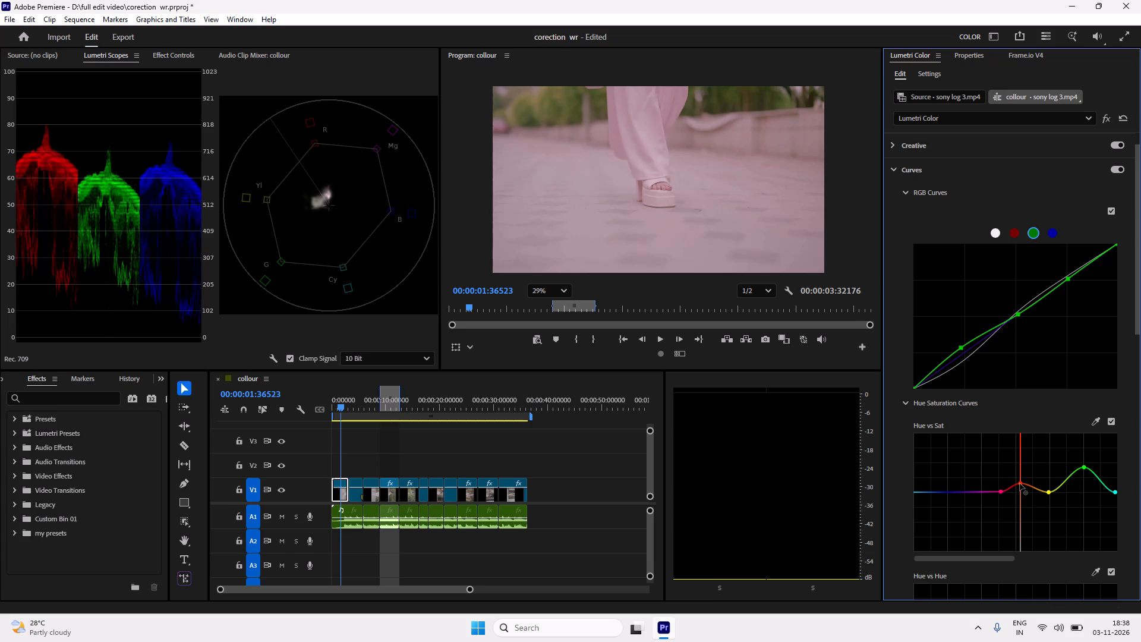
left_click_drag(1020, 483, 1016, 483)
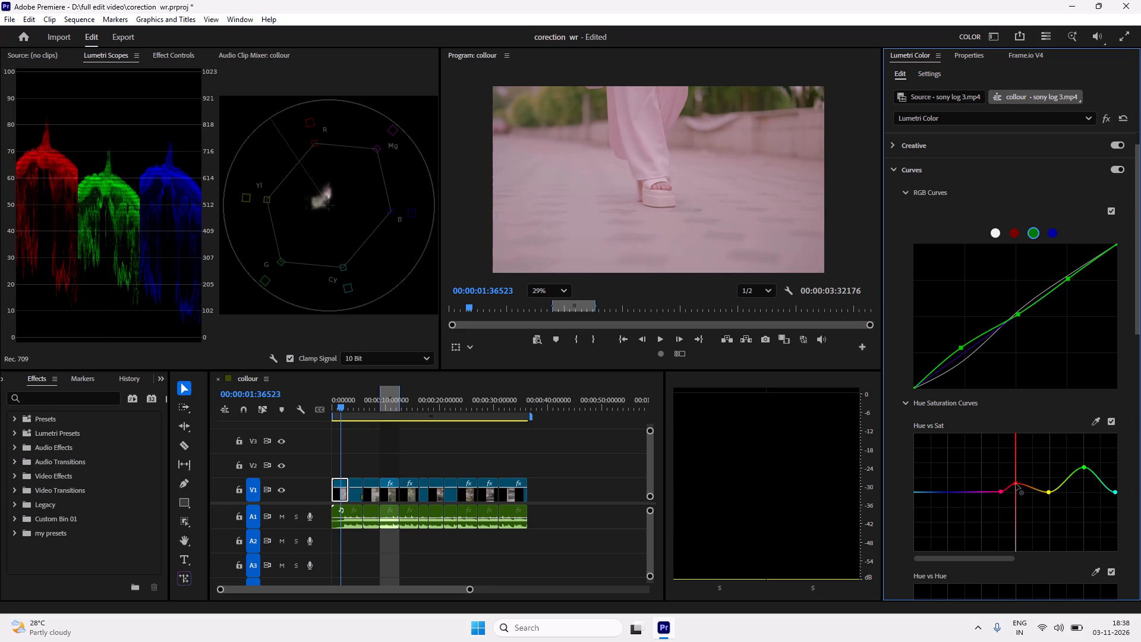
left_click_drag(1016, 483, 1001, 465)
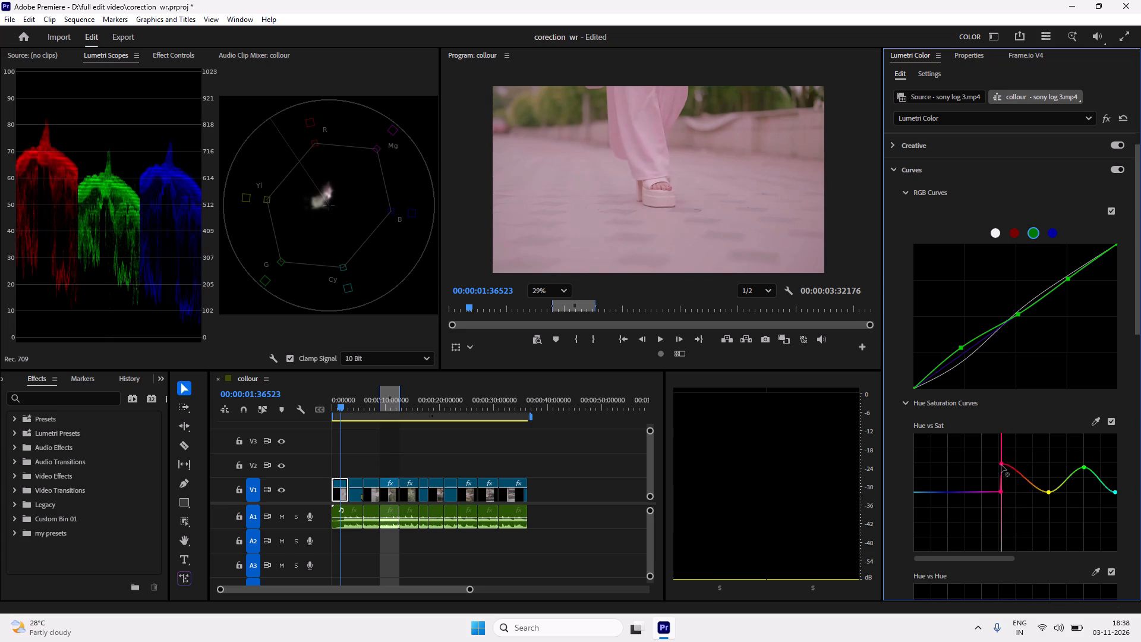
left_click_drag(1001, 465, 1020, 479)
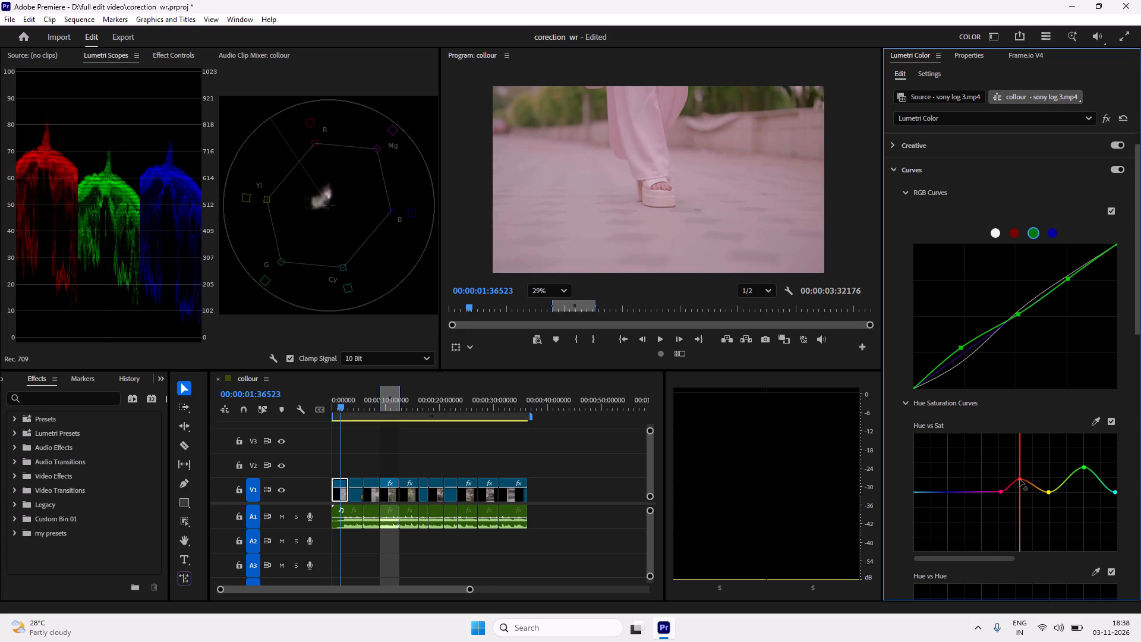
left_click_drag(1020, 479, 1020, 482)
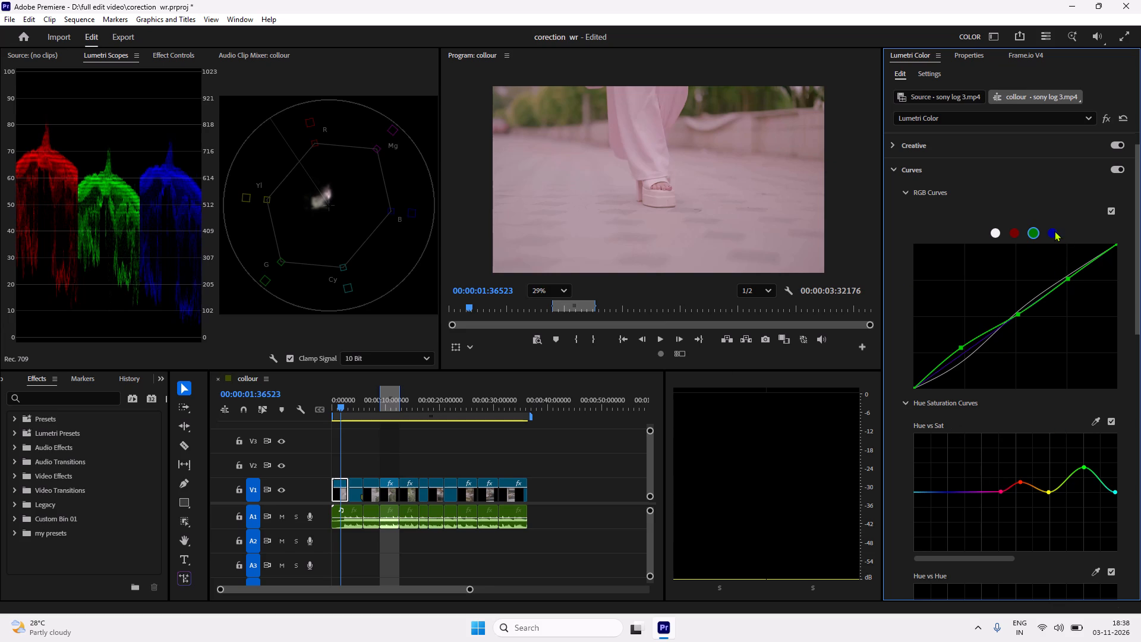
left_click(1000, 492)
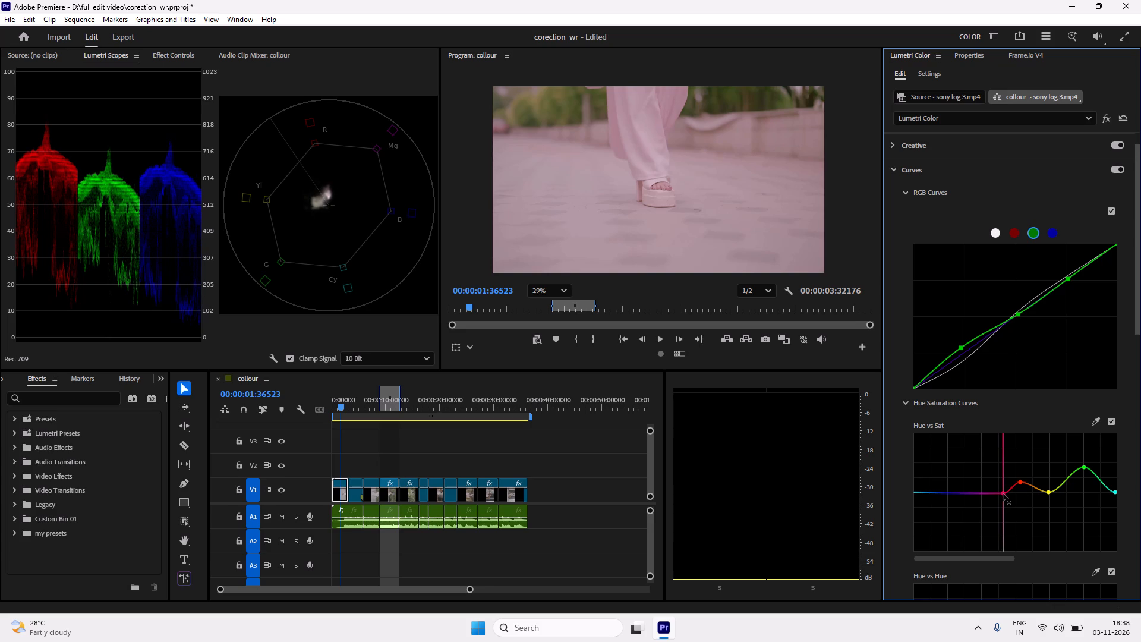
Add shadow, midtone and highlight control points along the red channel's RGB curve.
left_click(1010, 237)
left_click(1017, 236)
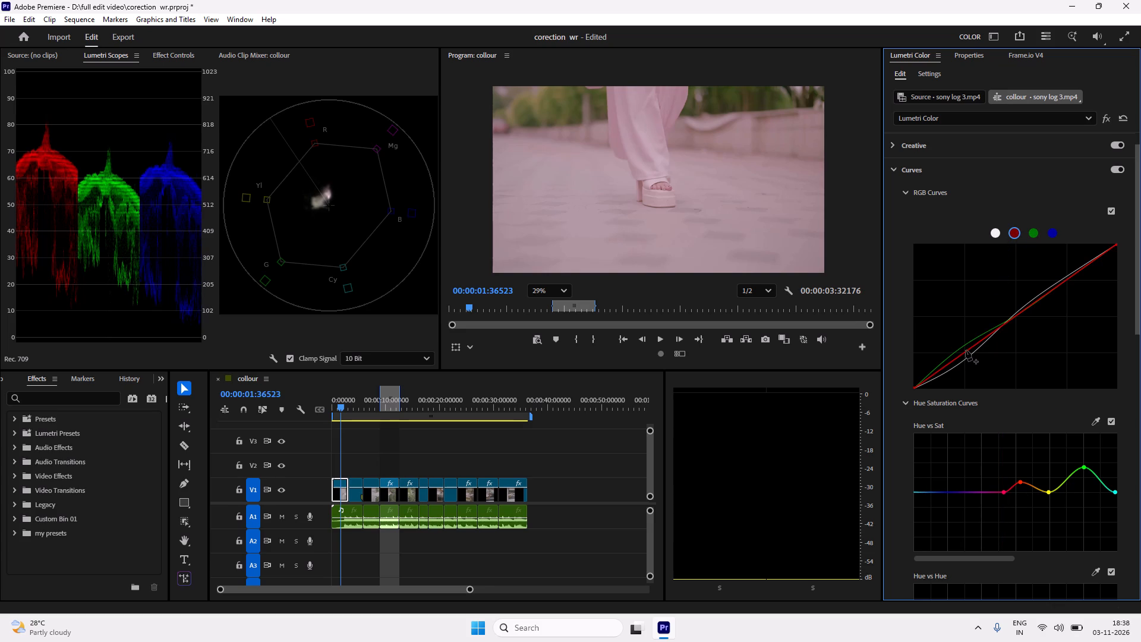
left_click(966, 351)
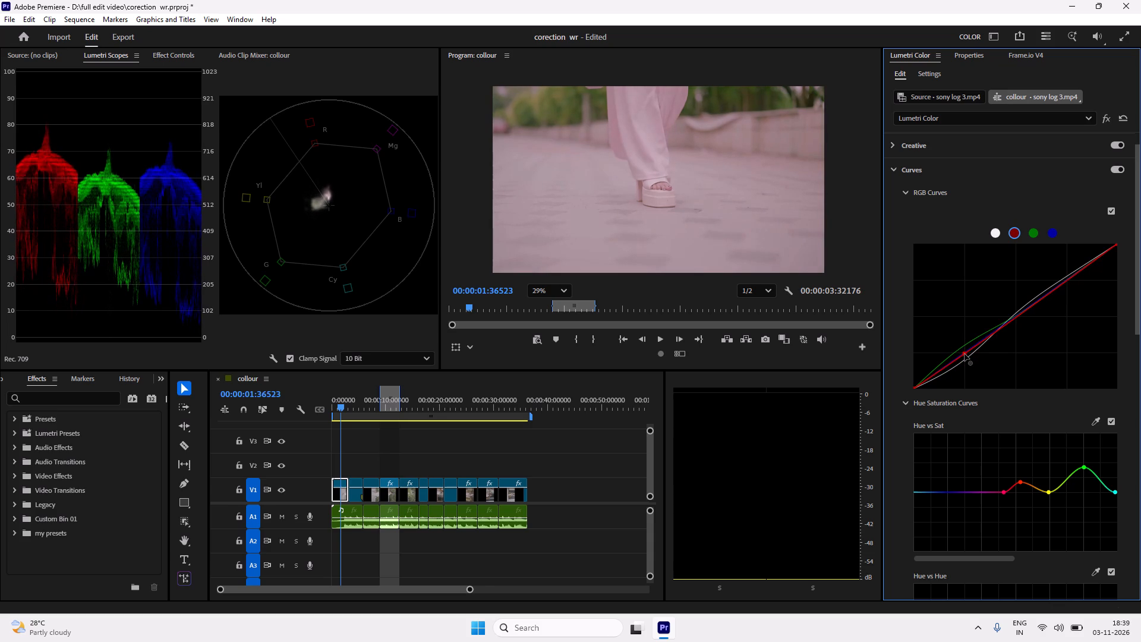
left_click(1014, 317)
left_click(1066, 282)
Pull the shadow, midtone and highlight points of the red RGB curve slightly below the diagonal to reduce red.
left_click(965, 354)
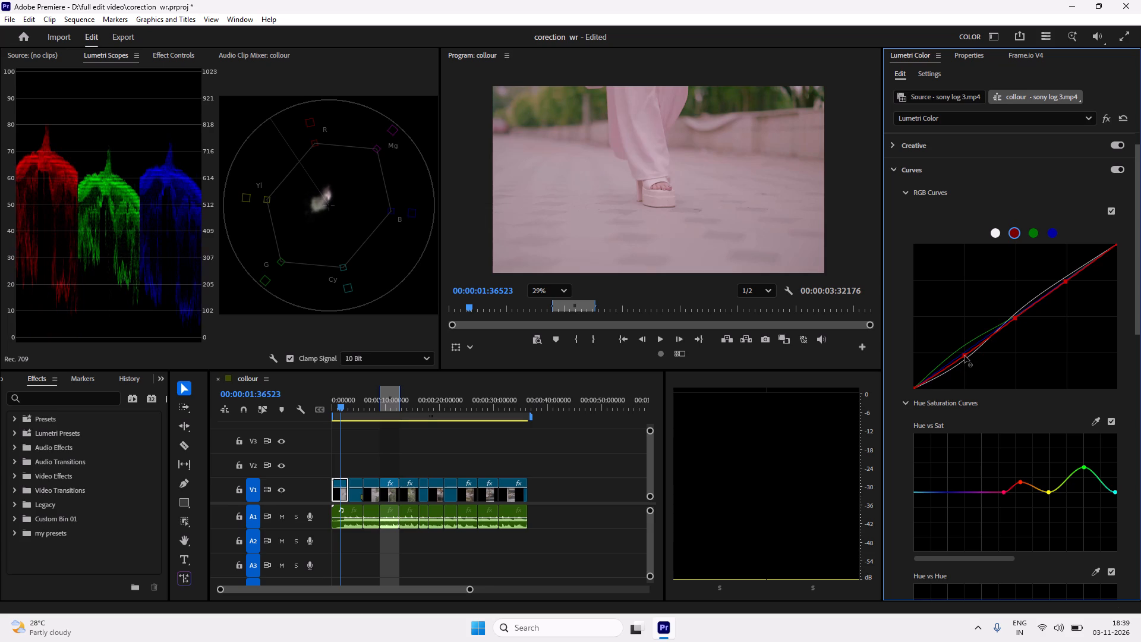
left_click(1014, 320)
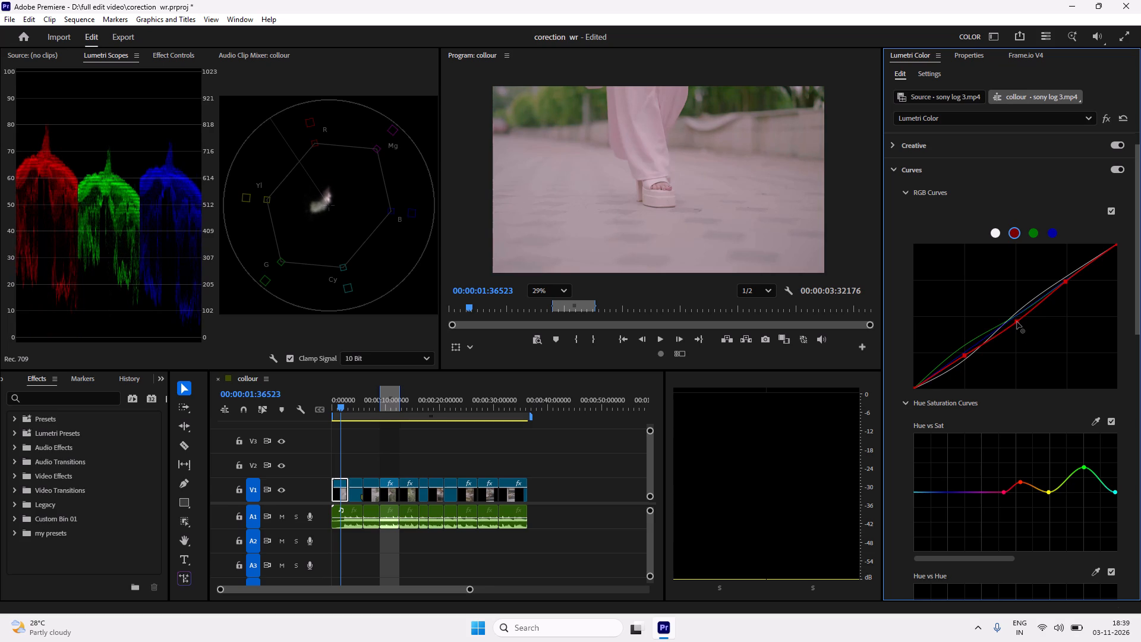
left_click(1067, 282)
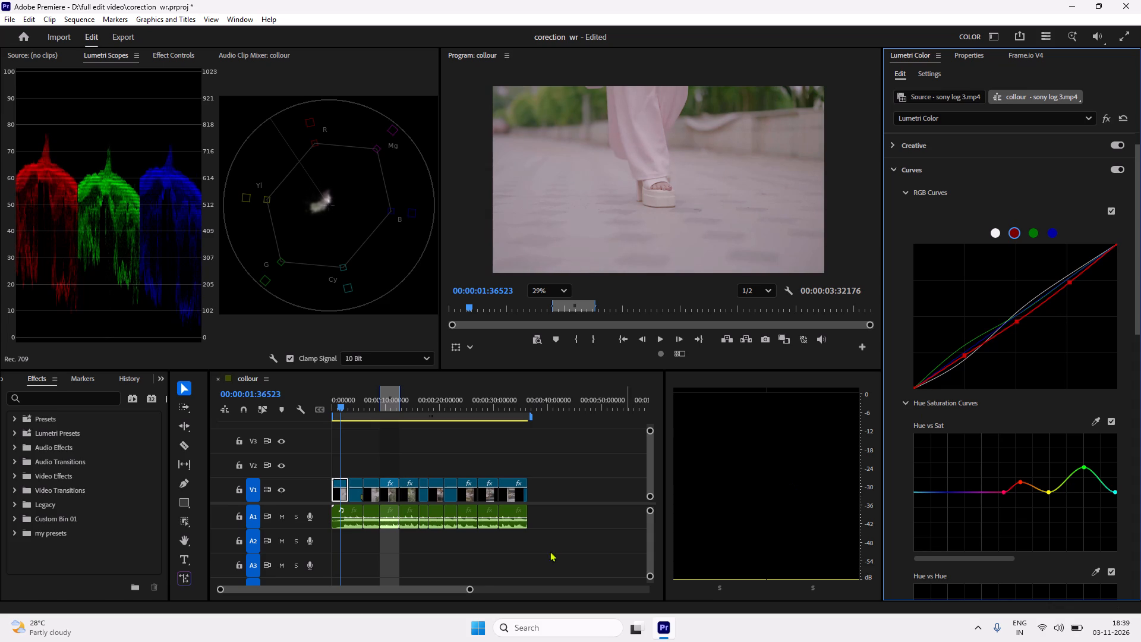
Play the opening clip into the following shot, replay it from the sequence start, and step back through frames to review the grade.
key("space")
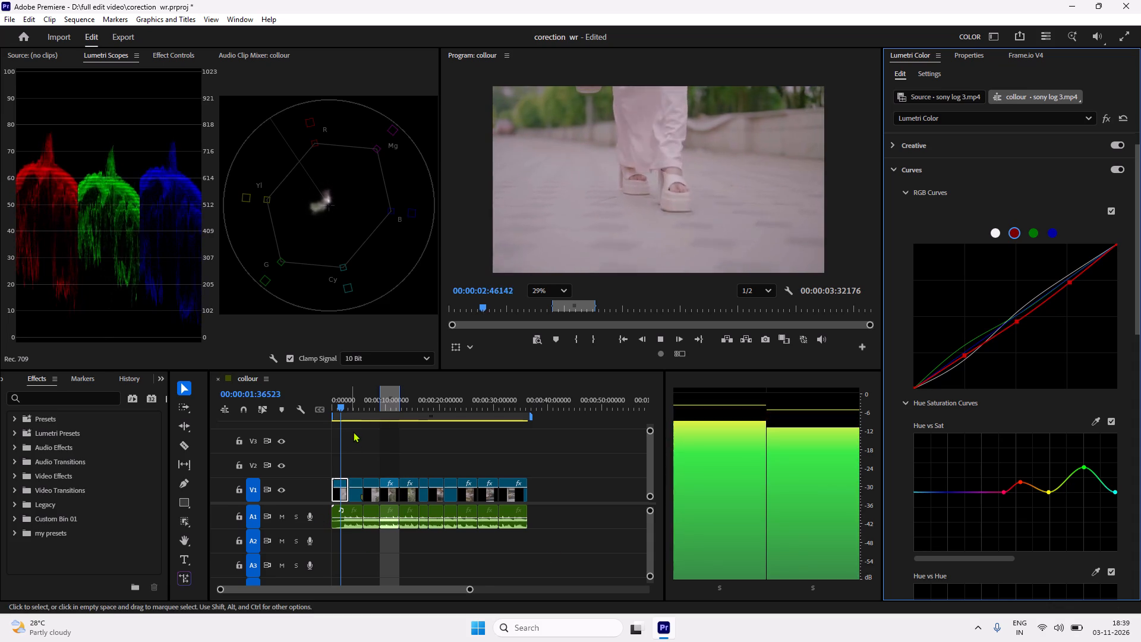
key("space")
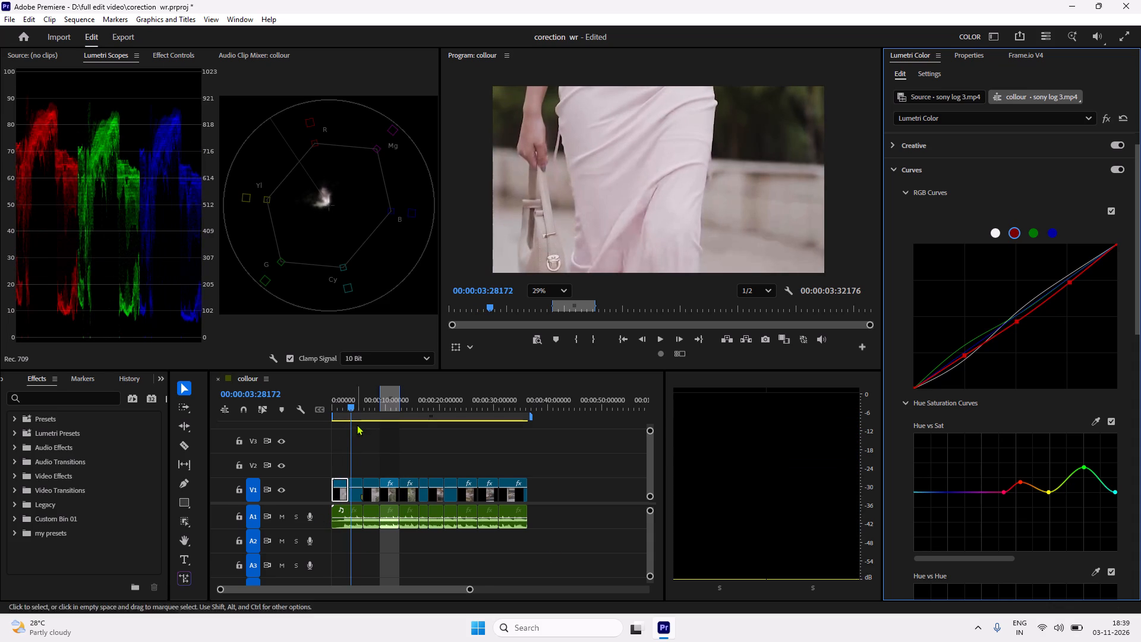
left_click_drag(352, 407, 333, 410)
key("space")
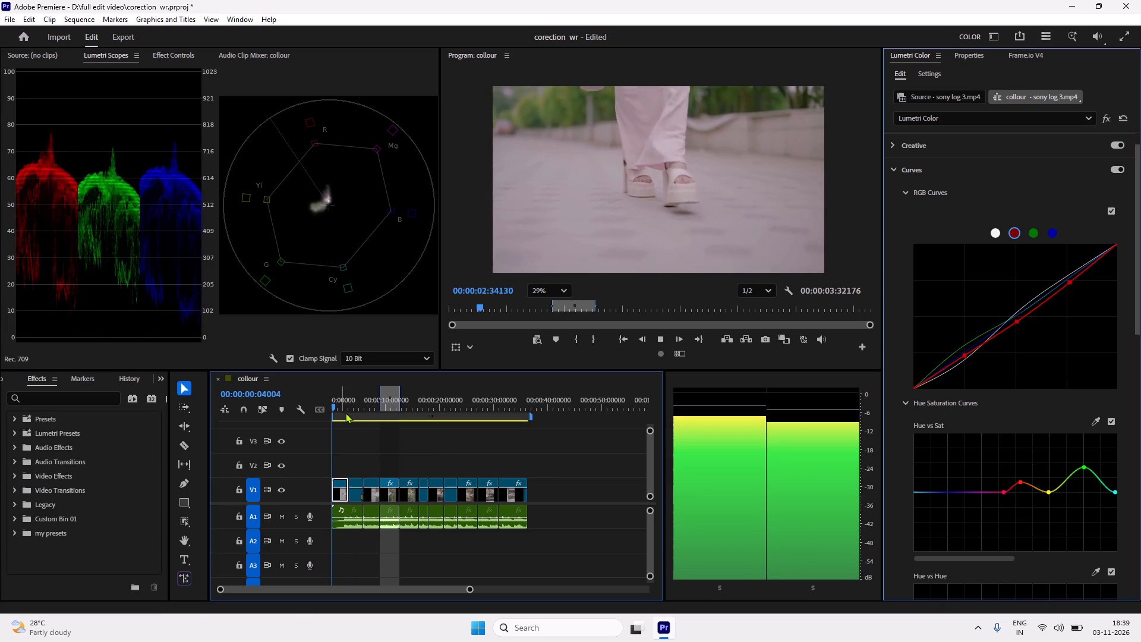
key("space")
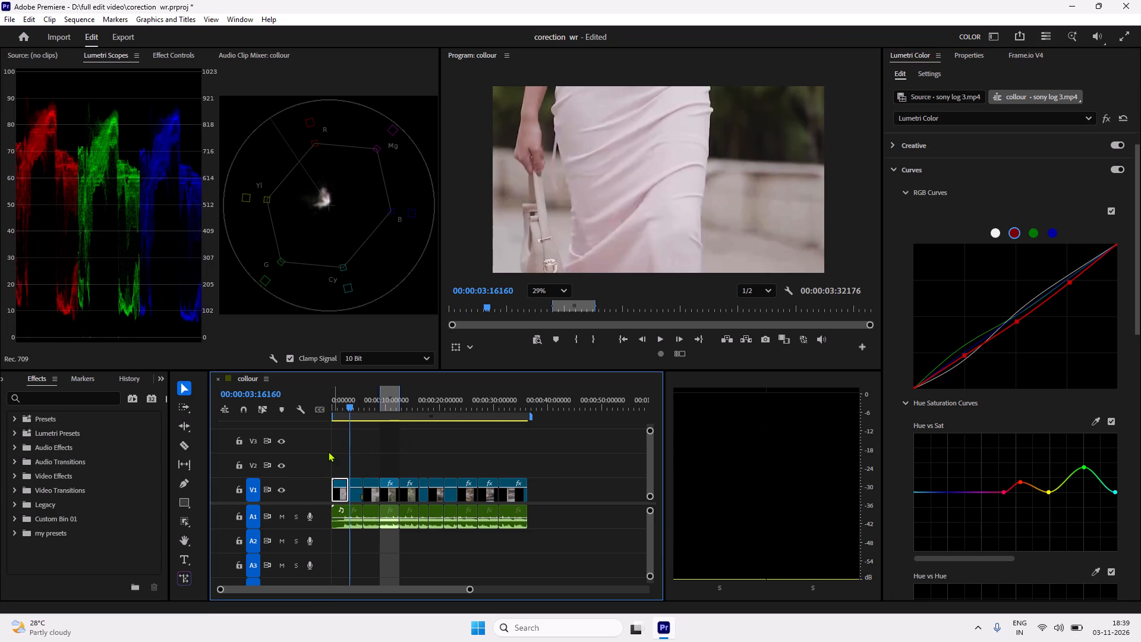
key("Left")
key("Left")
key("Left")
key("Left")
key("Left")
key("Left")
key("Left")
key("Left")
key("Left")
key("Left")
key("Left")
key("Left")
key("Left")
key("Left")
key("Left")
key("Left")
key("Left")
key("Left")
key("Left")
key("Left")
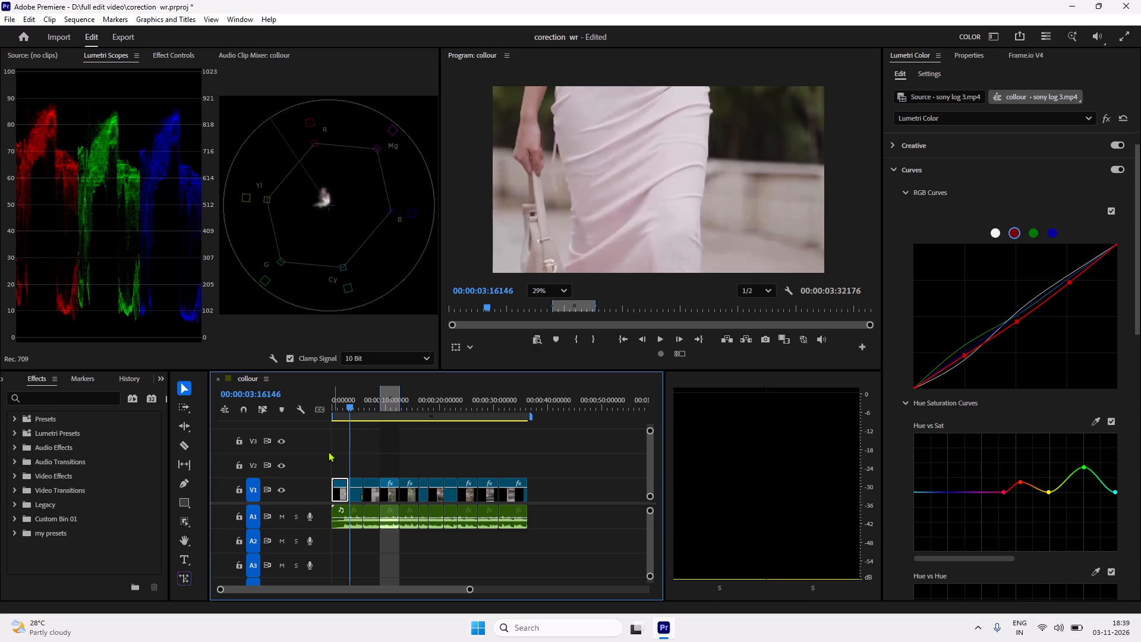
key("Left")
key("Left")
key("Left")
key("Left")
key("Left")
key("Left")
key("Left")
key("Left")
key("Left")
On a frame inside the first clip, lower the Hue vs Sat curve's green point to moderately above the baseline and nudge its red point toward orange.
left_click_drag(355, 404, 343, 410)
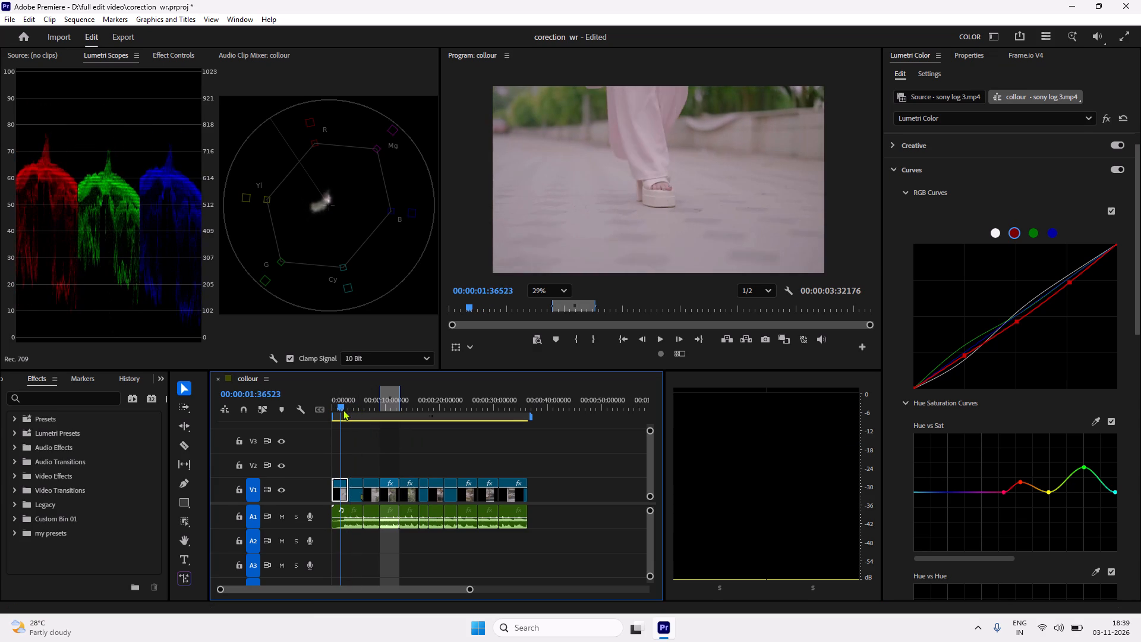
left_click_drag(343, 410, 344, 410)
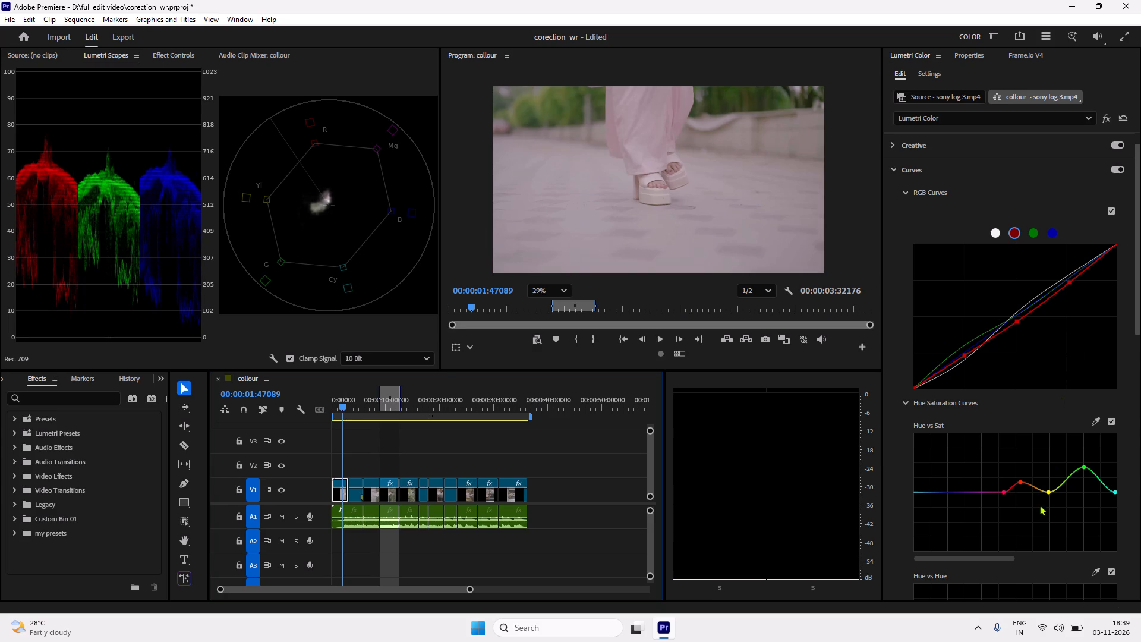
left_click_drag(1085, 468, 1085, 442)
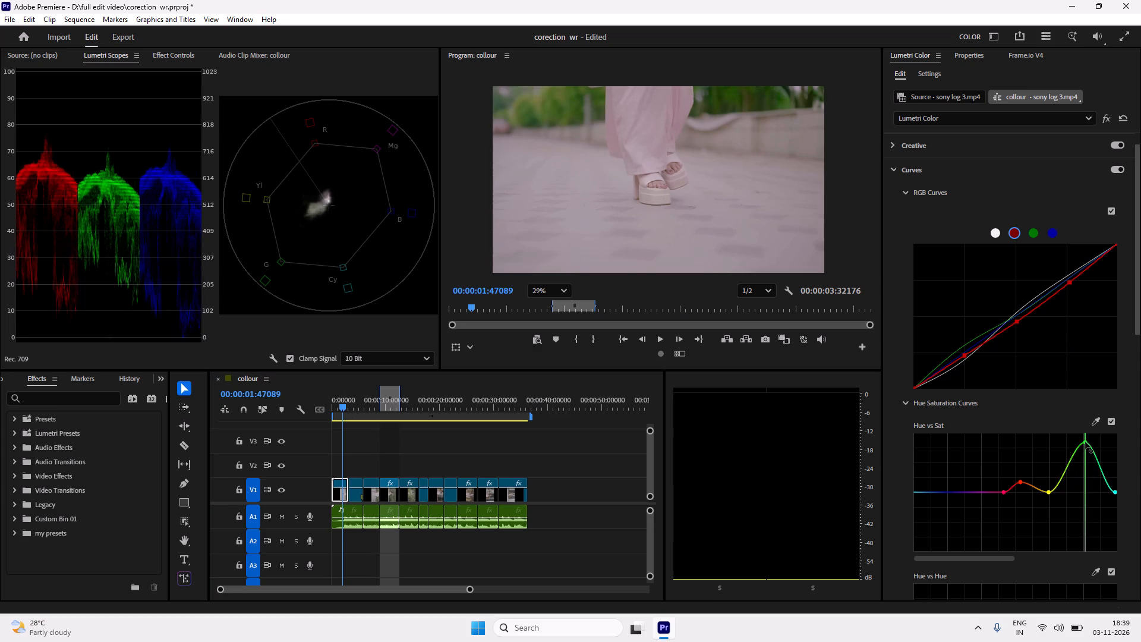
left_click_drag(1085, 442, 1084, 471)
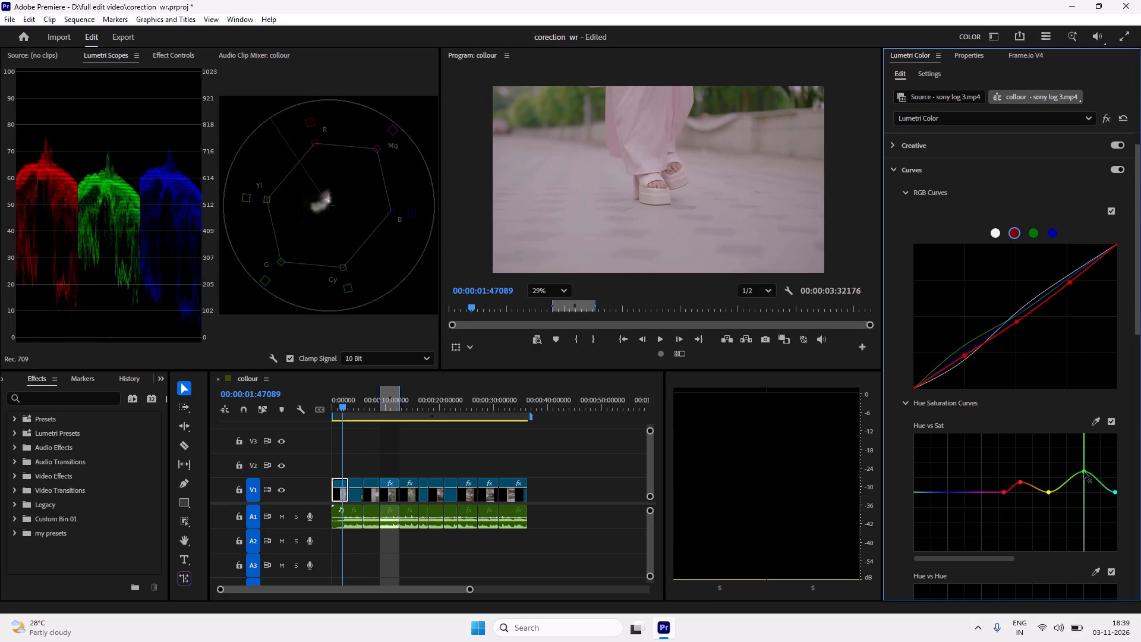
left_click_drag(1084, 471, 1083, 476)
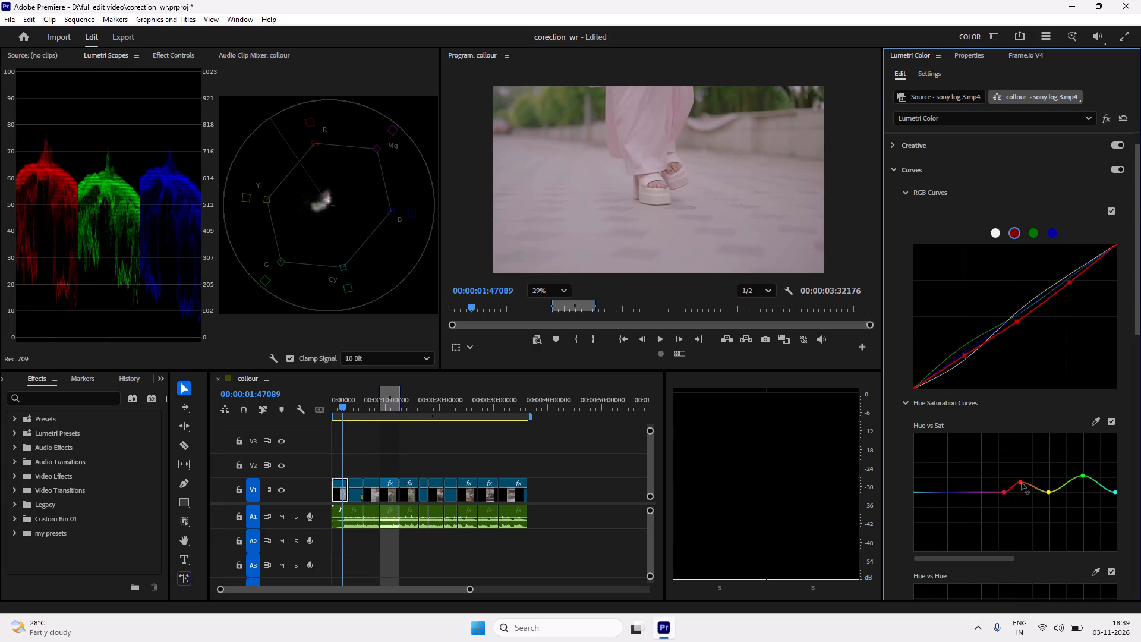
left_click(1021, 481)
Shift the green point of the Hue vs Hue curve slightly toward cyan, leaving it just below the baseline.
scroll(1018, 522, "down", 14)
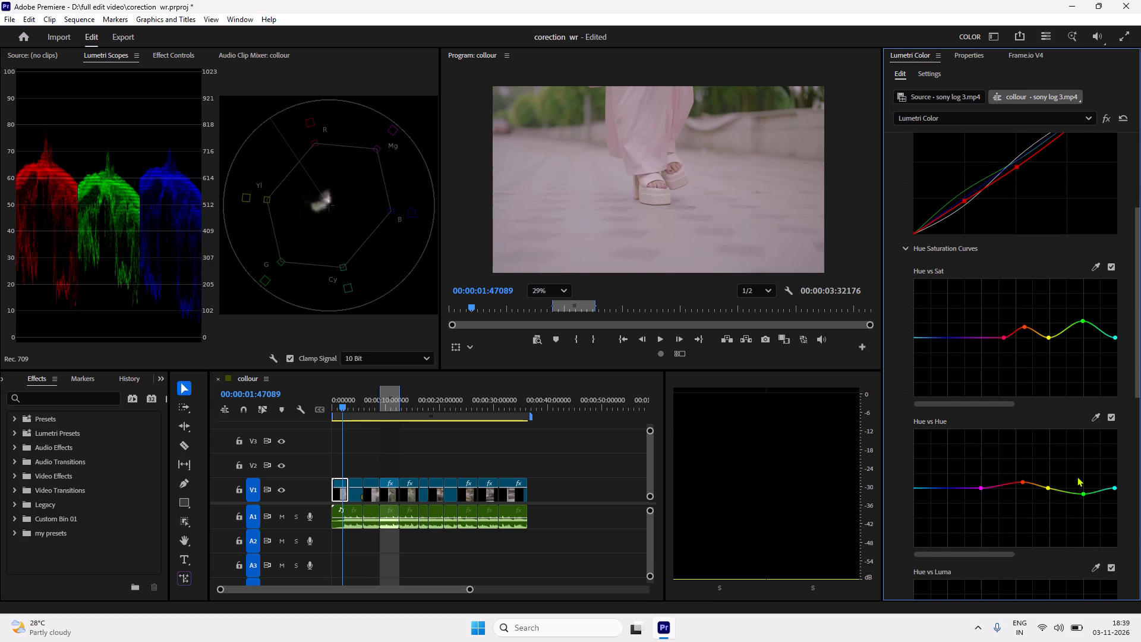
left_click_drag(1083, 484, 1086, 483)
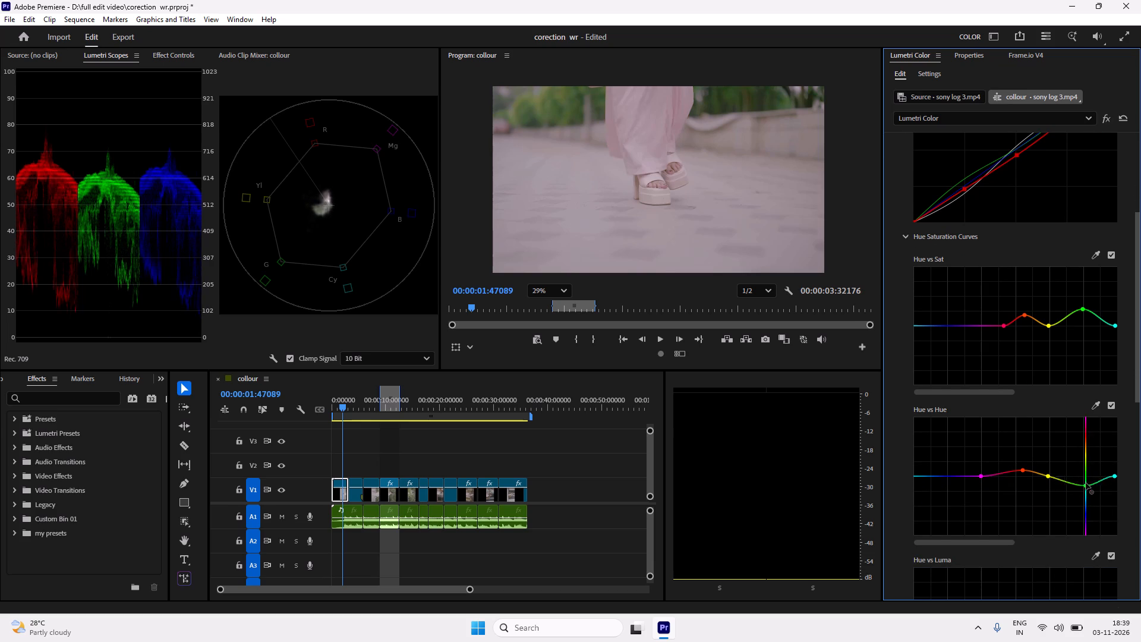
left_click_drag(1086, 483, 1084, 483)
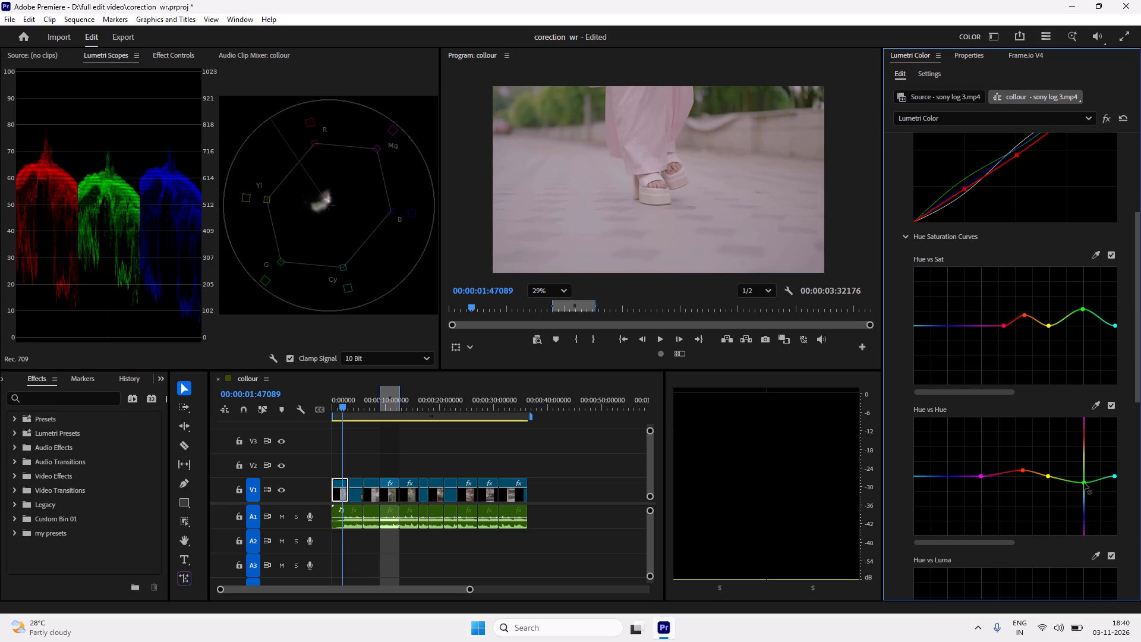
left_click_drag(1084, 483, 1086, 479)
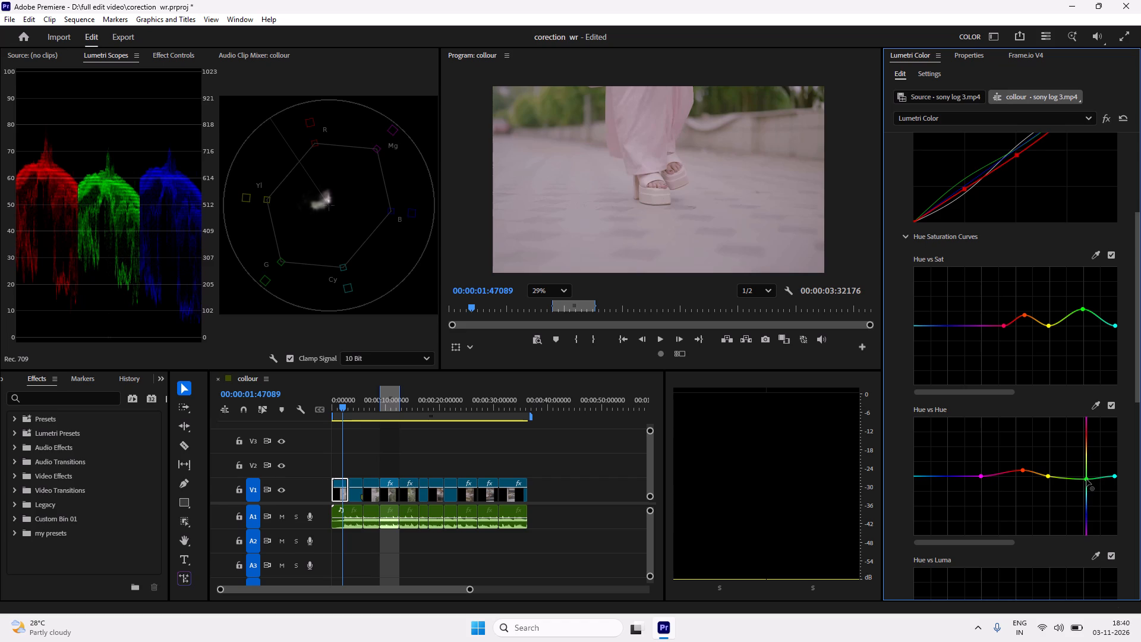
left_click_drag(1086, 479, 1093, 489)
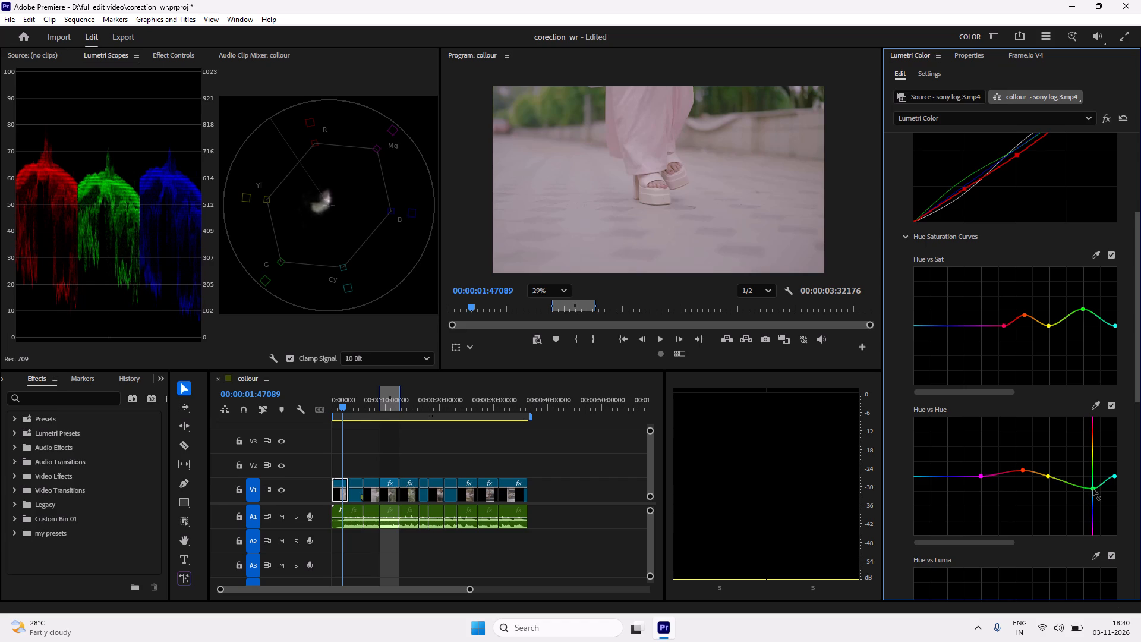
left_click_drag(1093, 489, 1091, 483)
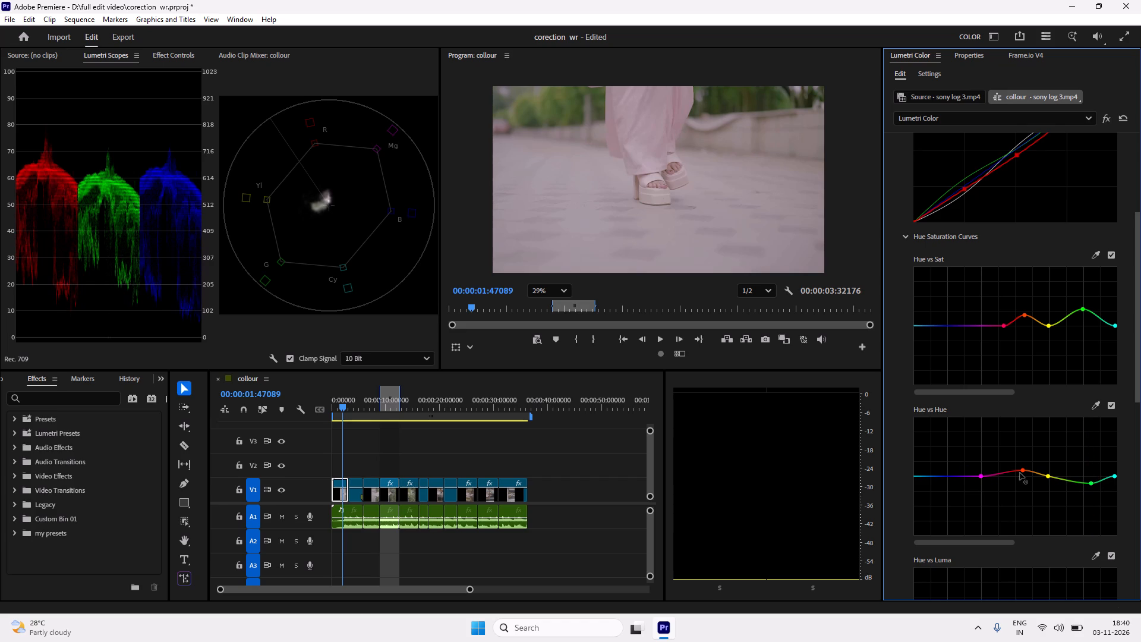
Move the Hue vs Hue curve's magenta point toward red near the baseline, and its red point slightly toward magenta just above it.
left_click_drag(977, 476, 1007, 476)
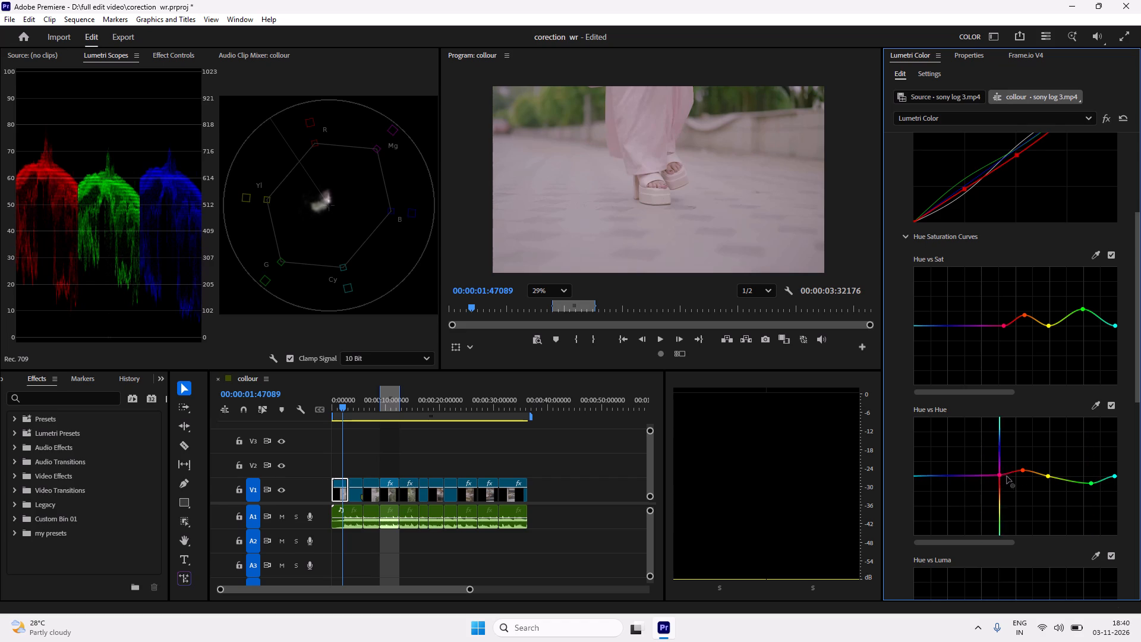
left_click_drag(1007, 476, 994, 476)
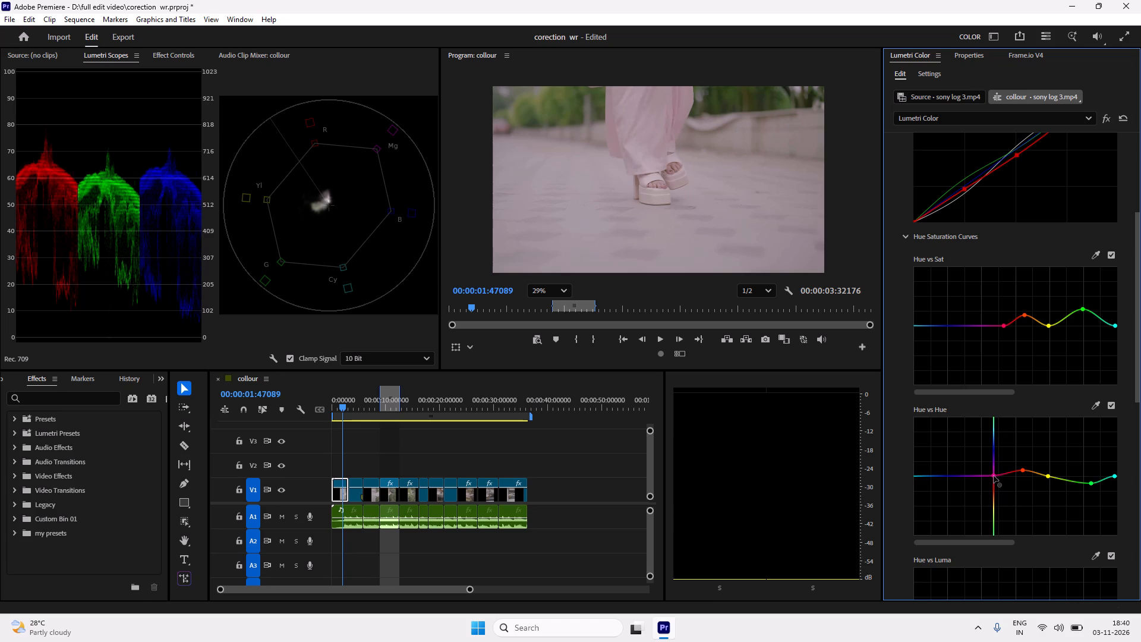
left_click_drag(994, 476, 995, 477)
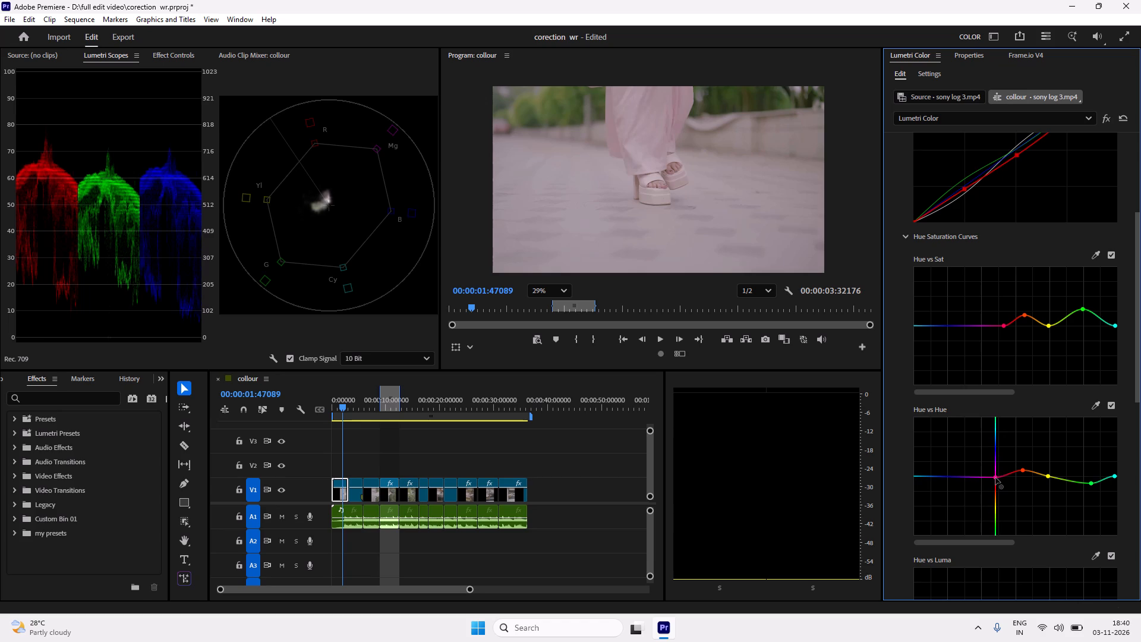
left_click_drag(995, 477, 998, 475)
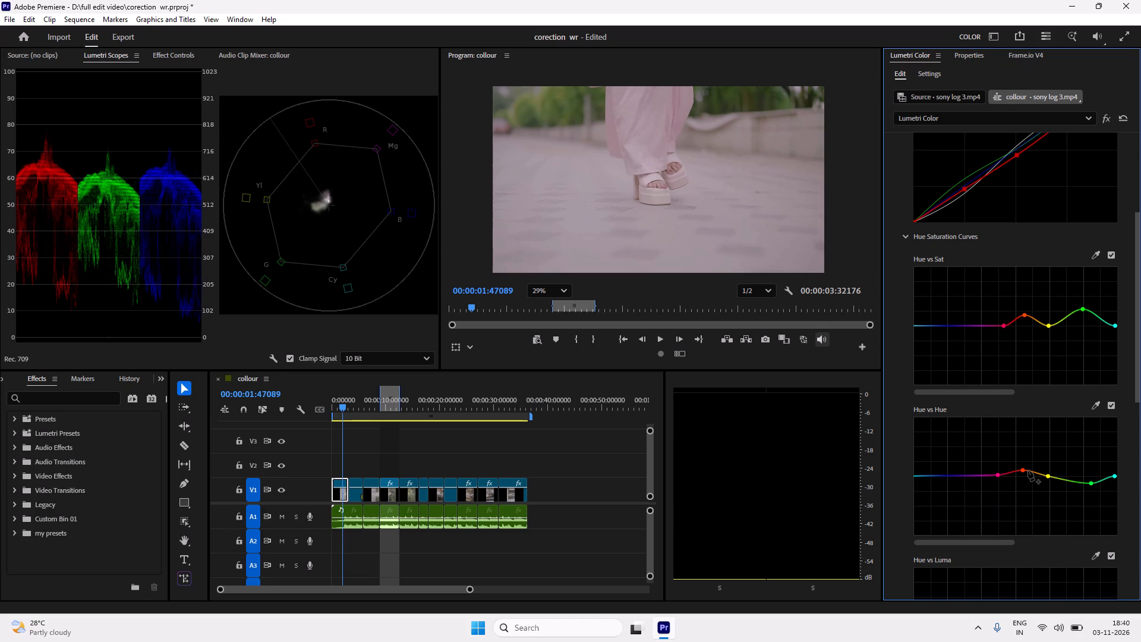
left_click_drag(1026, 470, 1010, 462)
left_click_drag(1010, 462, 1005, 443)
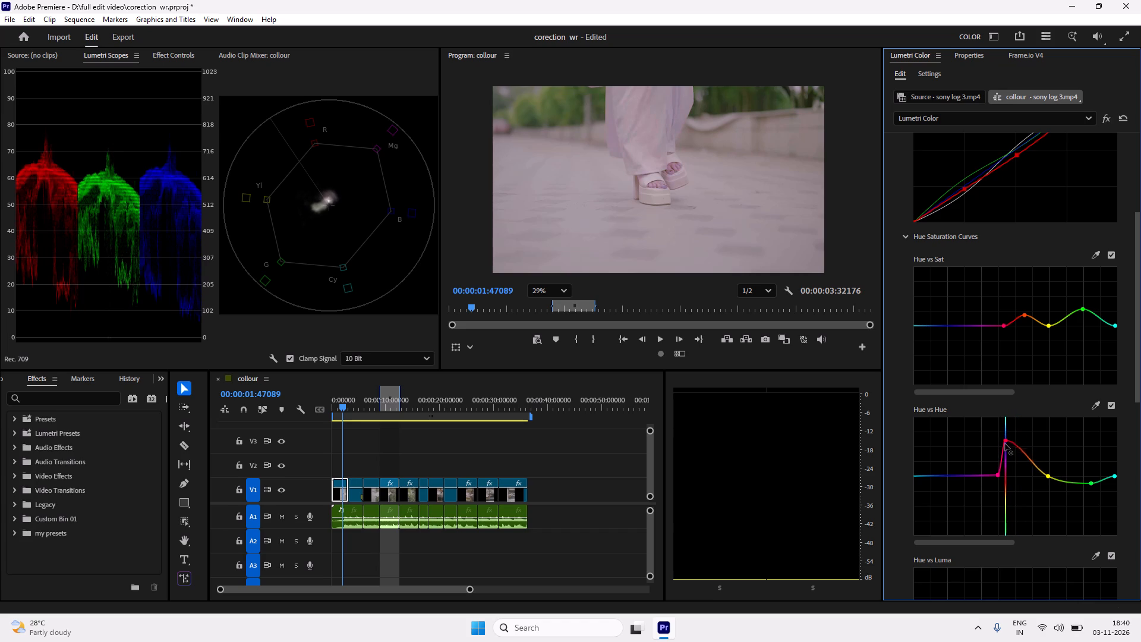
left_click_drag(1005, 443, 1016, 471)
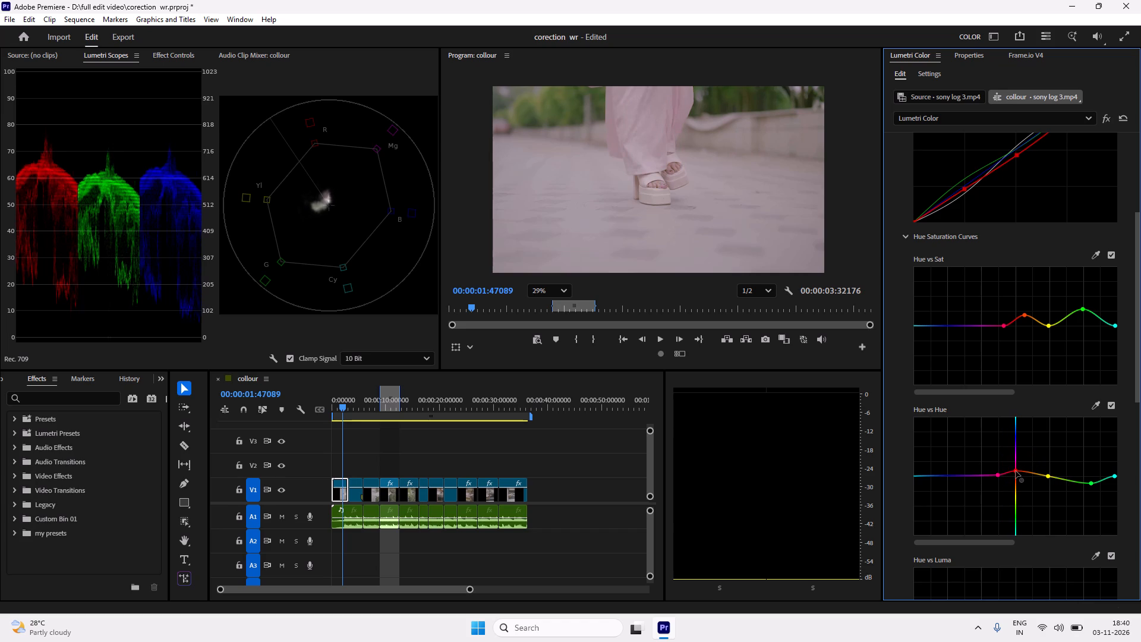
left_click_drag(1016, 471, 1016, 471)
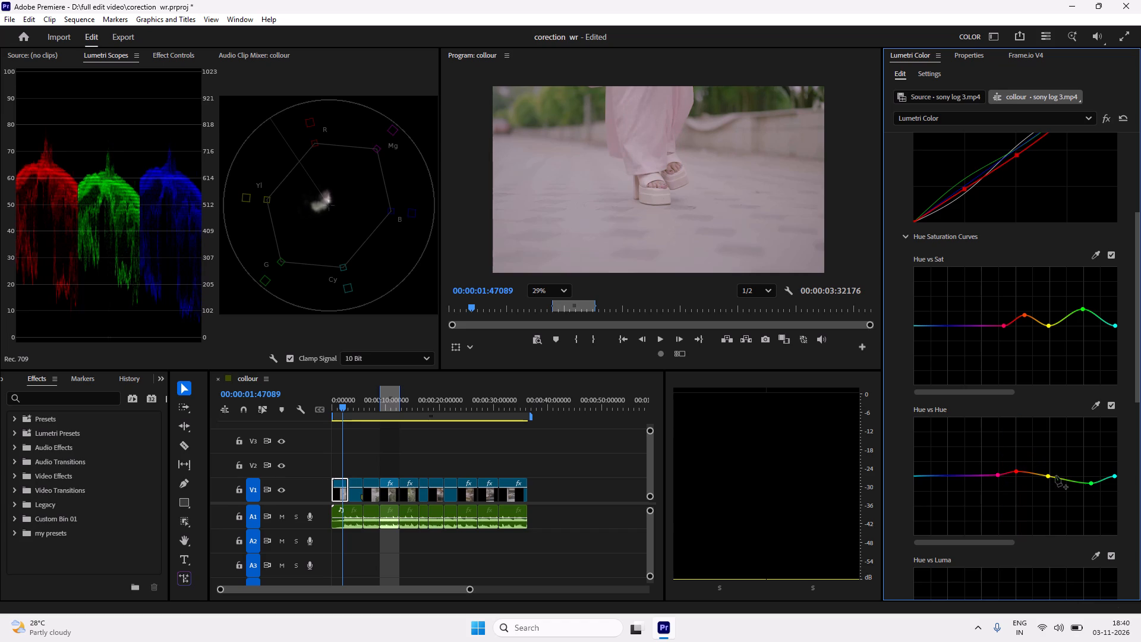
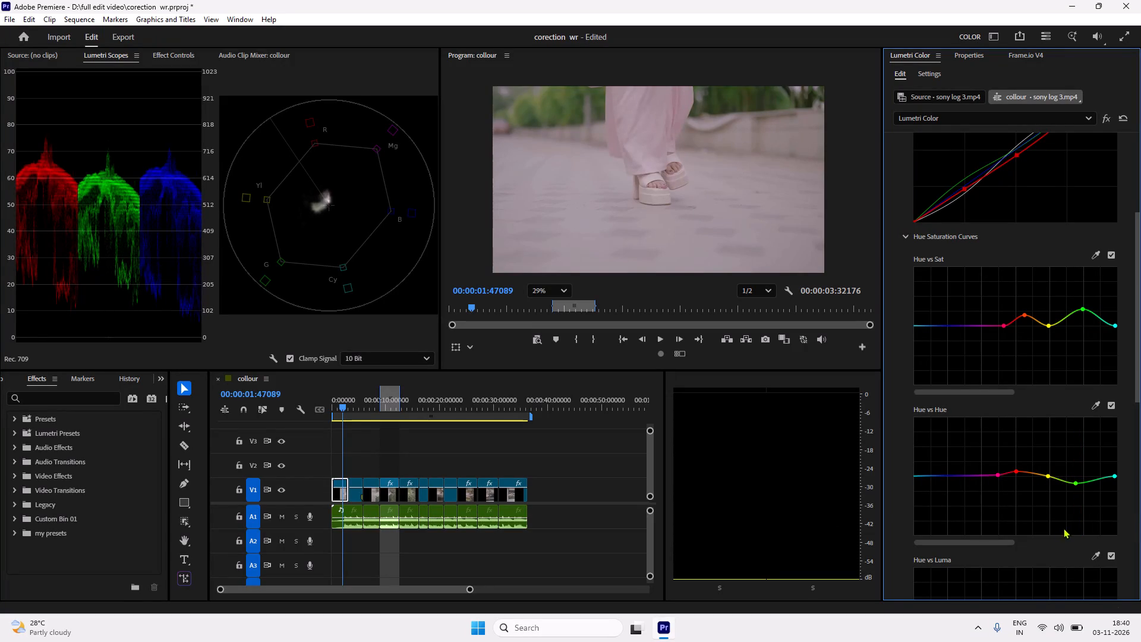
On the Hue vs Luma curve, anchor cyan and yellow-green points on the baseline and raise a green point slightly above it.
scroll(1063, 528, "down", 20)
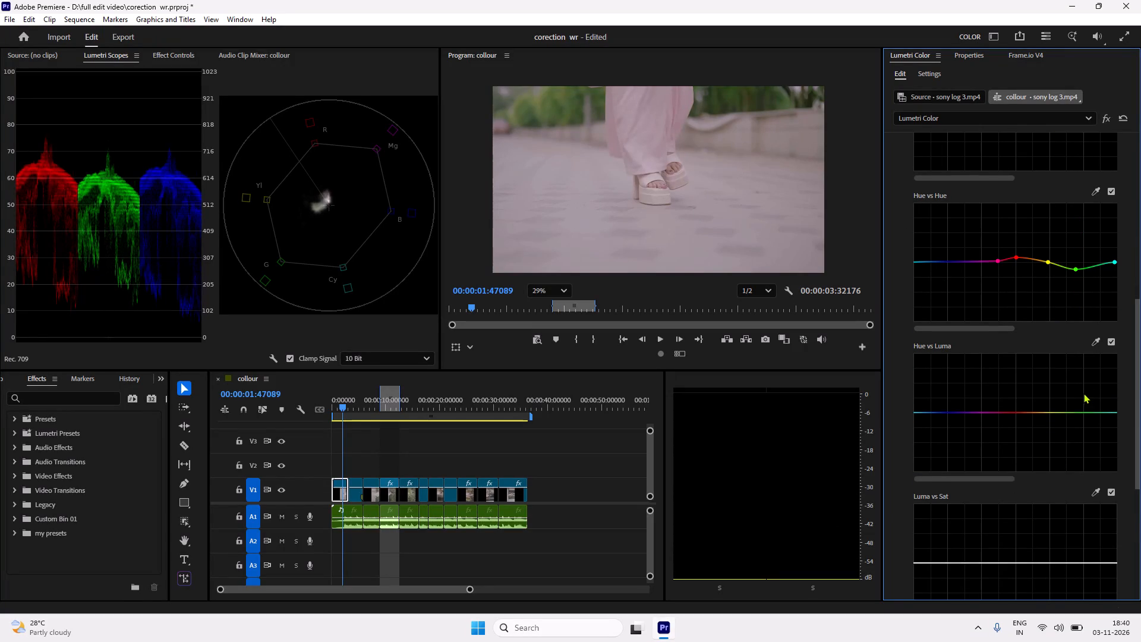
left_click(1115, 391)
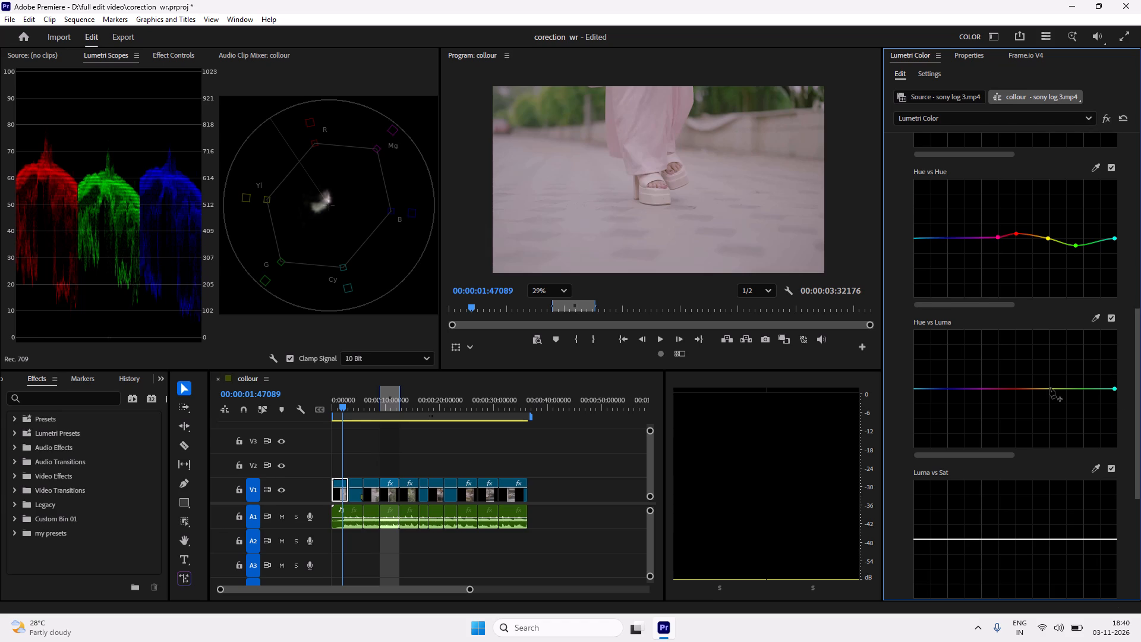
left_click(1046, 388)
left_click_drag(1085, 388, 1079, 403)
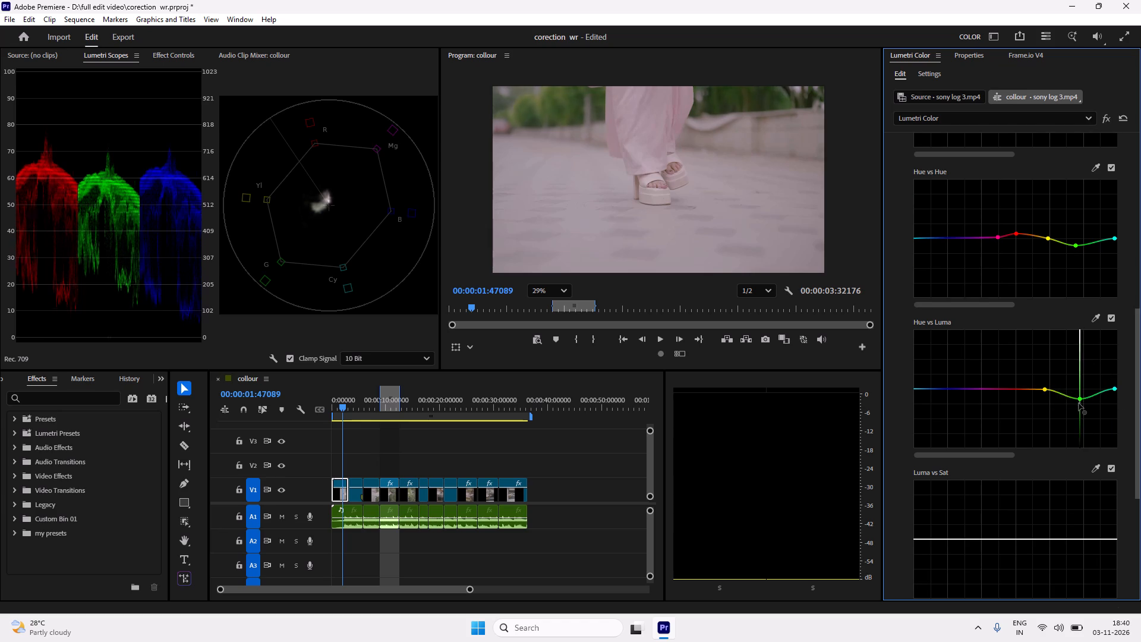
left_click_drag(1079, 403, 1073, 388)
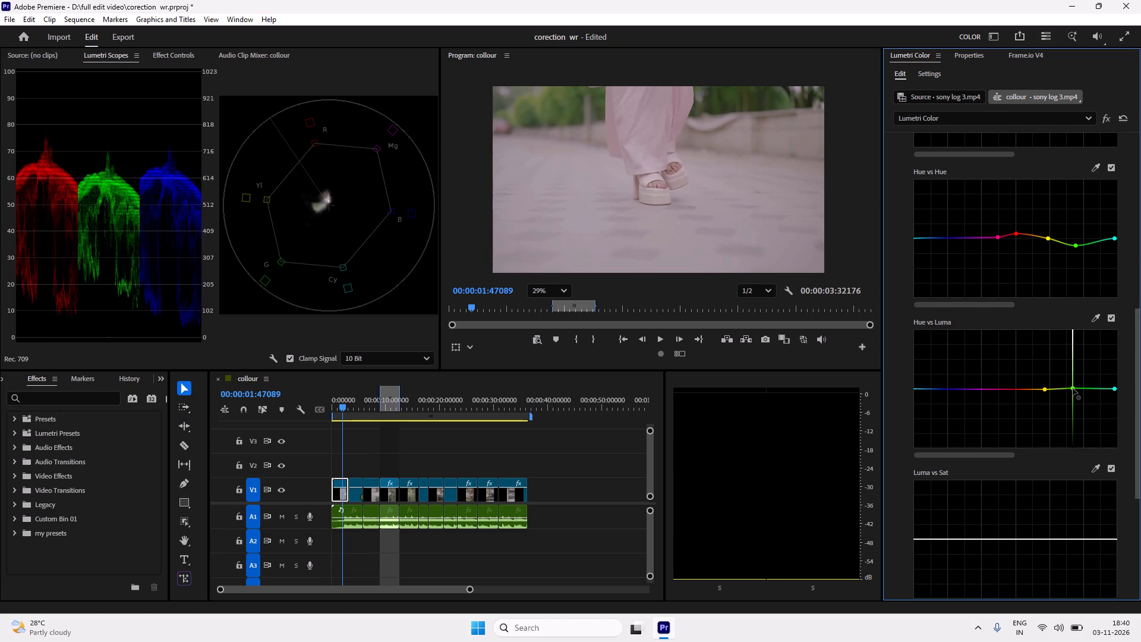
left_click_drag(1073, 388, 1066, 396)
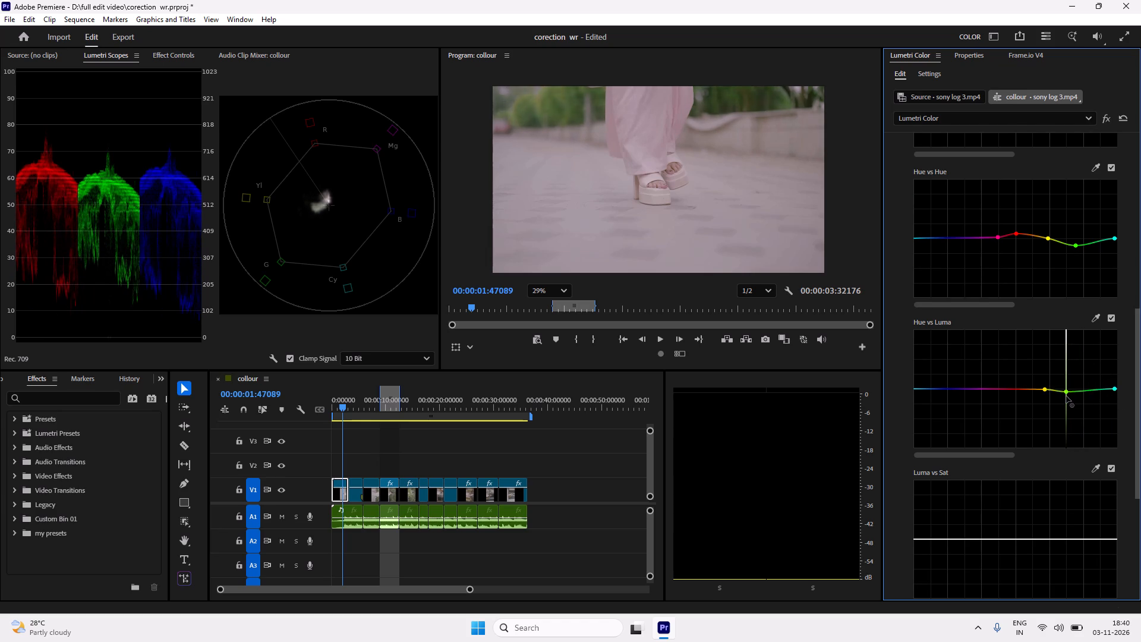
left_click_drag(1066, 396, 1071, 388)
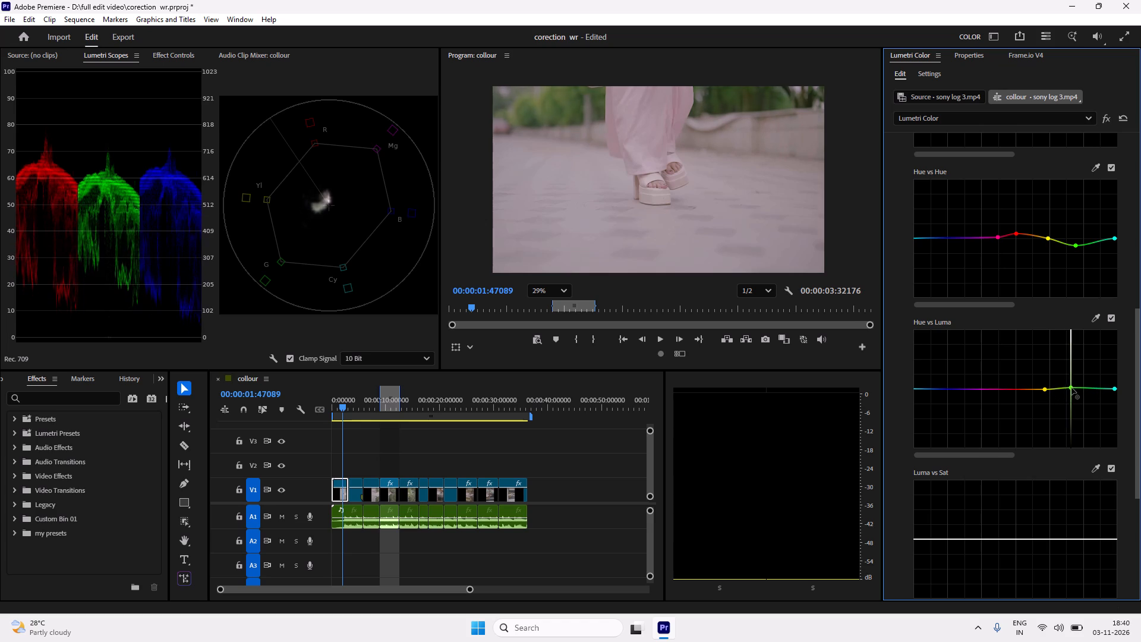
left_click_drag(1071, 388, 1076, 384)
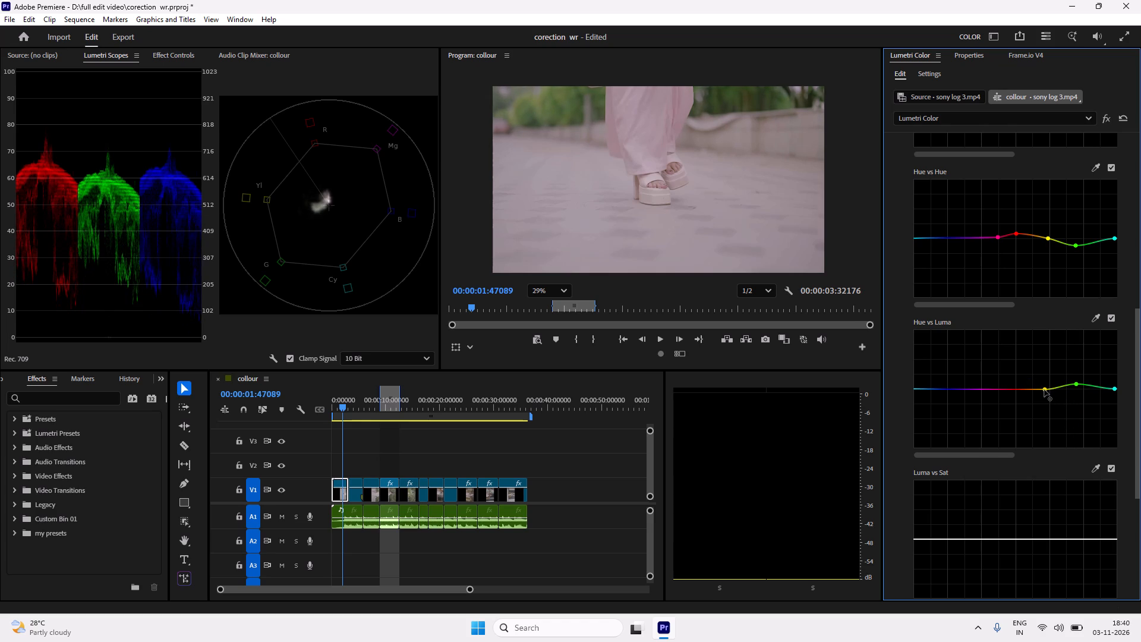
left_click_drag(1047, 389, 1064, 389)
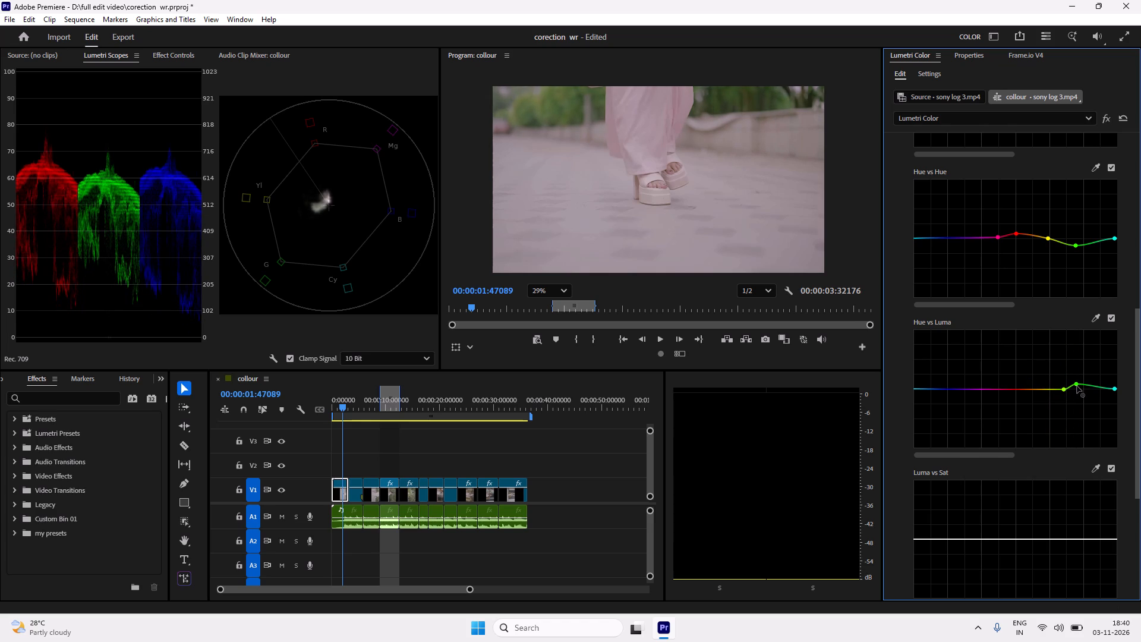
left_click_drag(1077, 386, 1084, 379)
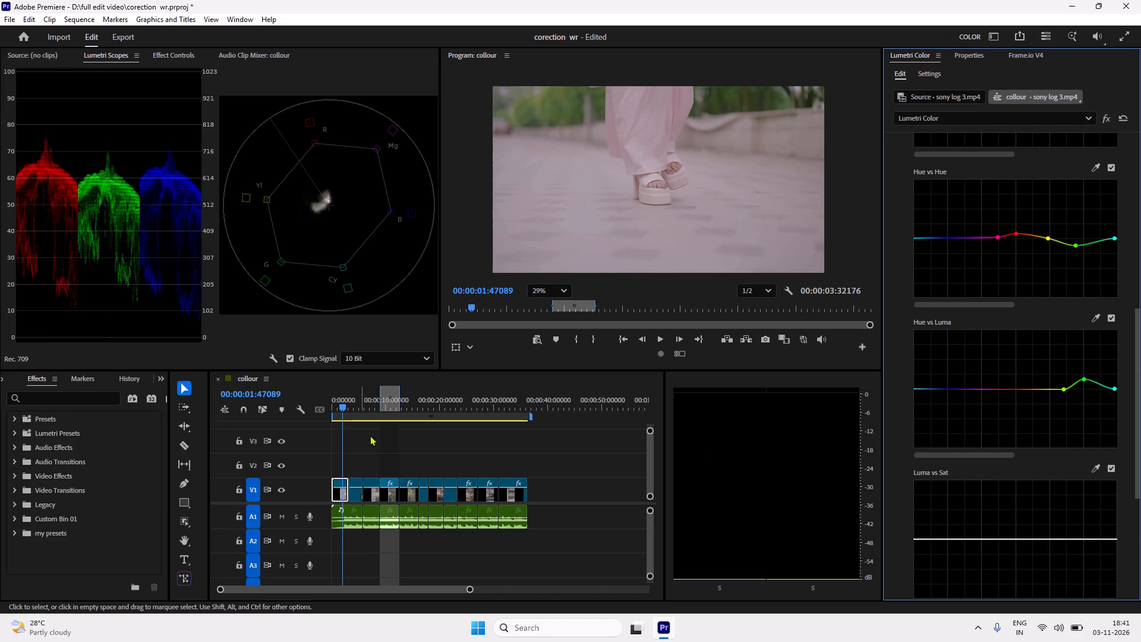
Set the program monitor zoom level to Fit.
left_click(551, 278)
left_click(544, 288)
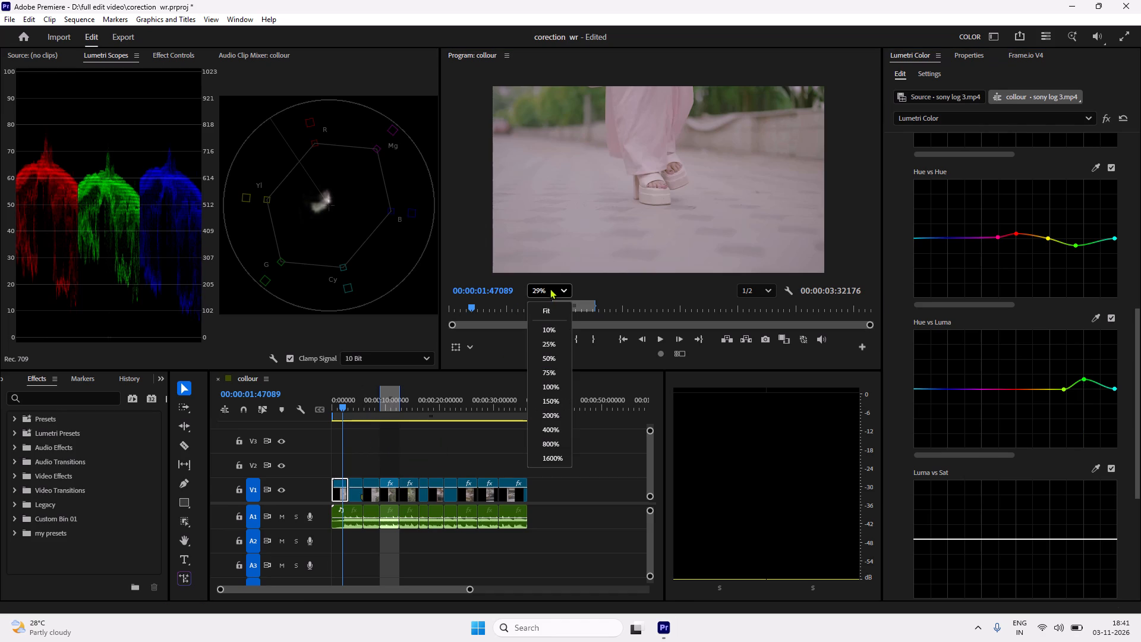
left_click(546, 306)
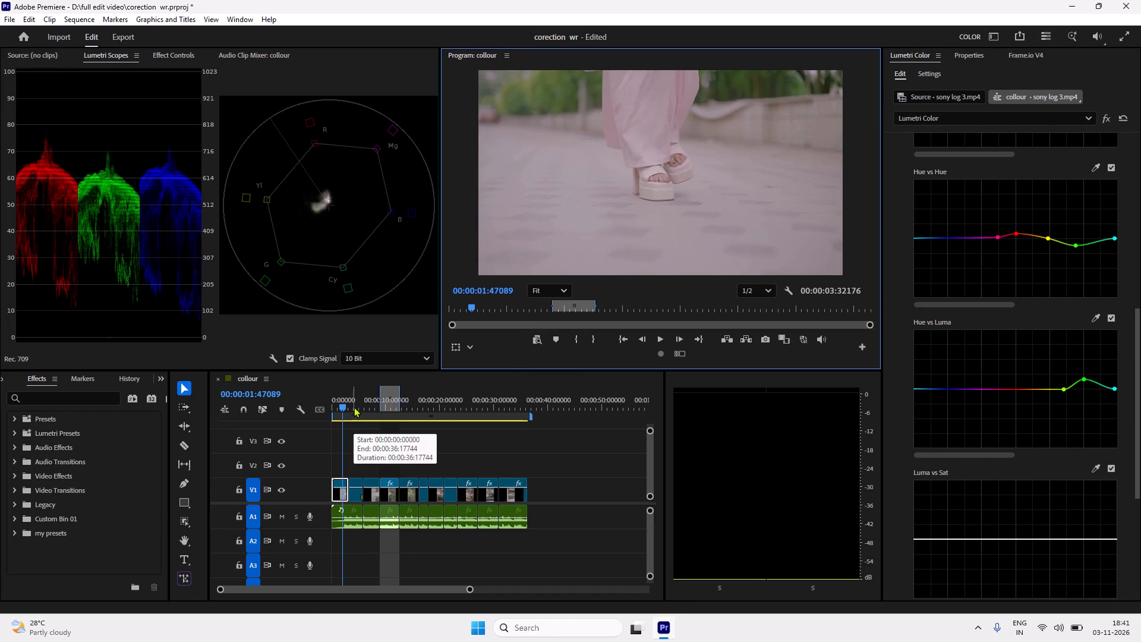
Play the first clip from the sequence start, stop on the walking feet, and toggle the Lumetri effect to compare before and after.
left_click_drag(351, 402, 330, 407)
key("space")
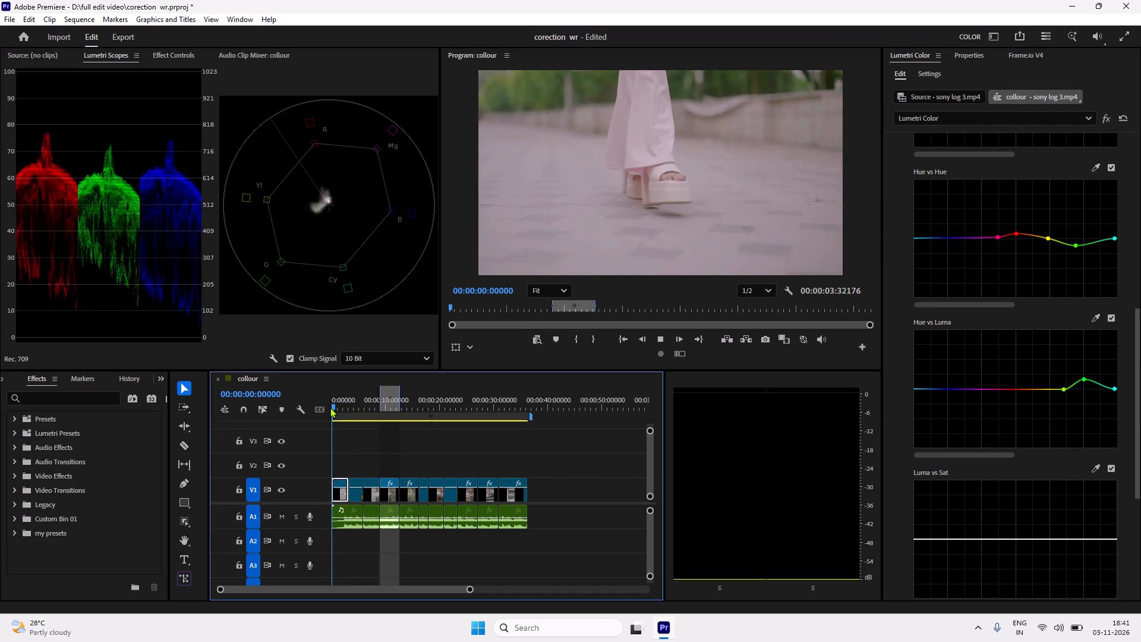
key("space")
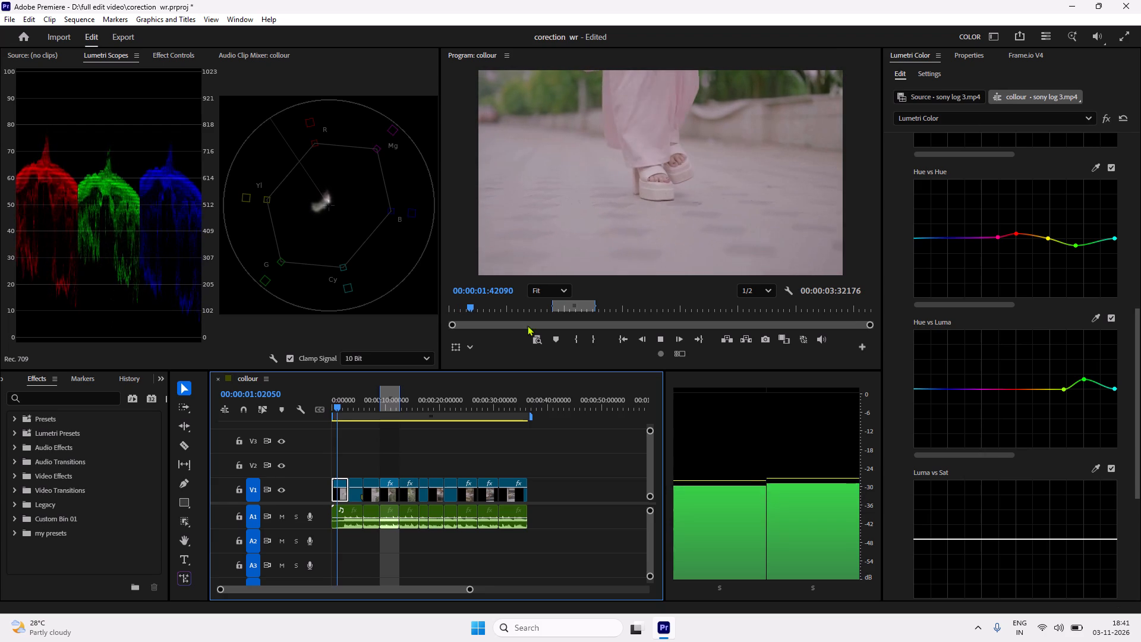
left_click(1104, 120)
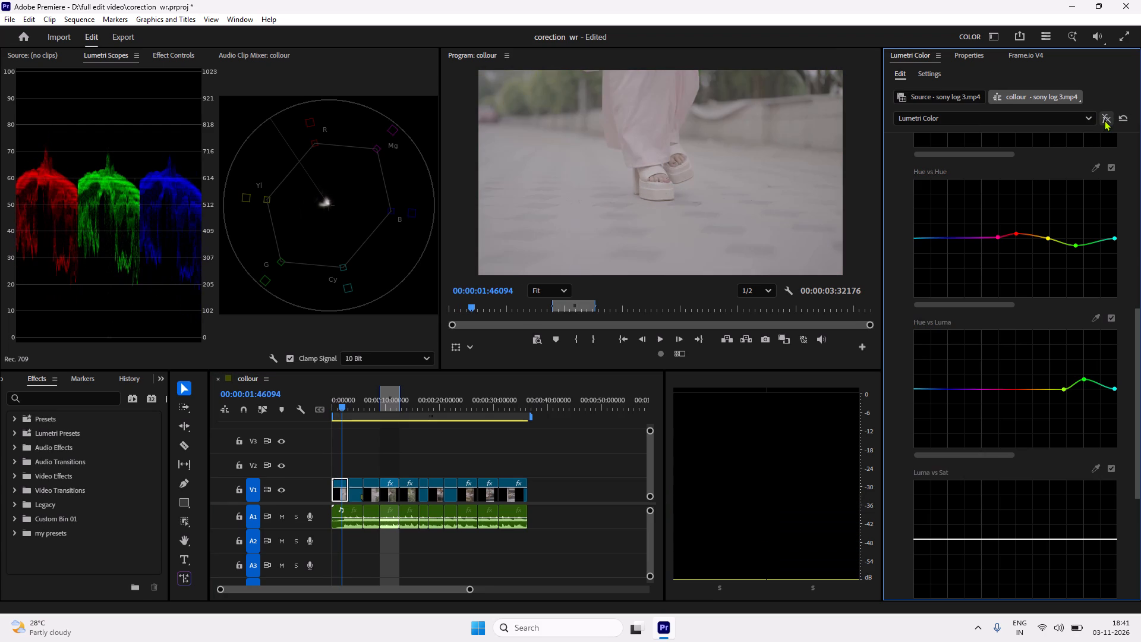
left_click(1104, 120)
left_click(1104, 120)
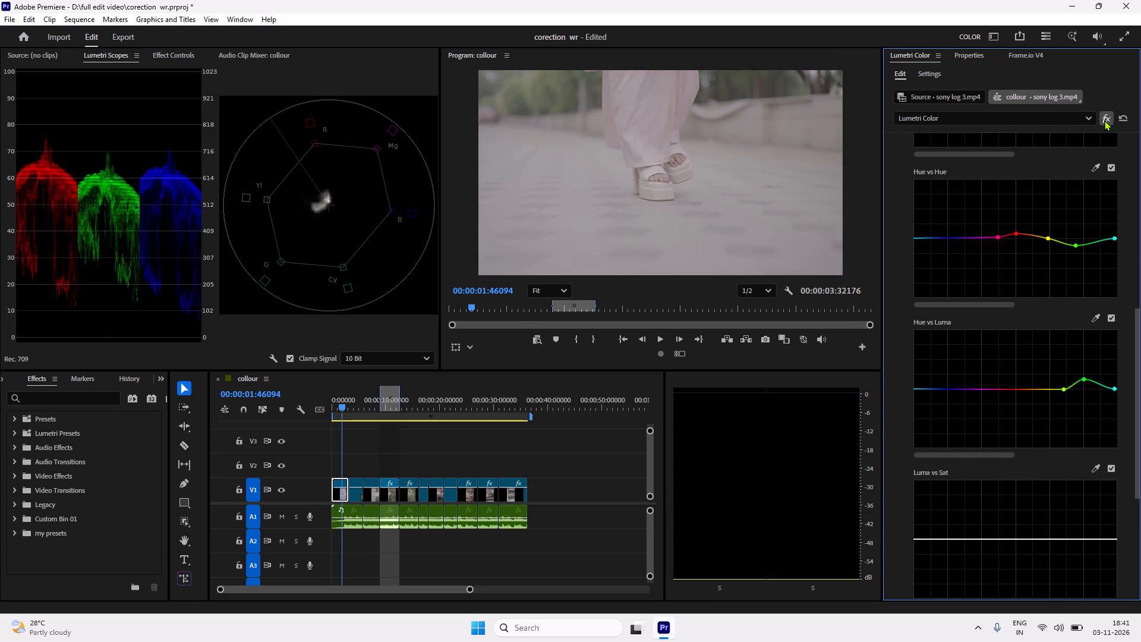
left_click(1104, 120)
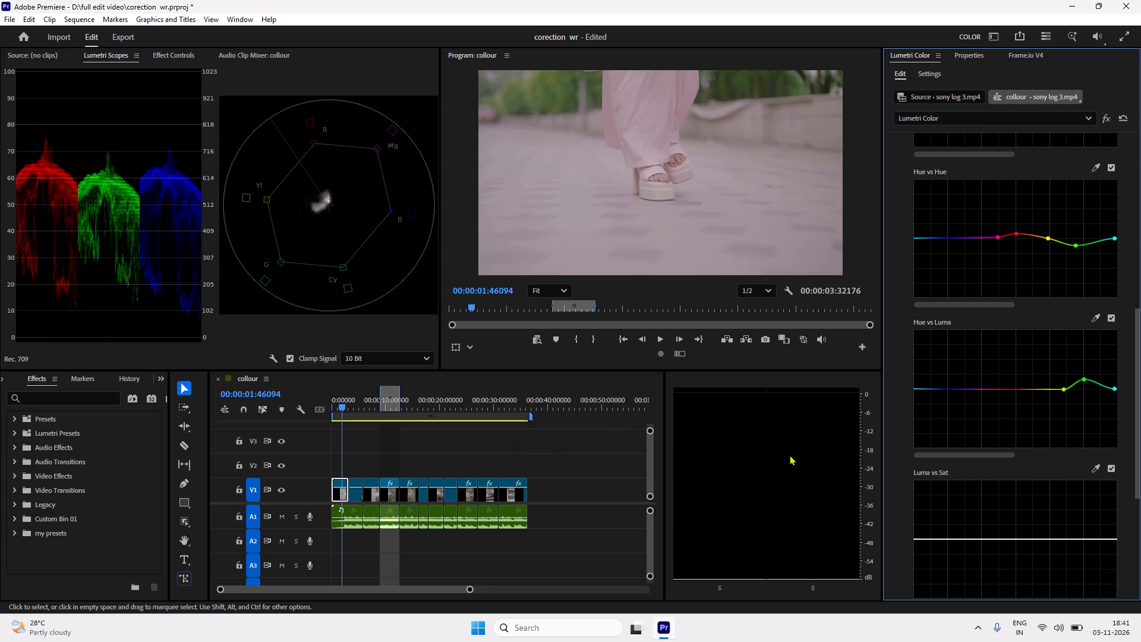
Raise the shadow point of the green RGB curve very slightly.
scroll(998, 350, "down", 17)
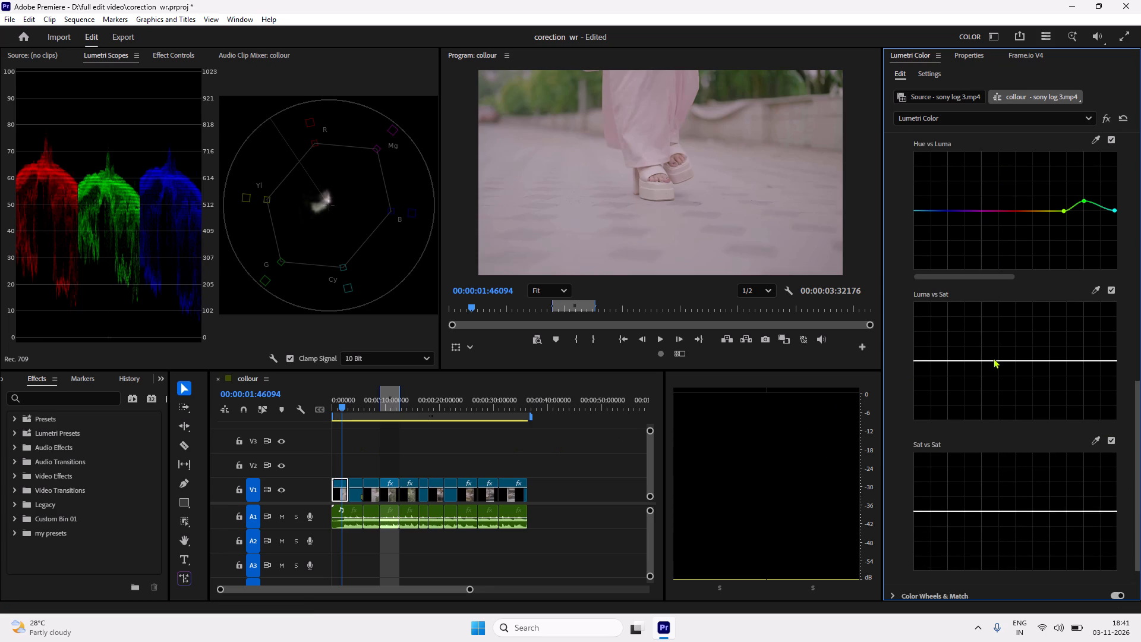
scroll(993, 358, "up", 9)
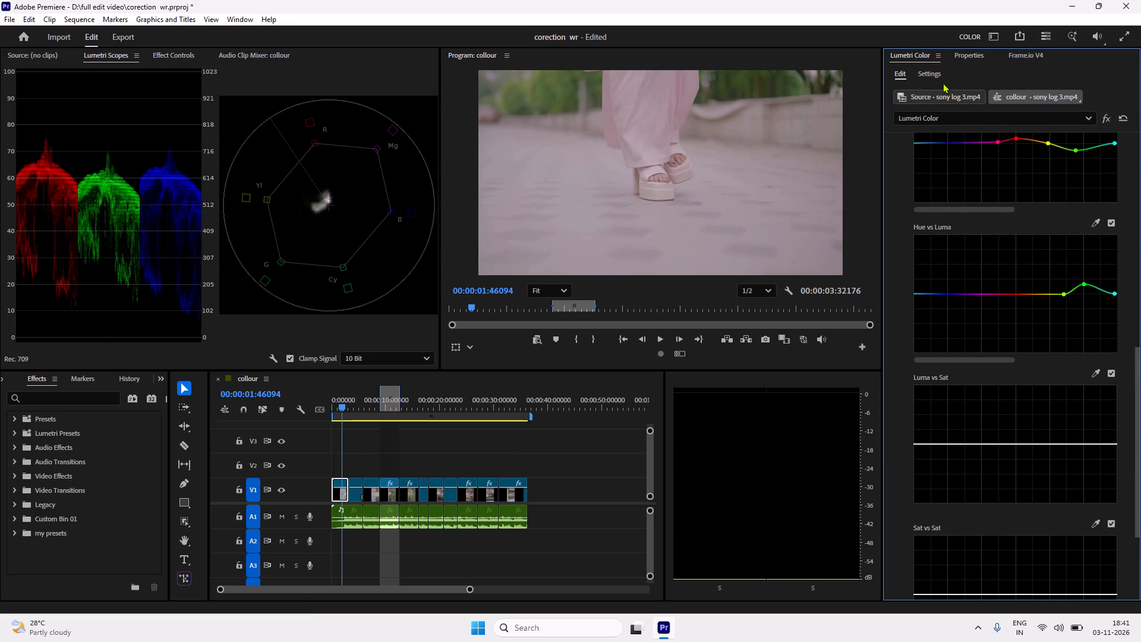
scroll(963, 194, "up", 20)
scroll(963, 194, "up", 2)
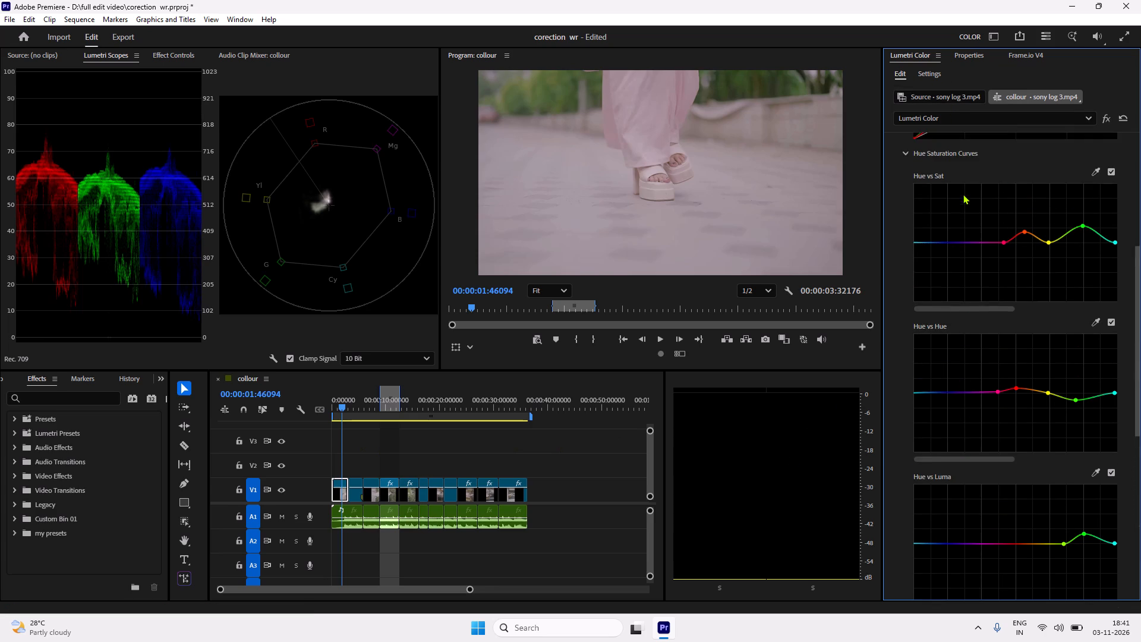
scroll(963, 194, "up", 20)
scroll(963, 194, "up", 2)
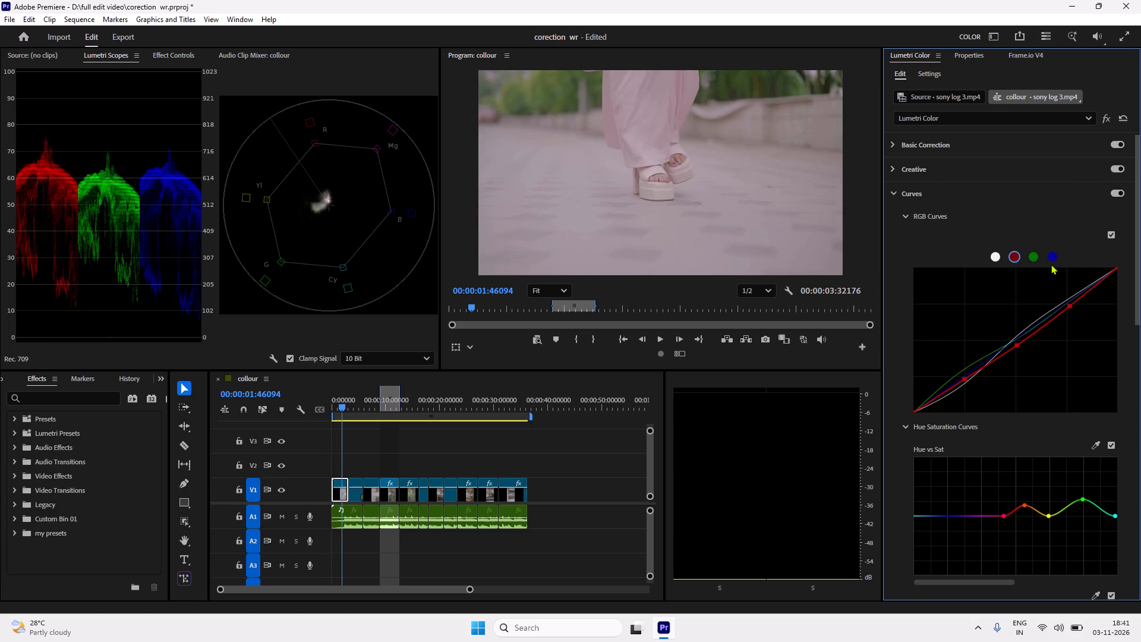
left_click(1036, 260)
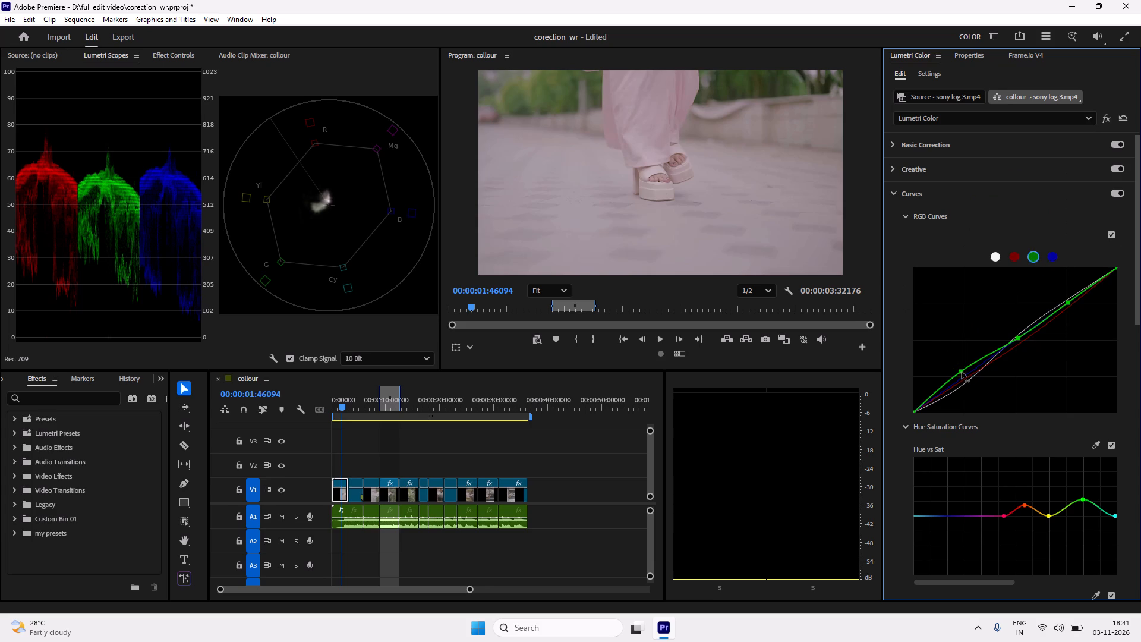
left_click(962, 372)
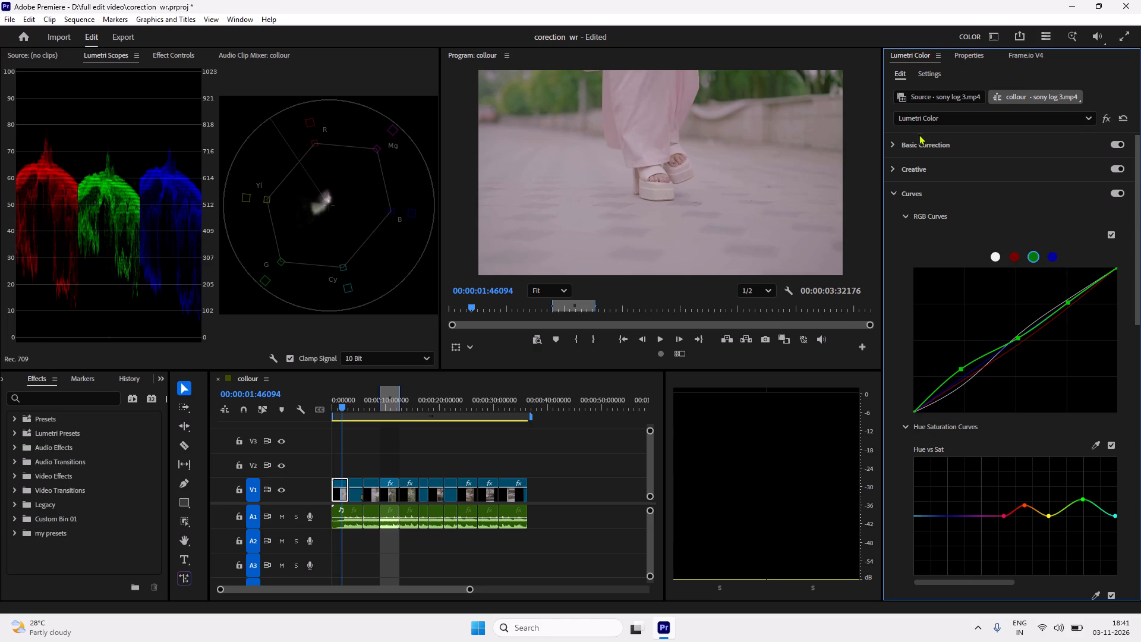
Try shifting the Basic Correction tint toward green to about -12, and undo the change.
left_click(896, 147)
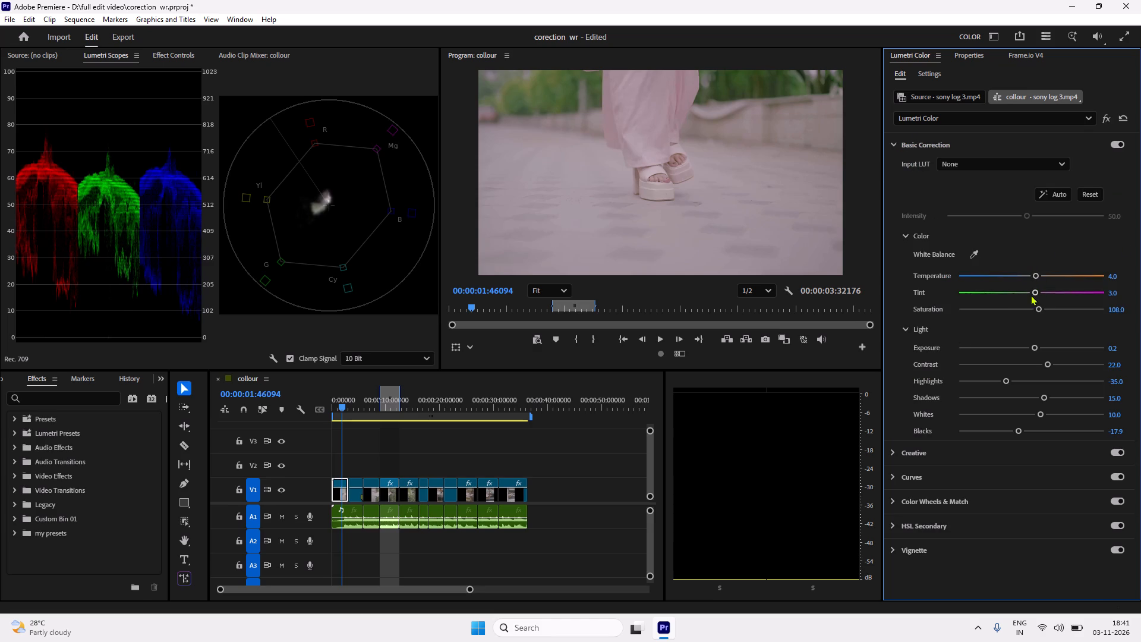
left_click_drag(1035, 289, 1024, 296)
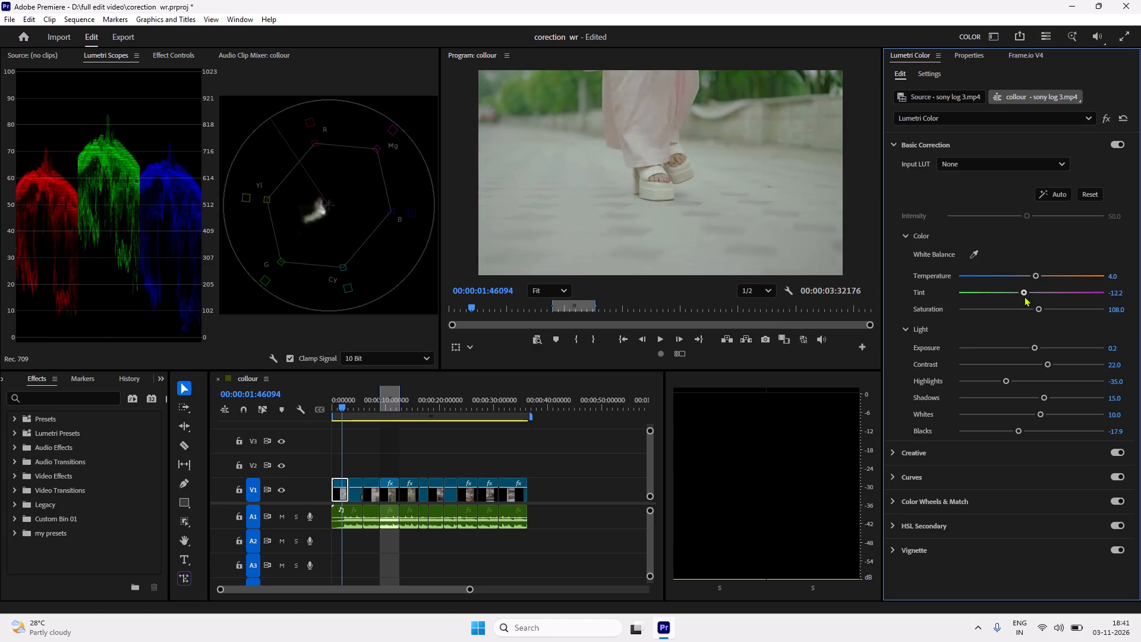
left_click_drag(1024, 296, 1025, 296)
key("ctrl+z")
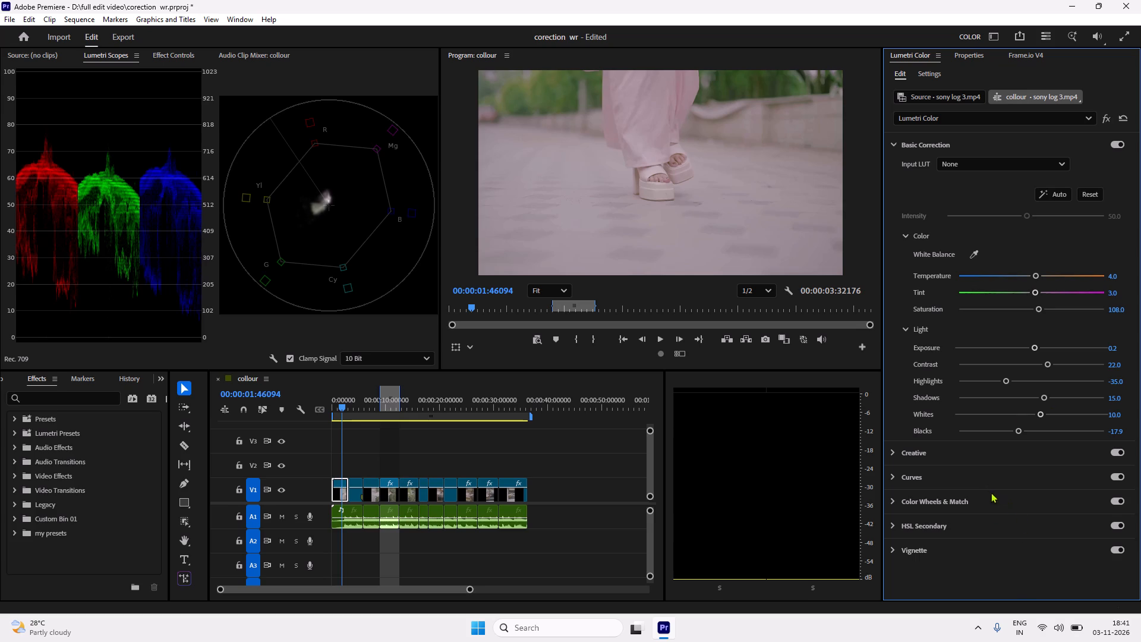
Review the Basic Correction, Creative and Curves settings of the clip's grade.
scroll(938, 446, "down", 1)
left_click(897, 452)
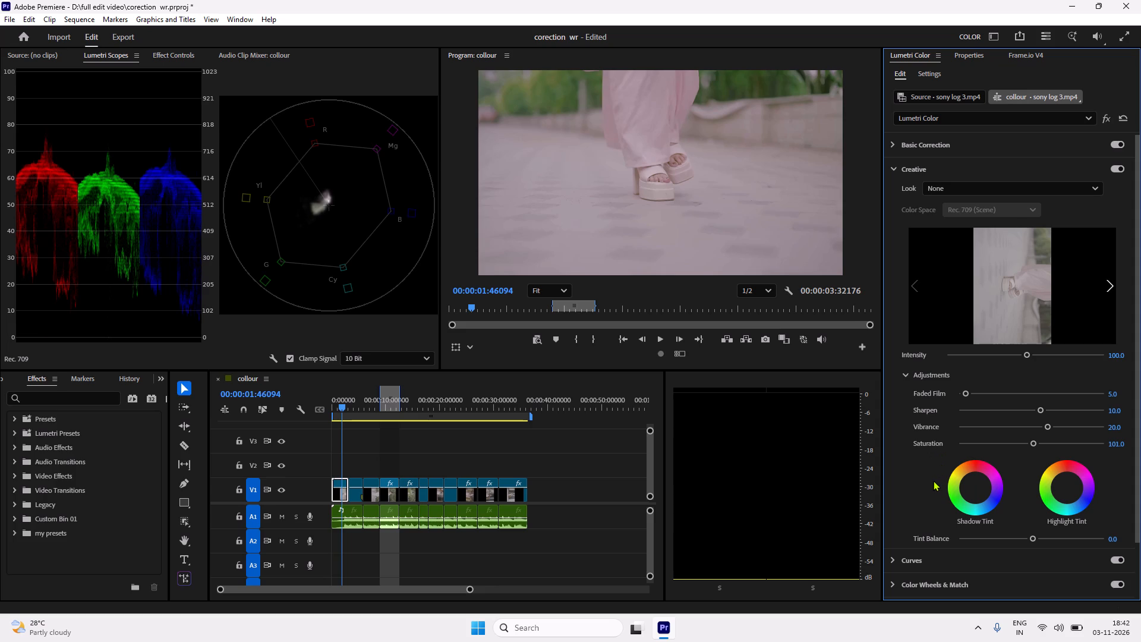
scroll(929, 479, "down", 5)
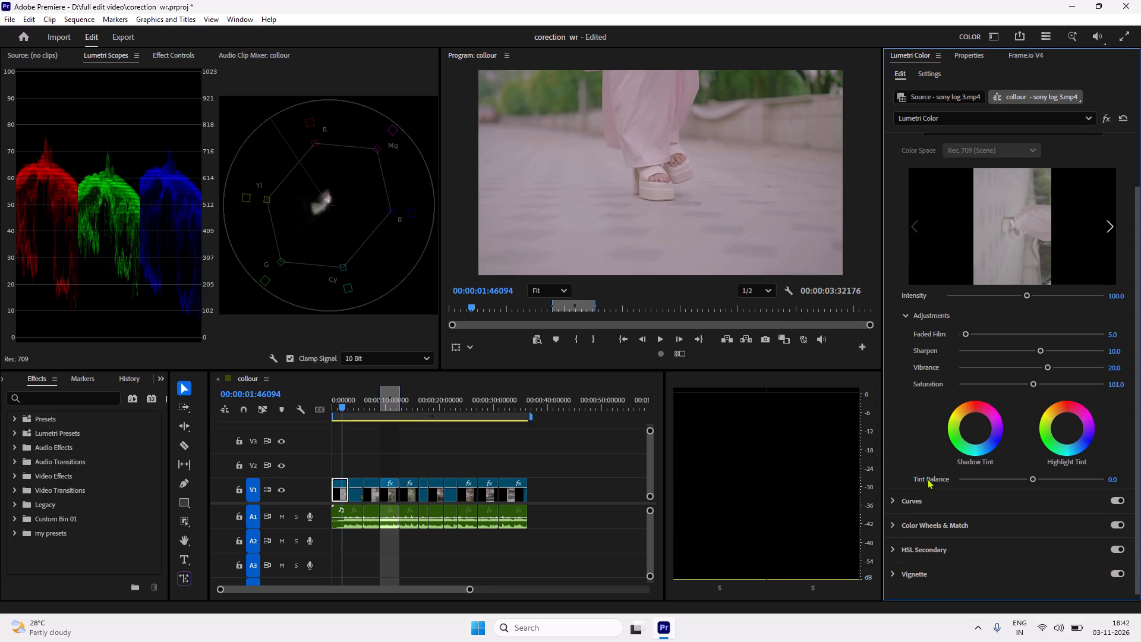
scroll(926, 479, "down", 3)
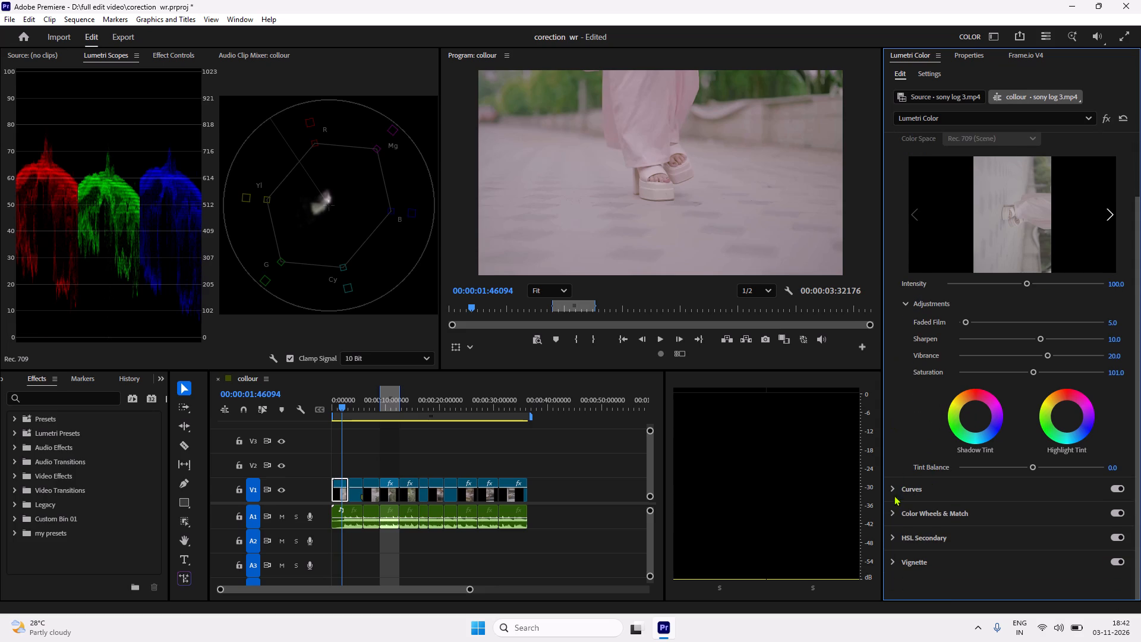
left_click(893, 496)
left_click(909, 141)
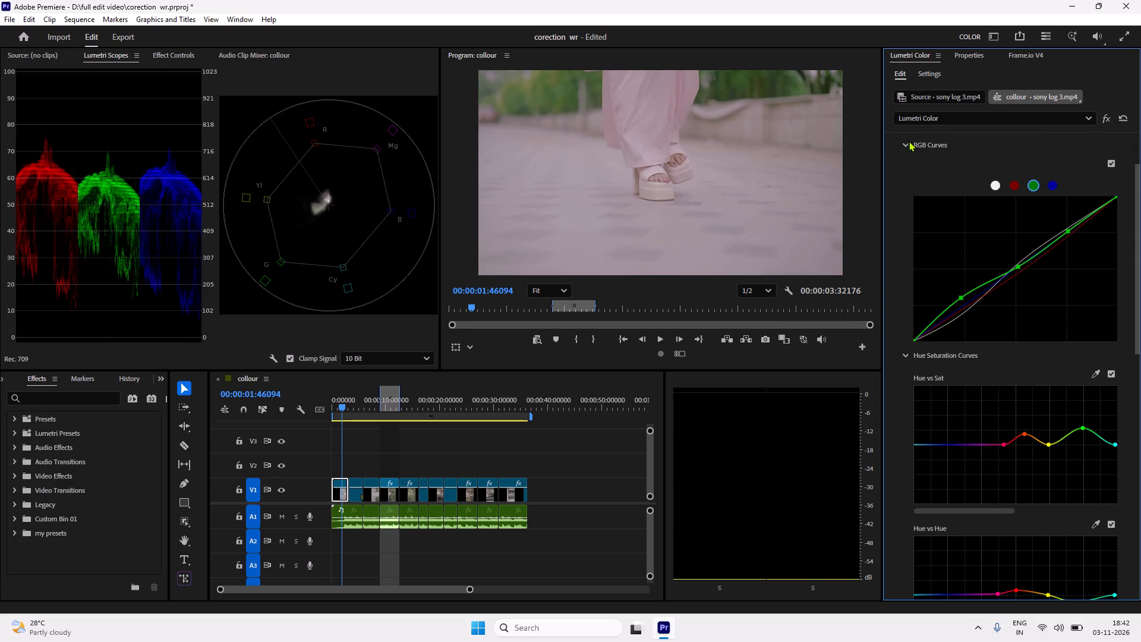
left_click(906, 147)
scroll(908, 146, "up", 7)
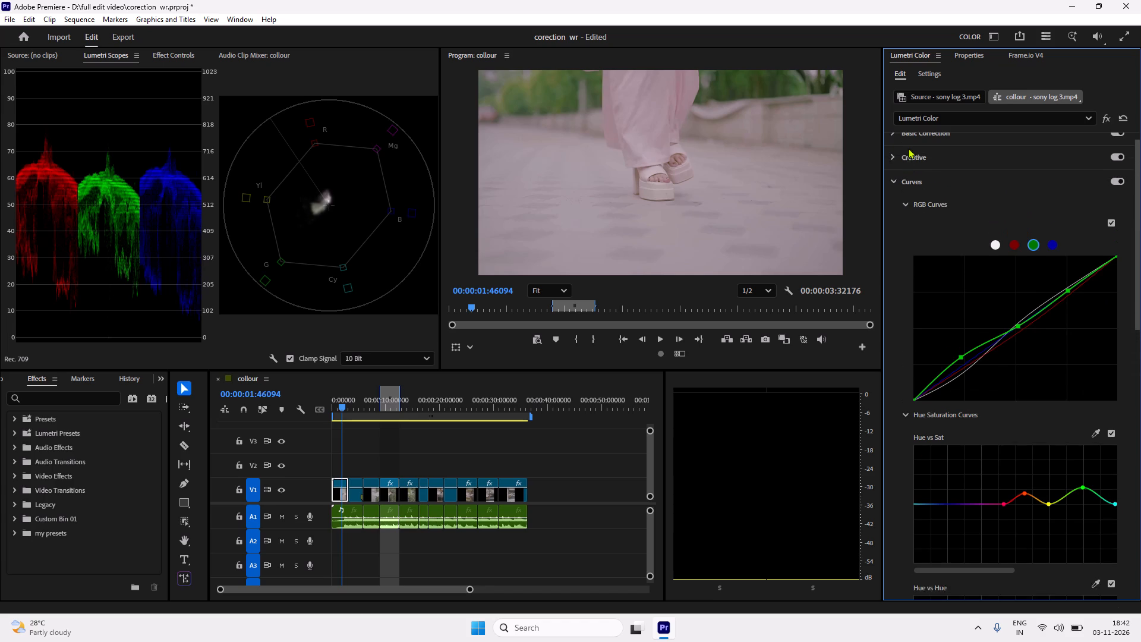
left_click(895, 191)
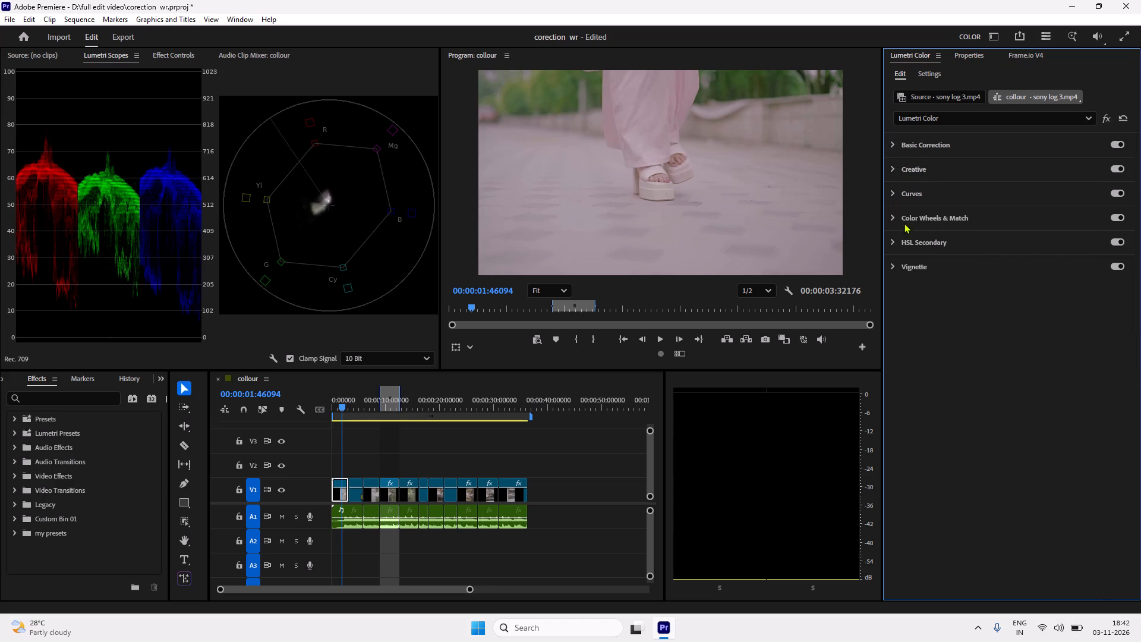
Fine-tune the clip's color wheels by nudging the shadows slightly toward red and the midtones and highlights by tiny amounts.
left_click(896, 217)
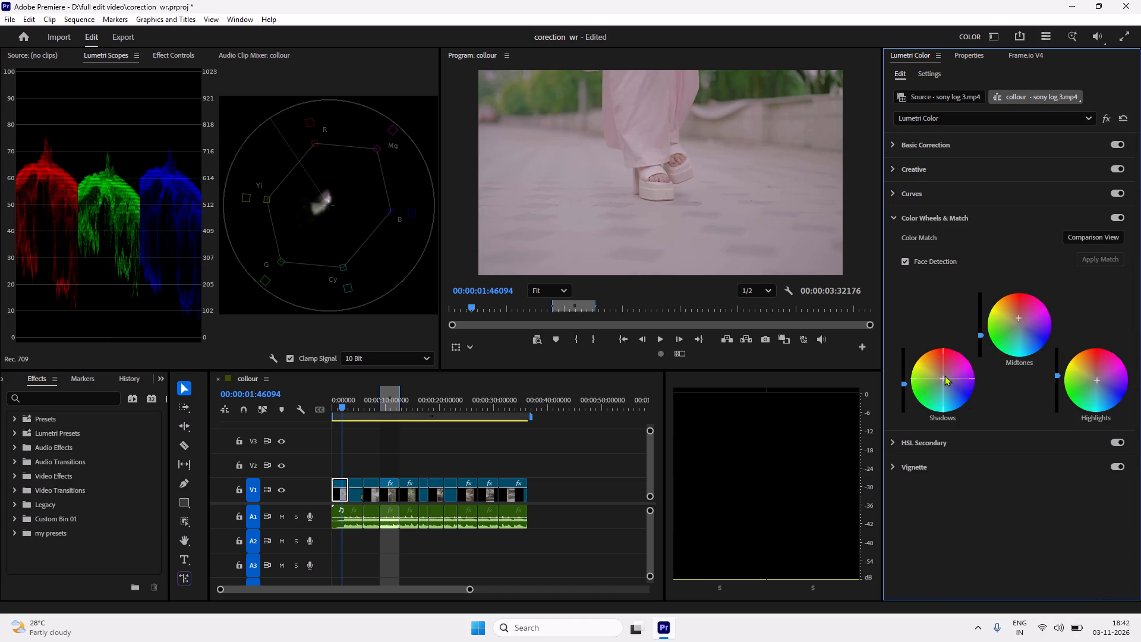
left_click_drag(942, 378, 940, 370)
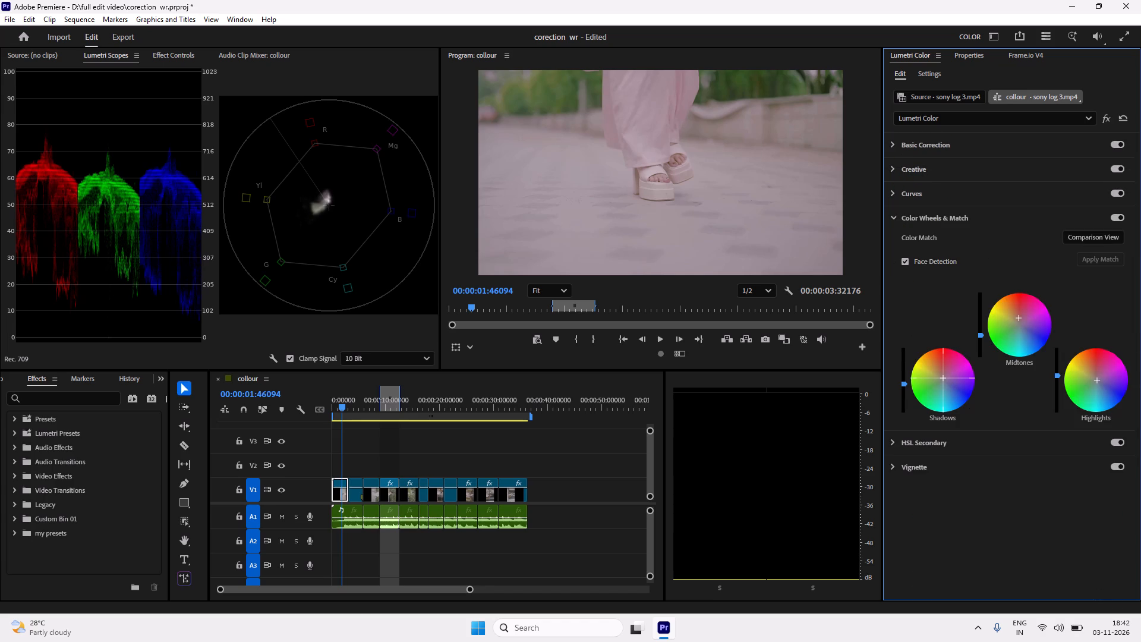
left_click_drag(940, 370, 953, 359)
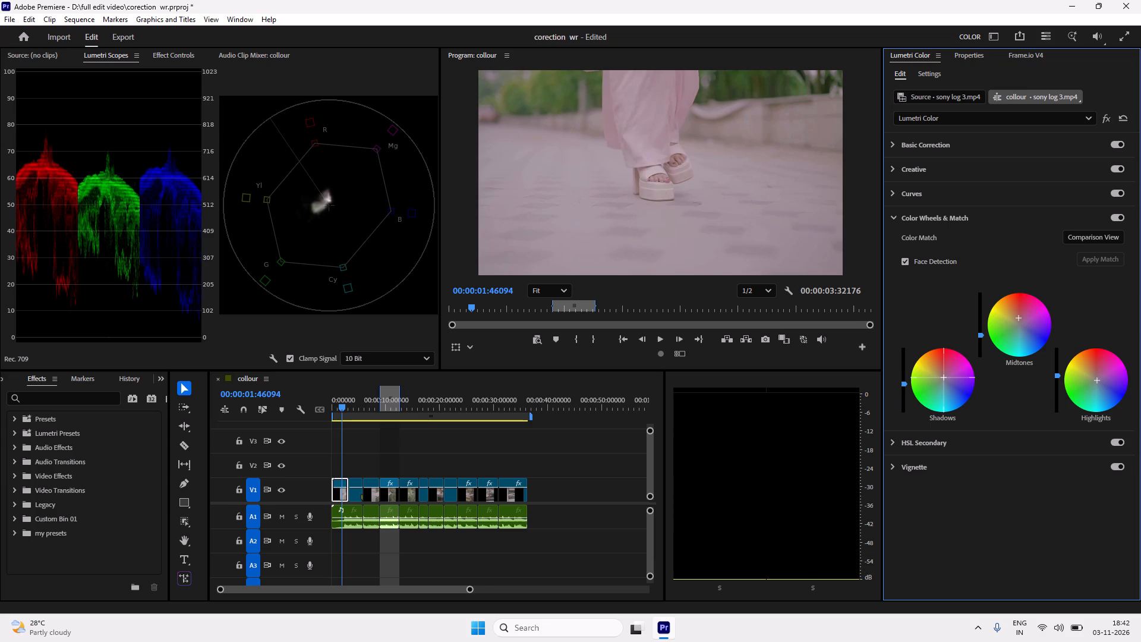
left_click_drag(953, 359, 953, 322)
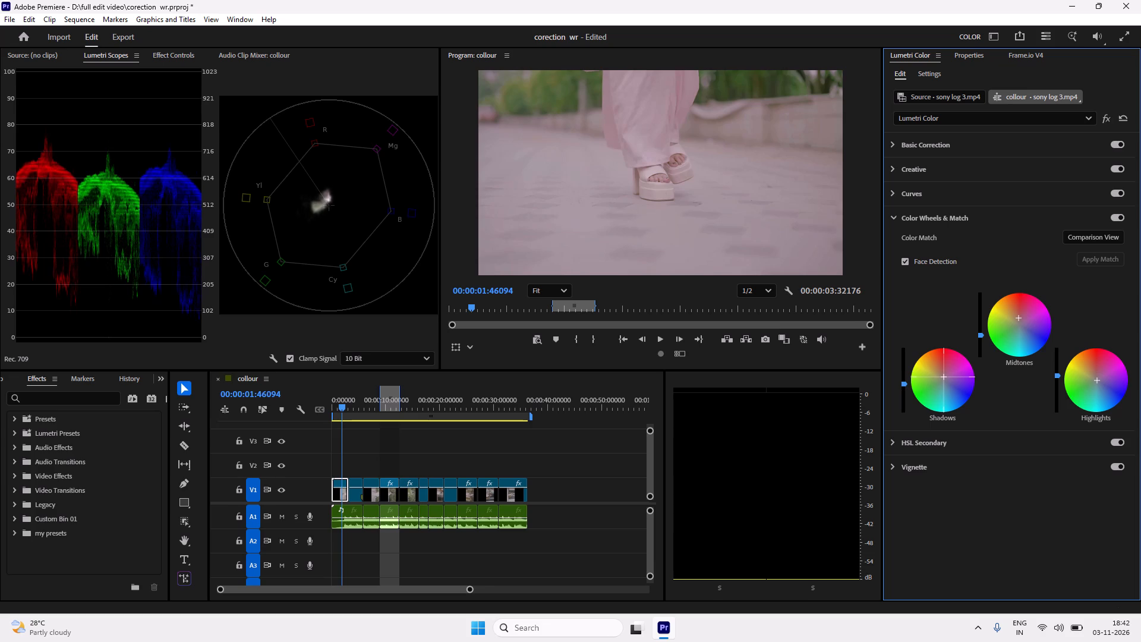
left_click_drag(953, 322, 943, 348)
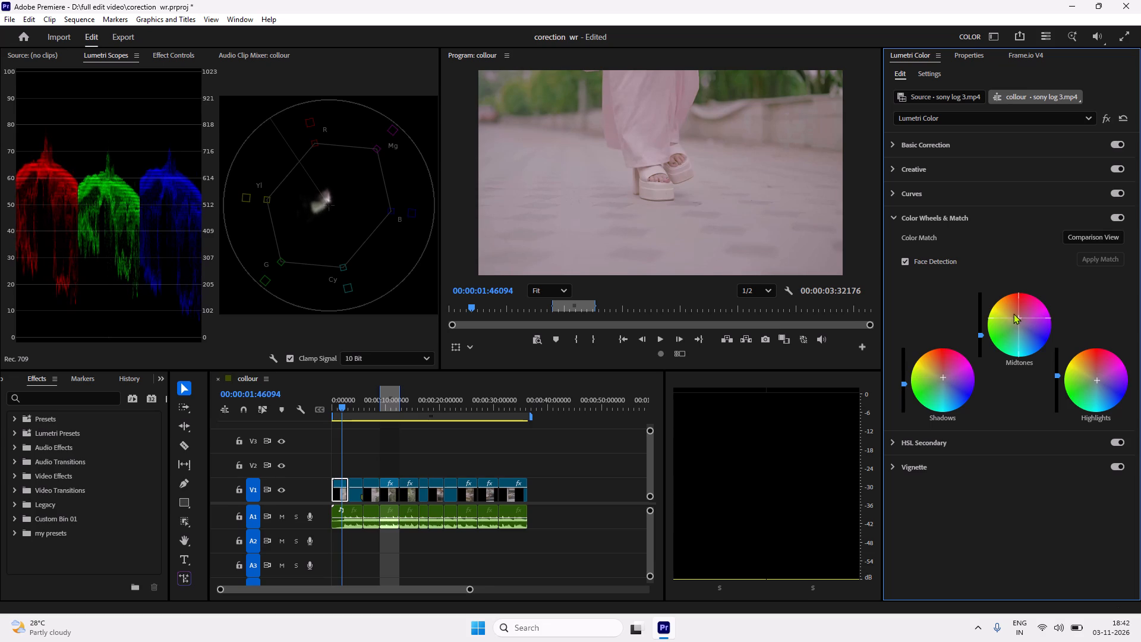
left_click(1017, 316)
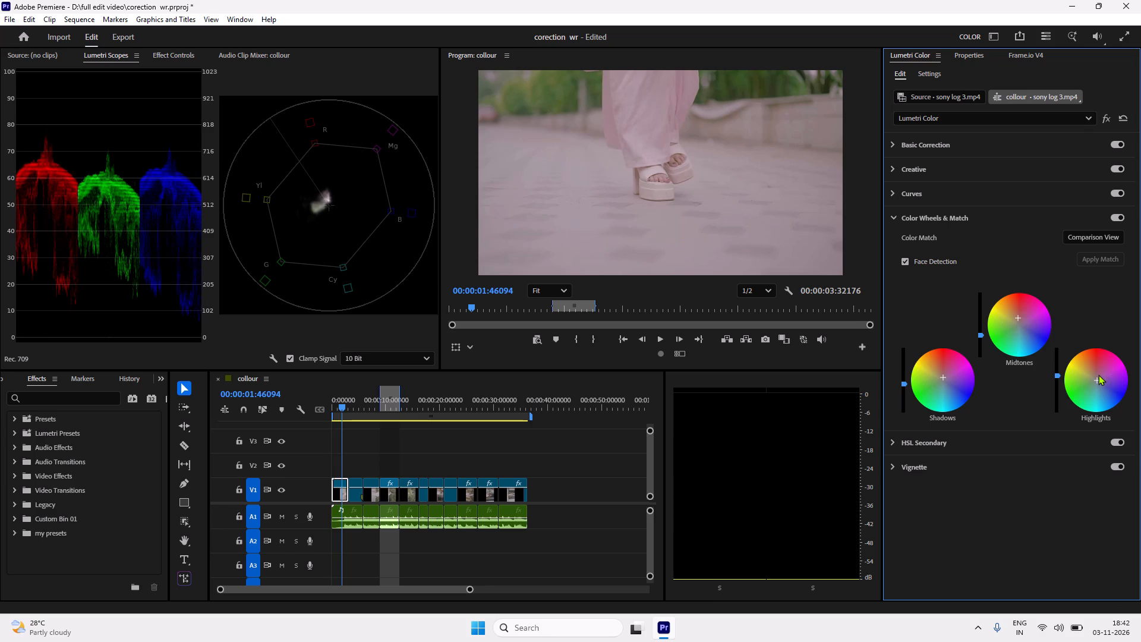
left_click_drag(1097, 379, 1098, 386)
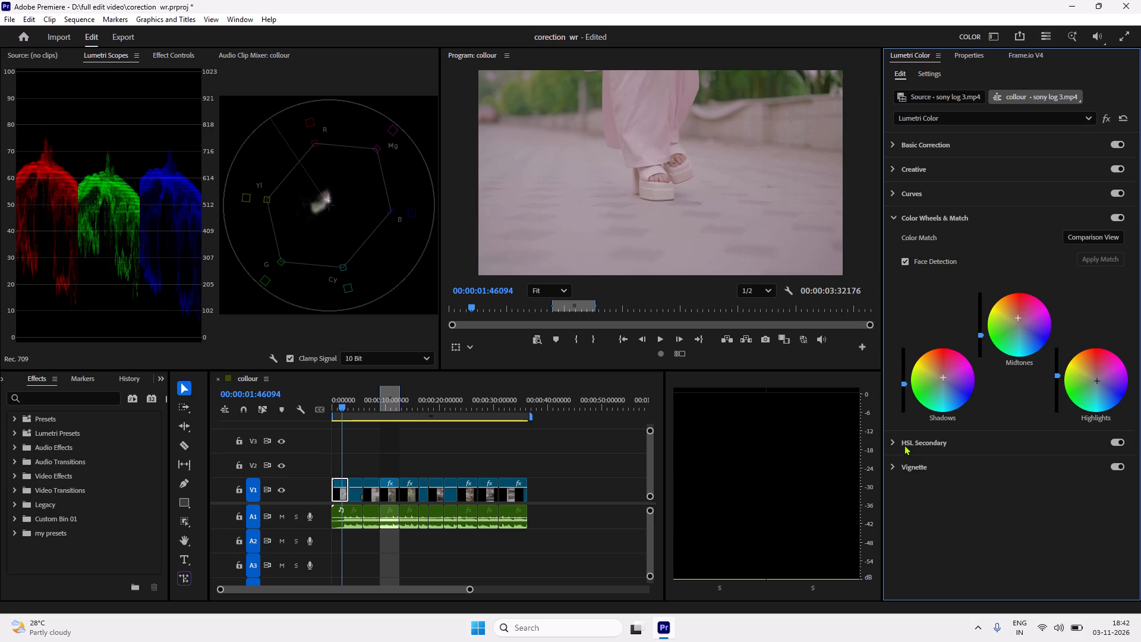
Set the HSL Secondary key color to green and shift its hue range very slightly.
left_click(904, 445)
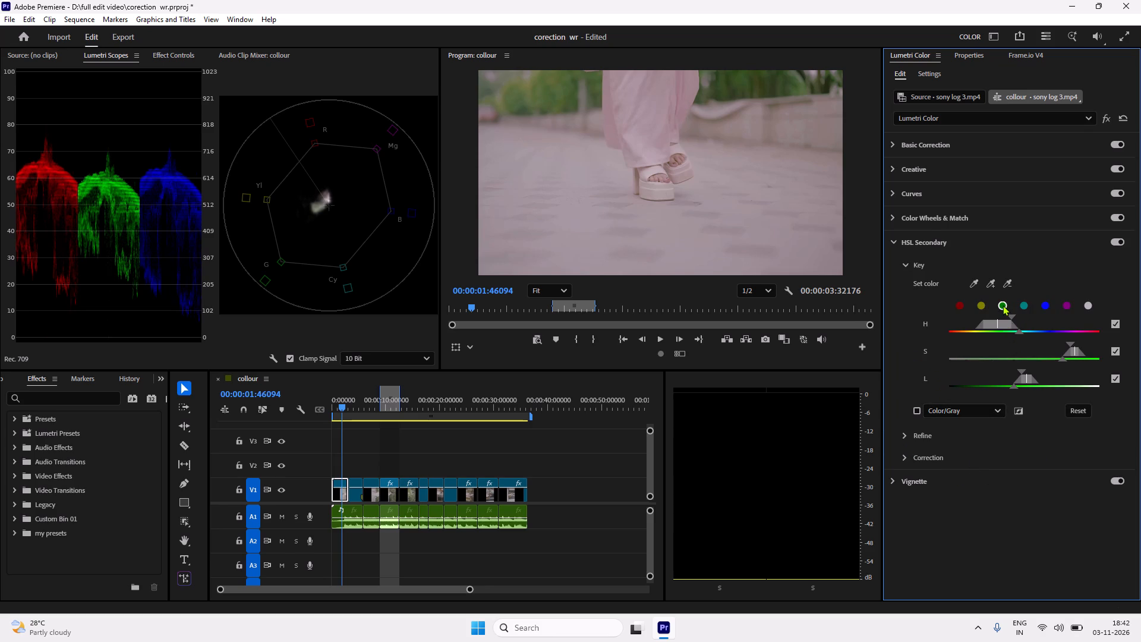
left_click(1003, 305)
left_click_drag(1001, 325, 1007, 328)
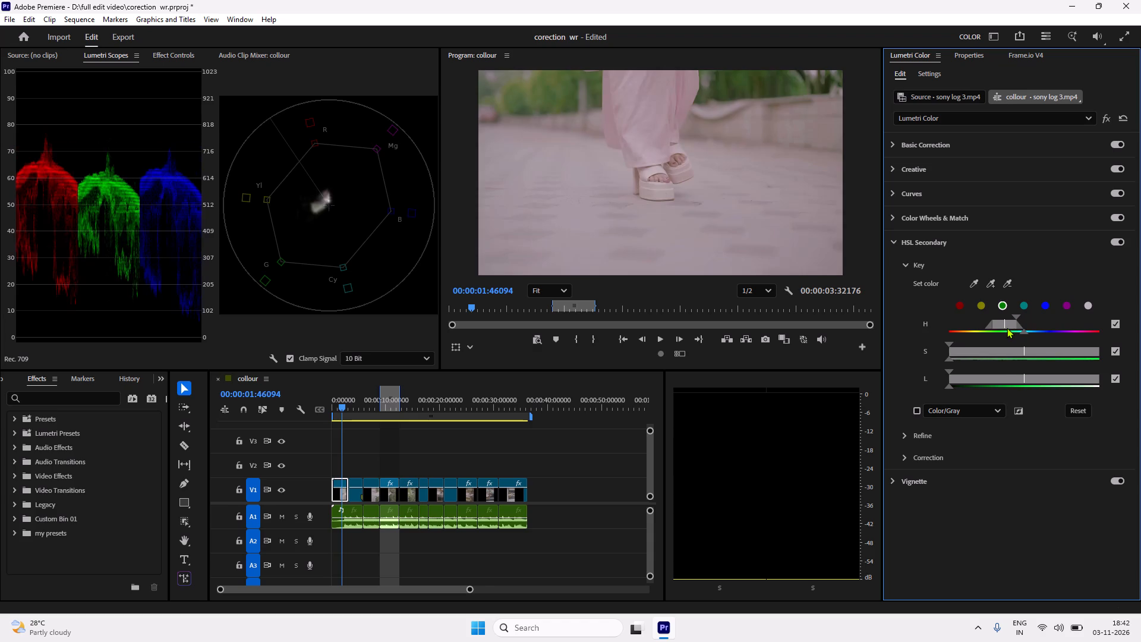
left_click(1007, 328)
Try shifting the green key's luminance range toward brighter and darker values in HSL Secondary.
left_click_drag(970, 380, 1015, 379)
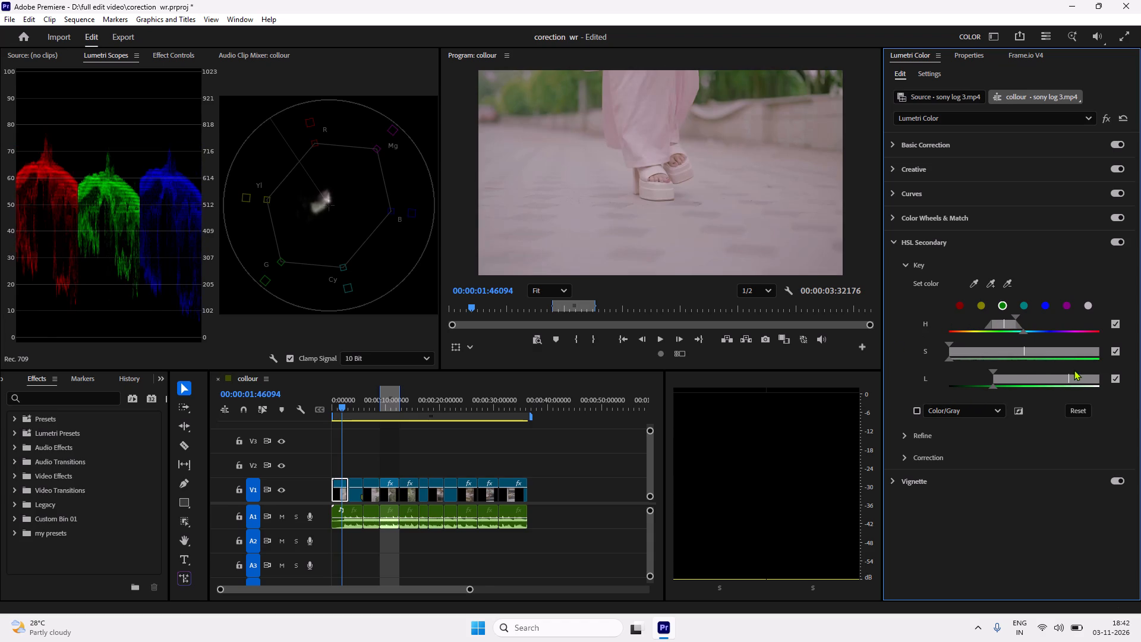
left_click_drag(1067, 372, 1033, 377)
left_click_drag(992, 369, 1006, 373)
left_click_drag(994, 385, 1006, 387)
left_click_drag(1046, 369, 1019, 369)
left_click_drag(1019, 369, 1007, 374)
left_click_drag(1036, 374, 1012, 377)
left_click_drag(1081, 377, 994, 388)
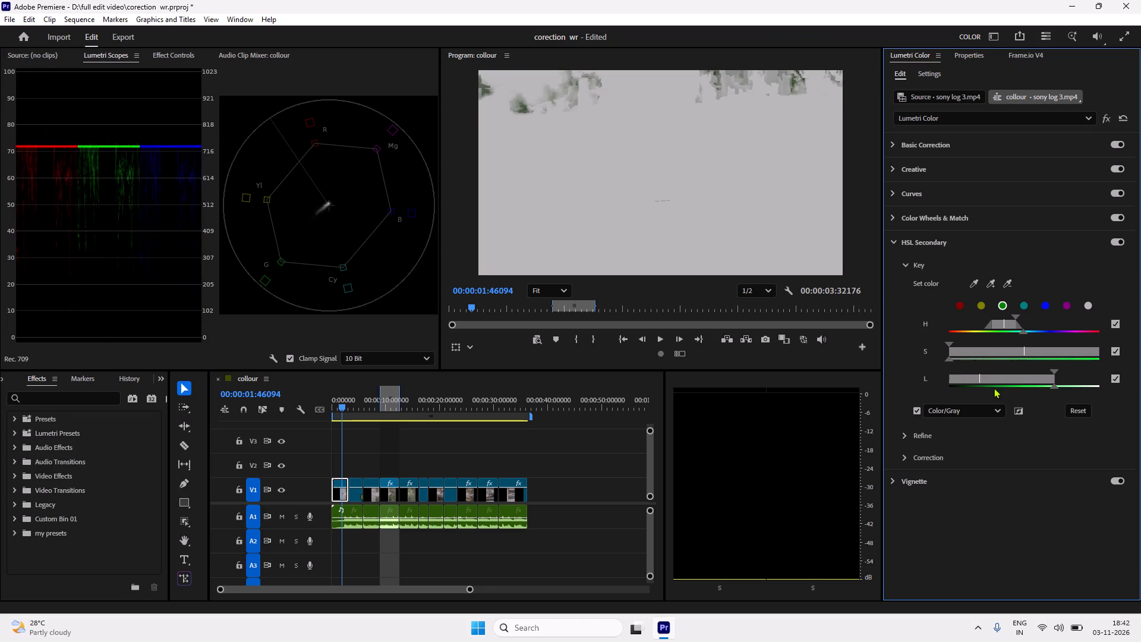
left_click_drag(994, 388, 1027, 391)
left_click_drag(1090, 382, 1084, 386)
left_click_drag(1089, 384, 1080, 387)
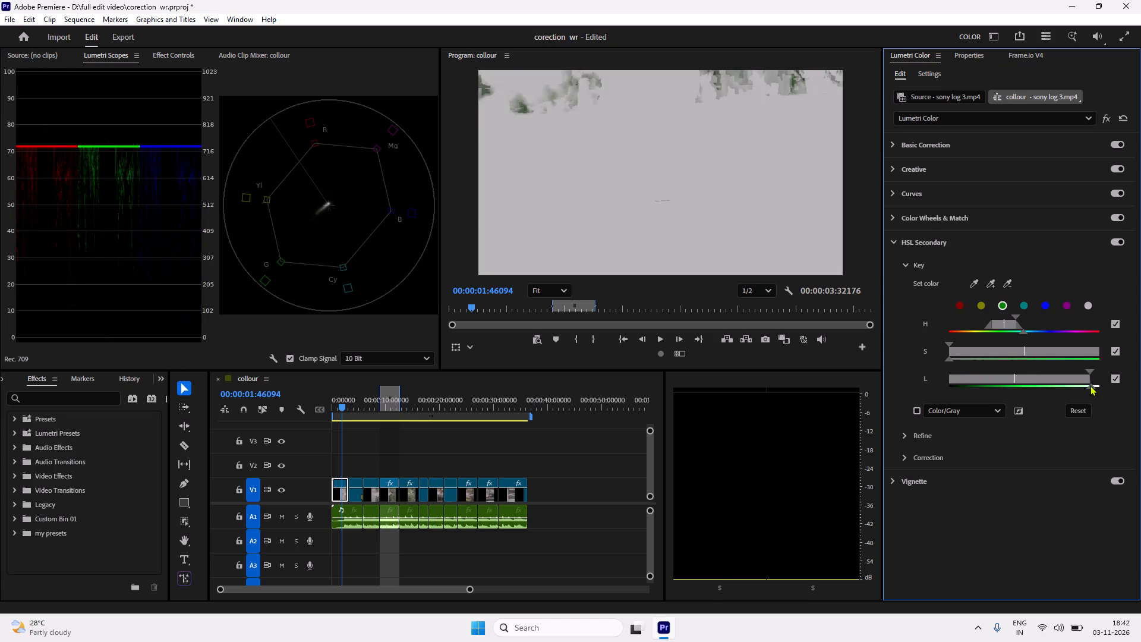
Narrow the green key's luminance range to the midtones, center it just above the middle, and soften its edges.
left_click_drag(1088, 372, 1050, 383)
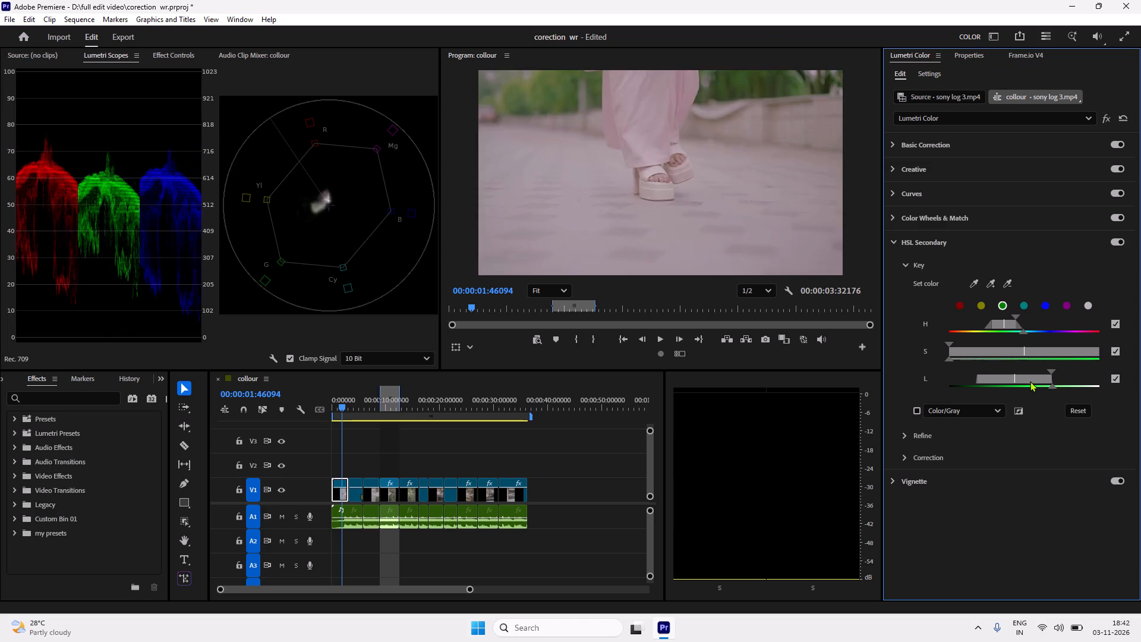
left_click_drag(1027, 377, 1043, 382)
left_click_drag(992, 386, 1001, 388)
left_click_drag(1057, 377, 1043, 380)
left_click_drag(1054, 383, 1047, 388)
left_click_drag(1054, 386, 1043, 391)
left_click_drag(1052, 371, 1039, 377)
left_click_drag(1004, 383, 1013, 385)
left_click(1032, 379)
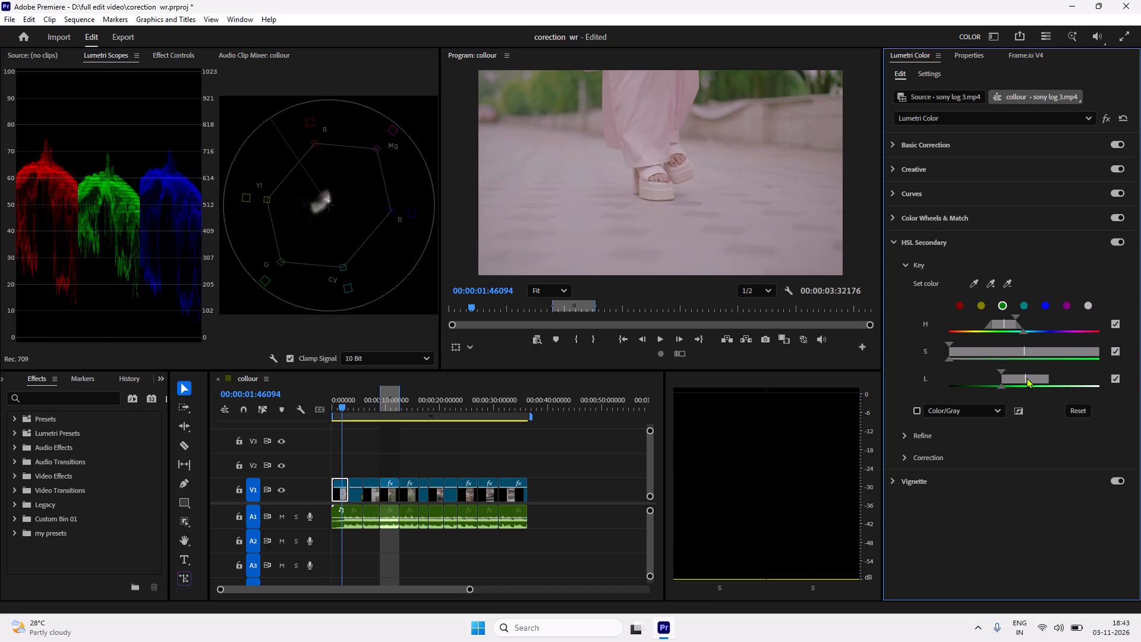
left_click_drag(1001, 385, 992, 387)
left_click_drag(992, 387, 985, 387)
Narrow the green key's saturation range to medium and high saturation, and soften its edges.
left_click_drag(948, 344, 953, 348)
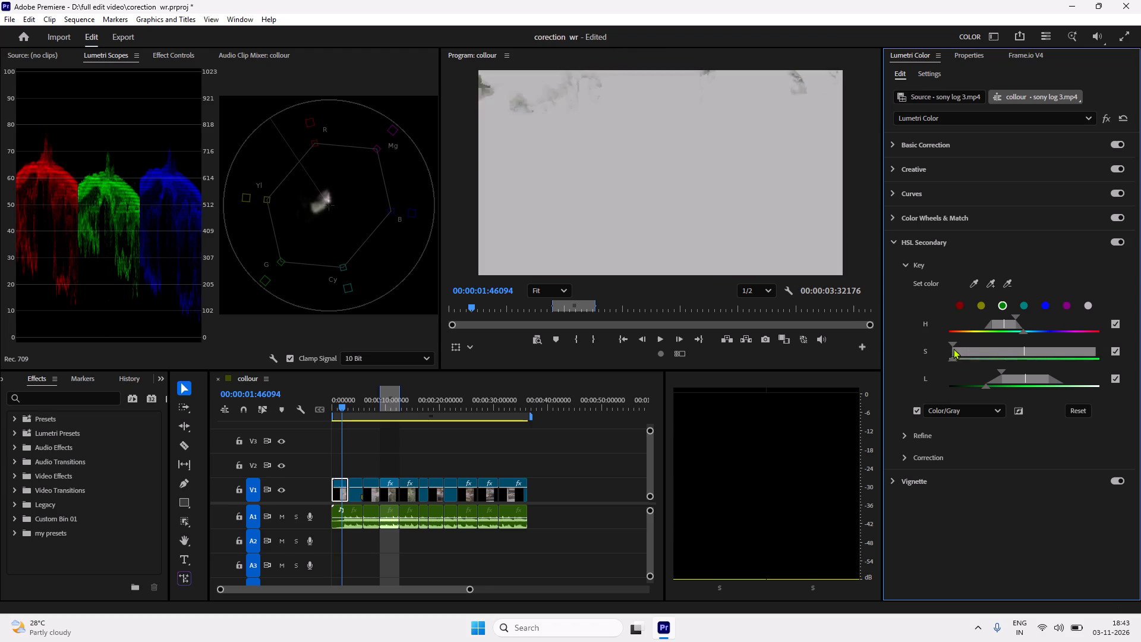
left_click_drag(953, 348, 986, 353)
left_click_drag(1030, 347, 1061, 351)
left_click_drag(1042, 353, 1059, 354)
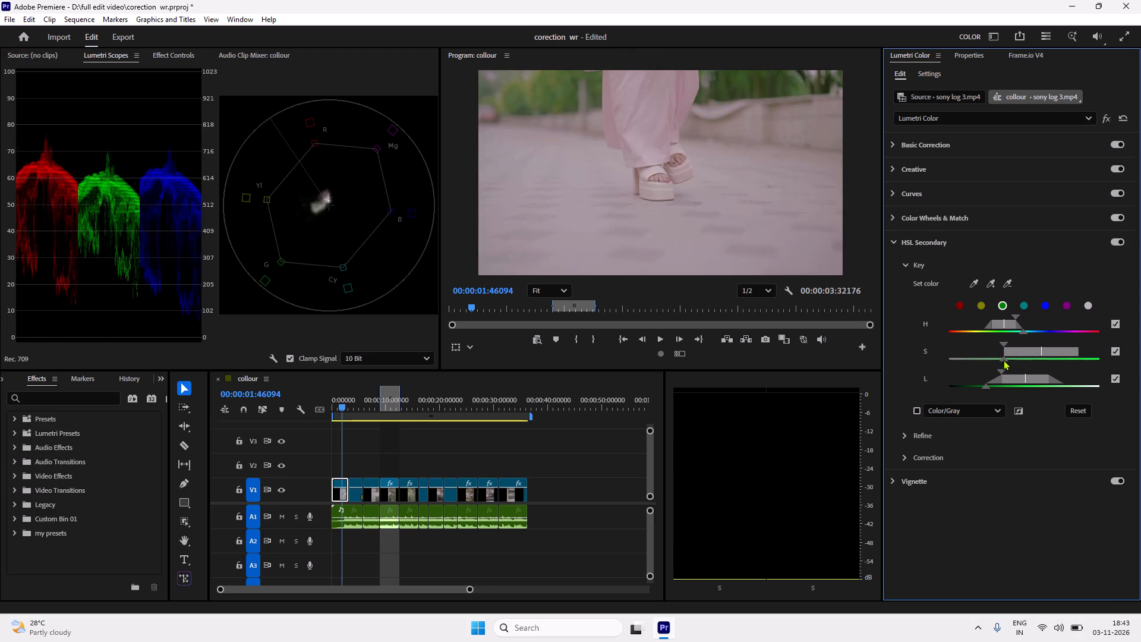
left_click_drag(1003, 355, 993, 360)
left_click_drag(1003, 359, 995, 363)
left_click_drag(995, 360, 988, 364)
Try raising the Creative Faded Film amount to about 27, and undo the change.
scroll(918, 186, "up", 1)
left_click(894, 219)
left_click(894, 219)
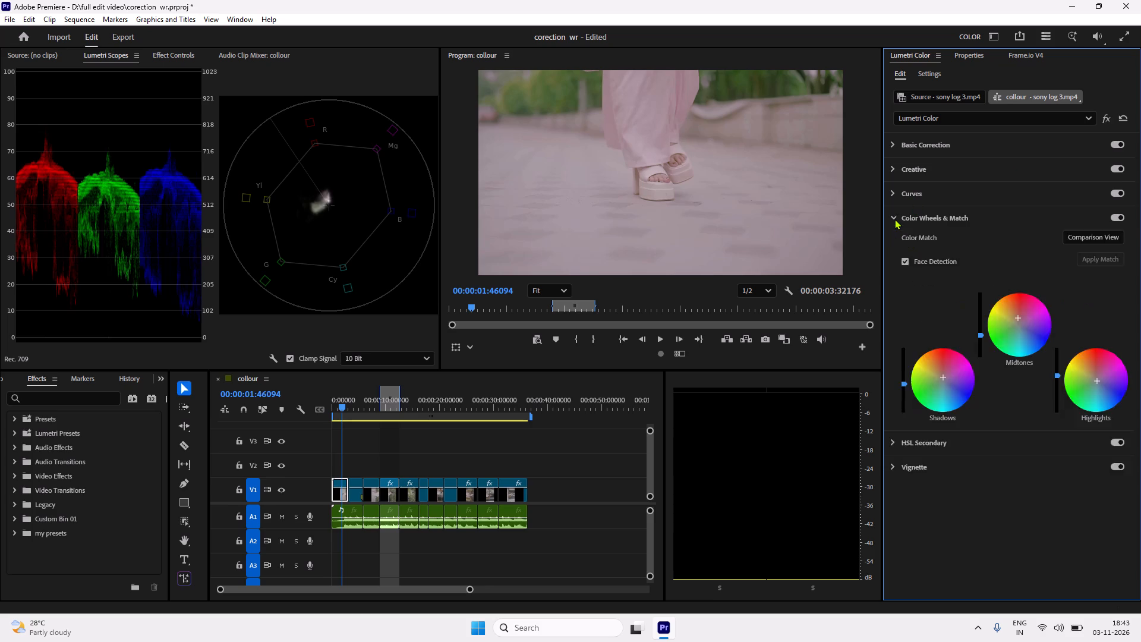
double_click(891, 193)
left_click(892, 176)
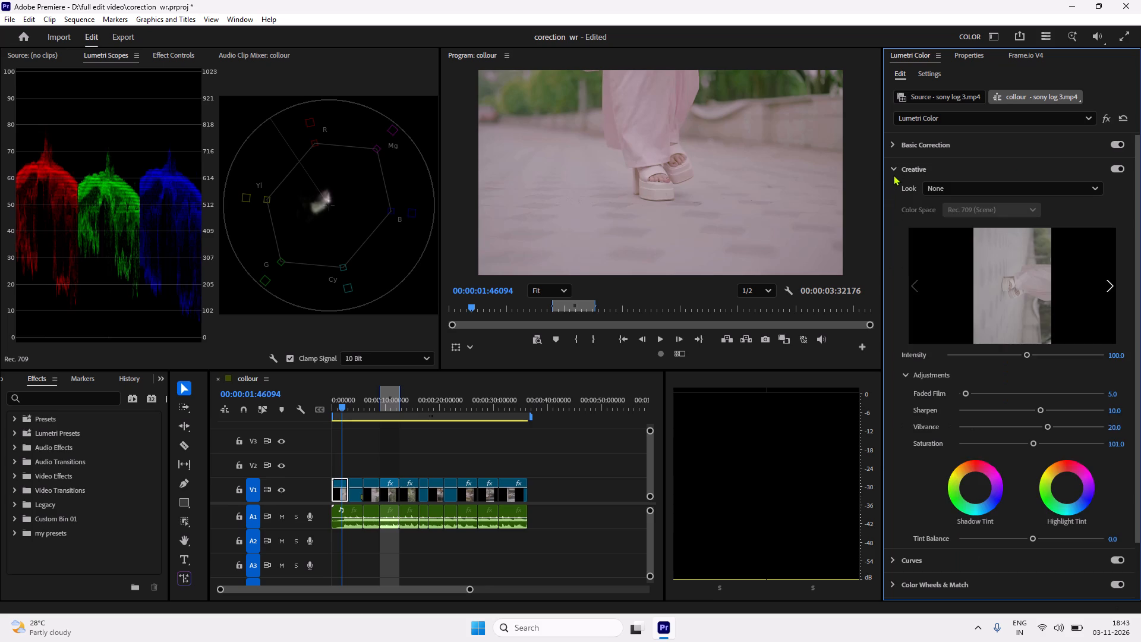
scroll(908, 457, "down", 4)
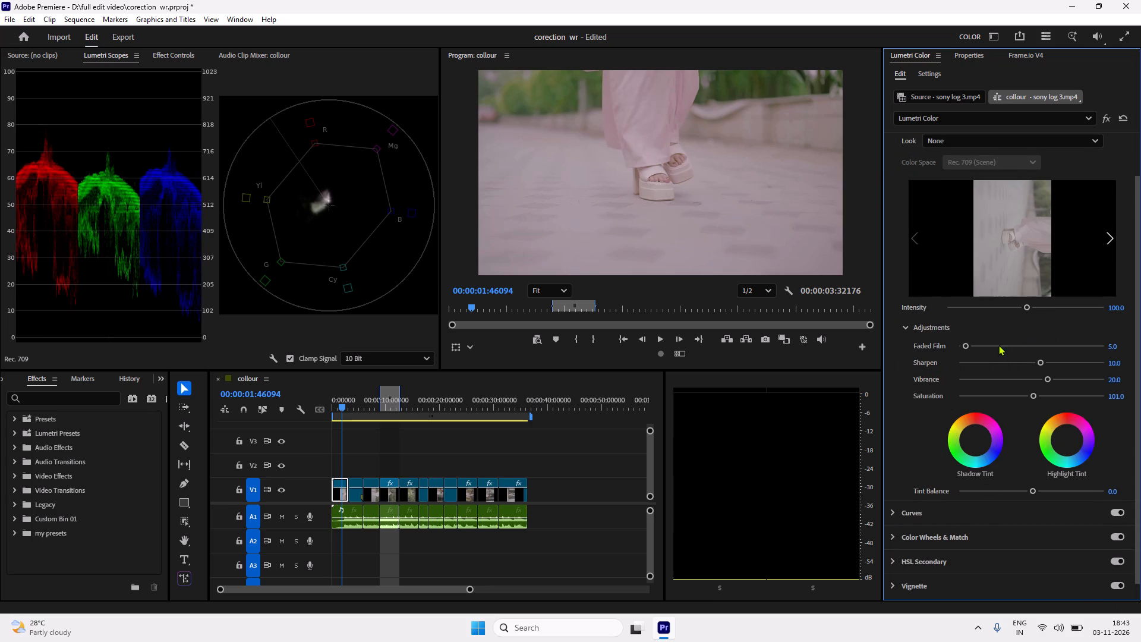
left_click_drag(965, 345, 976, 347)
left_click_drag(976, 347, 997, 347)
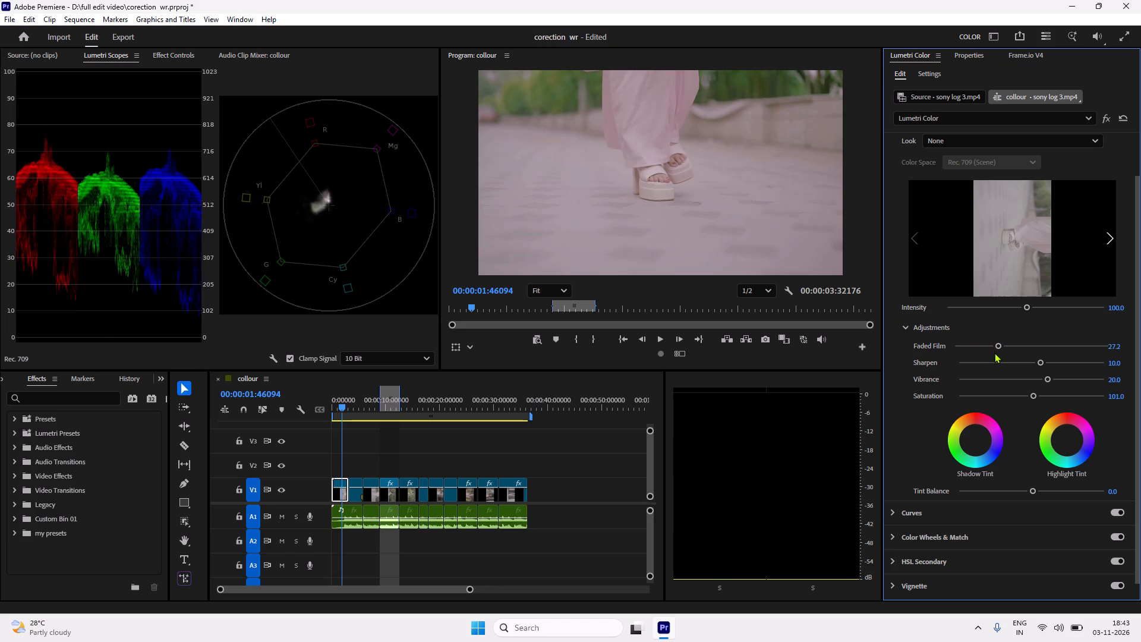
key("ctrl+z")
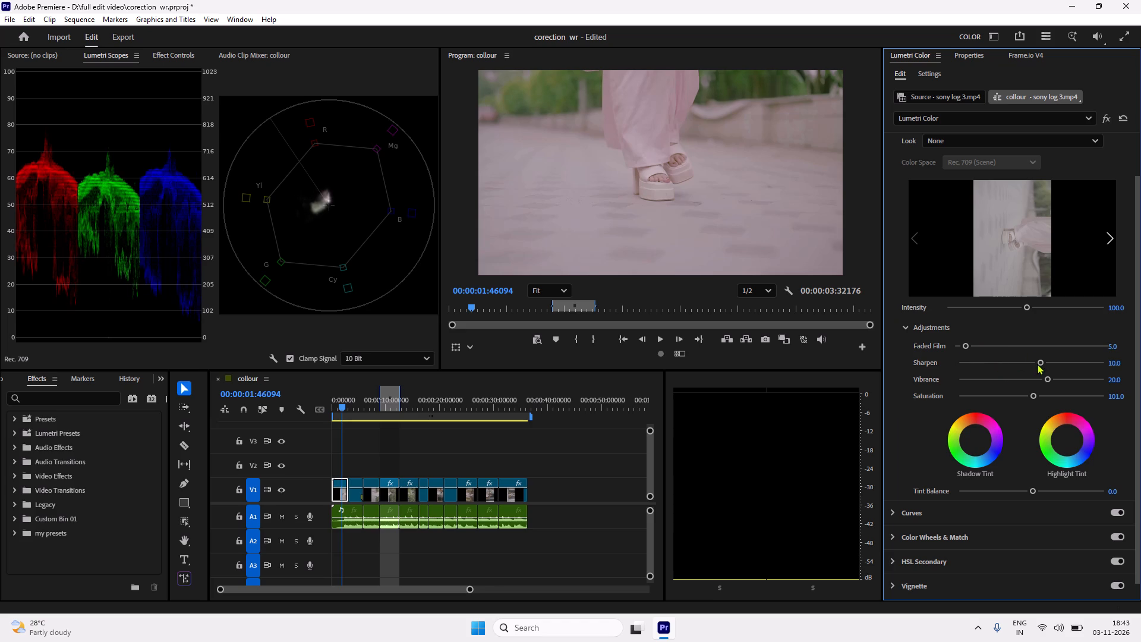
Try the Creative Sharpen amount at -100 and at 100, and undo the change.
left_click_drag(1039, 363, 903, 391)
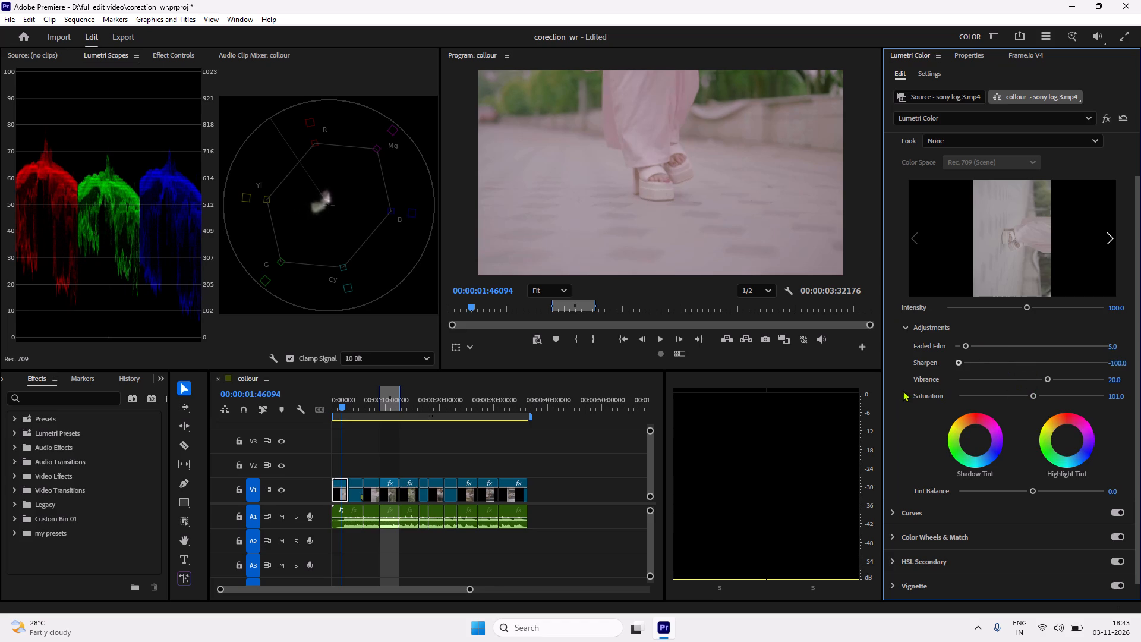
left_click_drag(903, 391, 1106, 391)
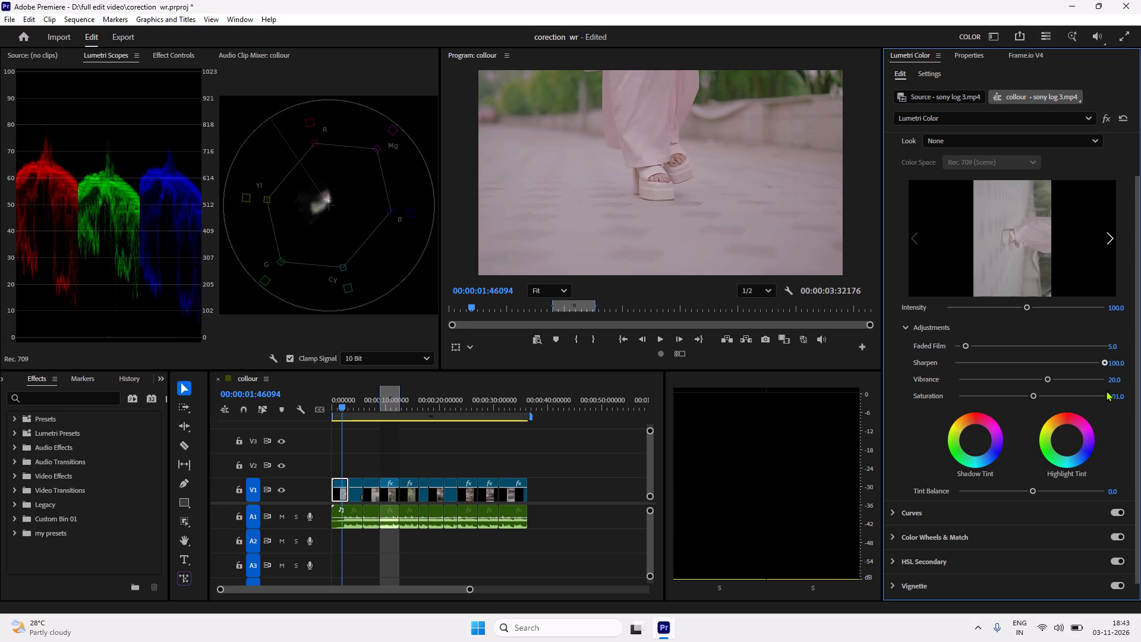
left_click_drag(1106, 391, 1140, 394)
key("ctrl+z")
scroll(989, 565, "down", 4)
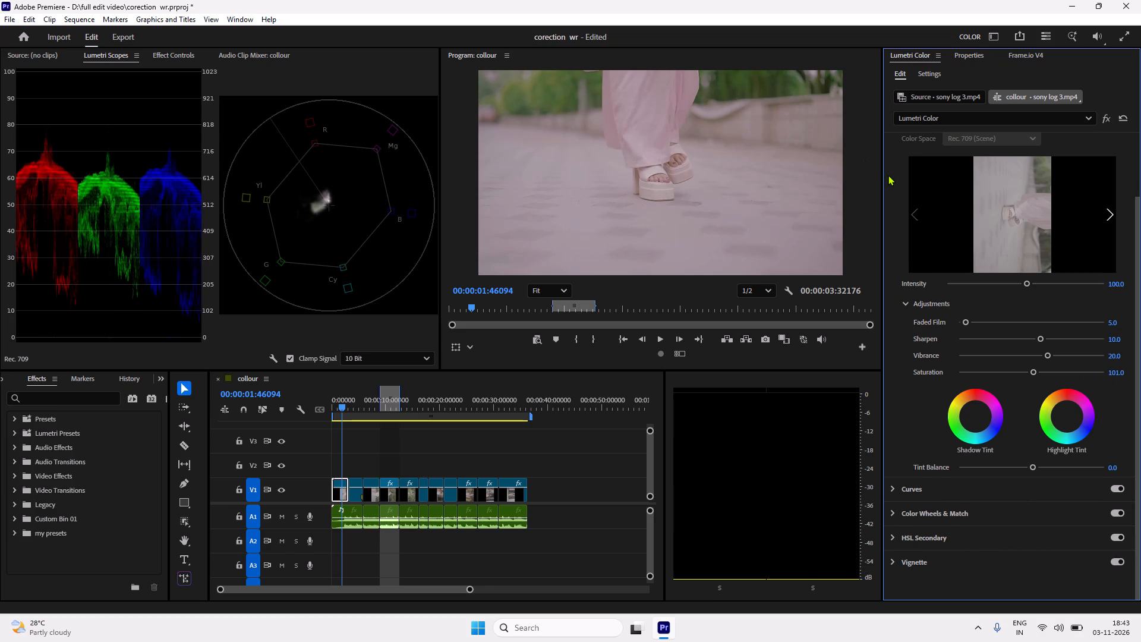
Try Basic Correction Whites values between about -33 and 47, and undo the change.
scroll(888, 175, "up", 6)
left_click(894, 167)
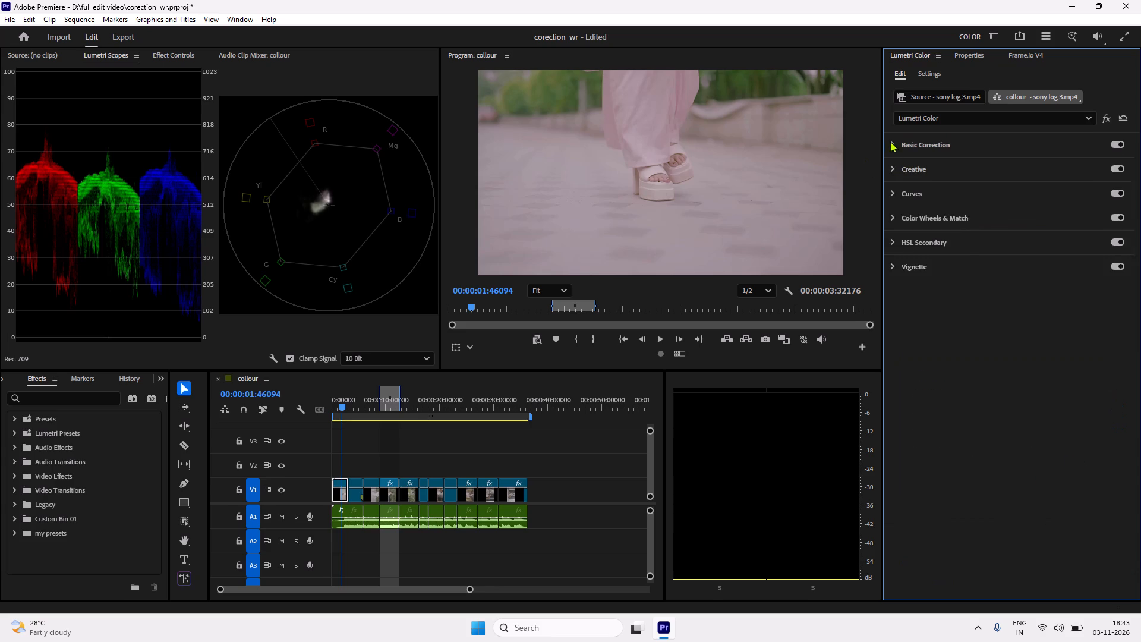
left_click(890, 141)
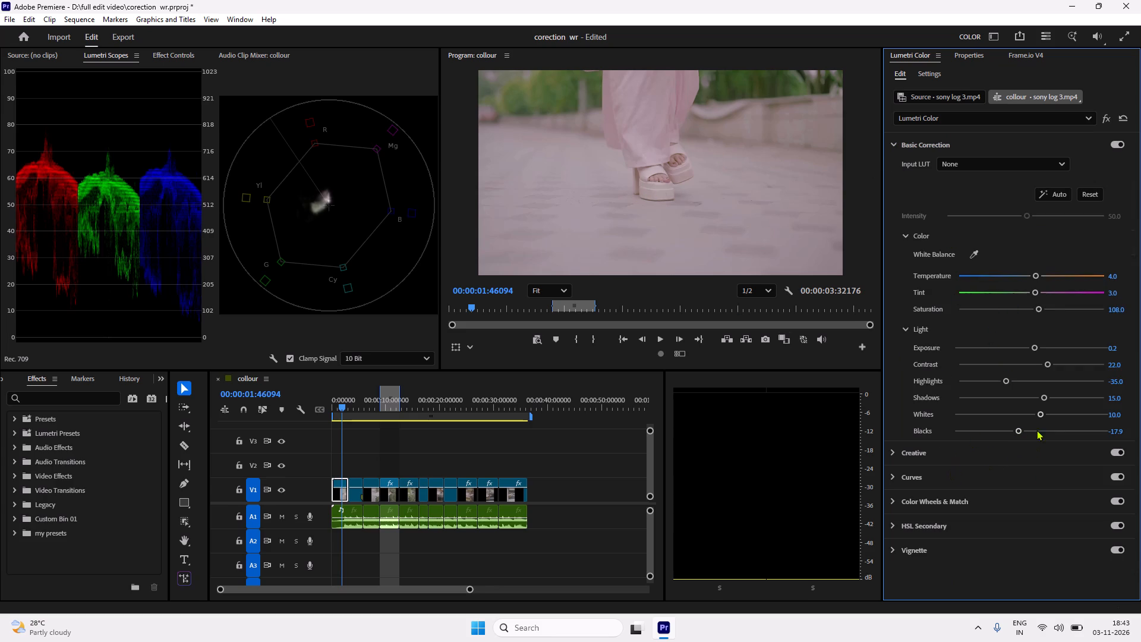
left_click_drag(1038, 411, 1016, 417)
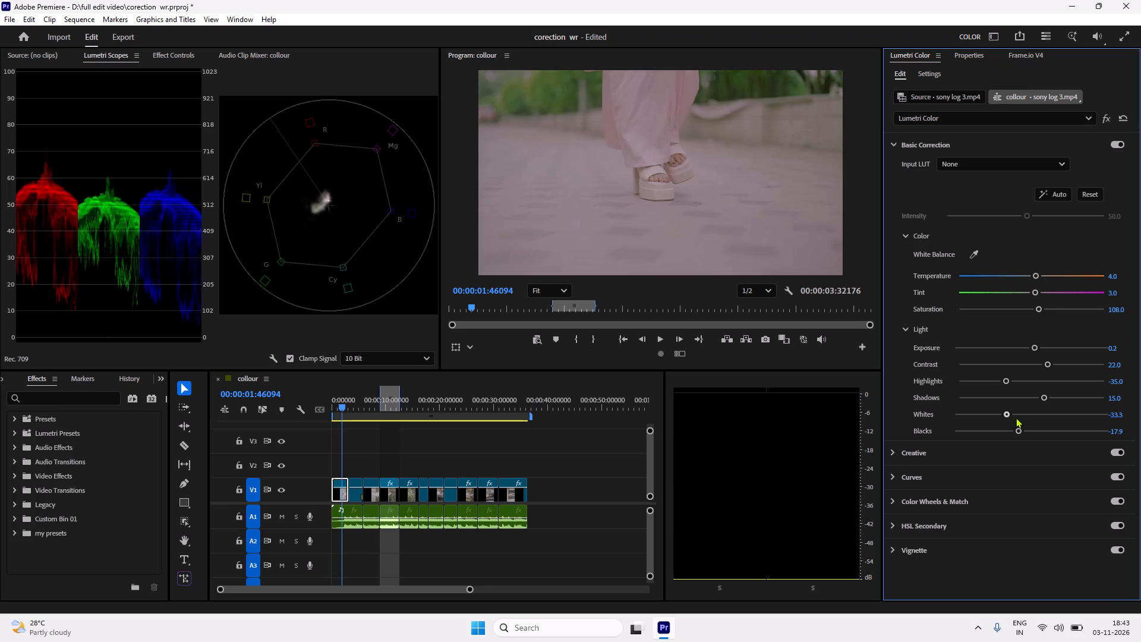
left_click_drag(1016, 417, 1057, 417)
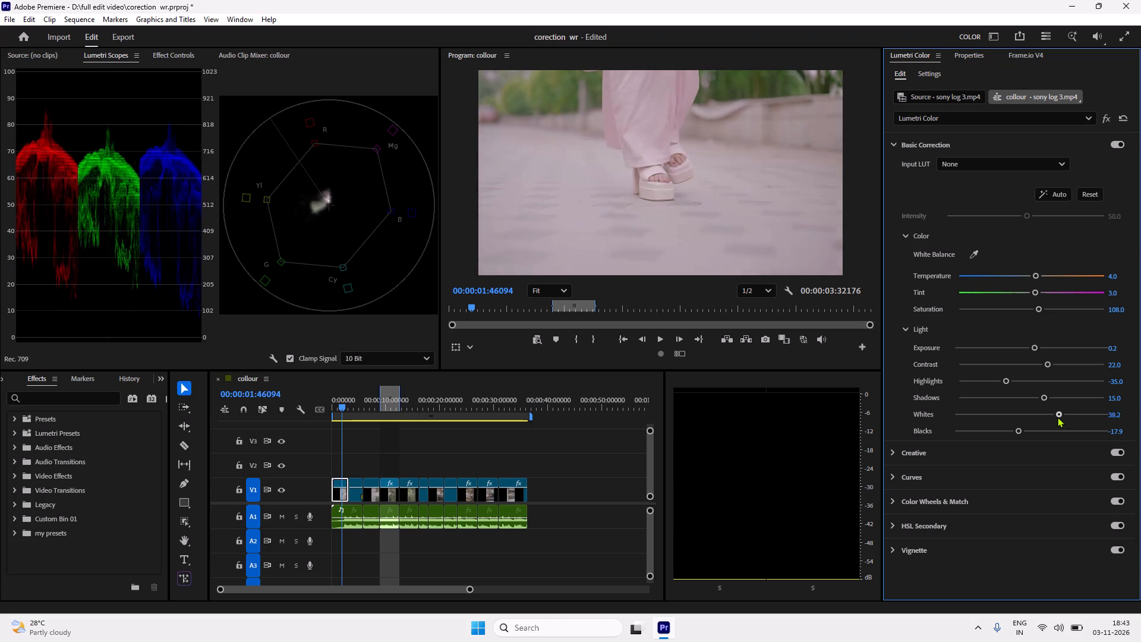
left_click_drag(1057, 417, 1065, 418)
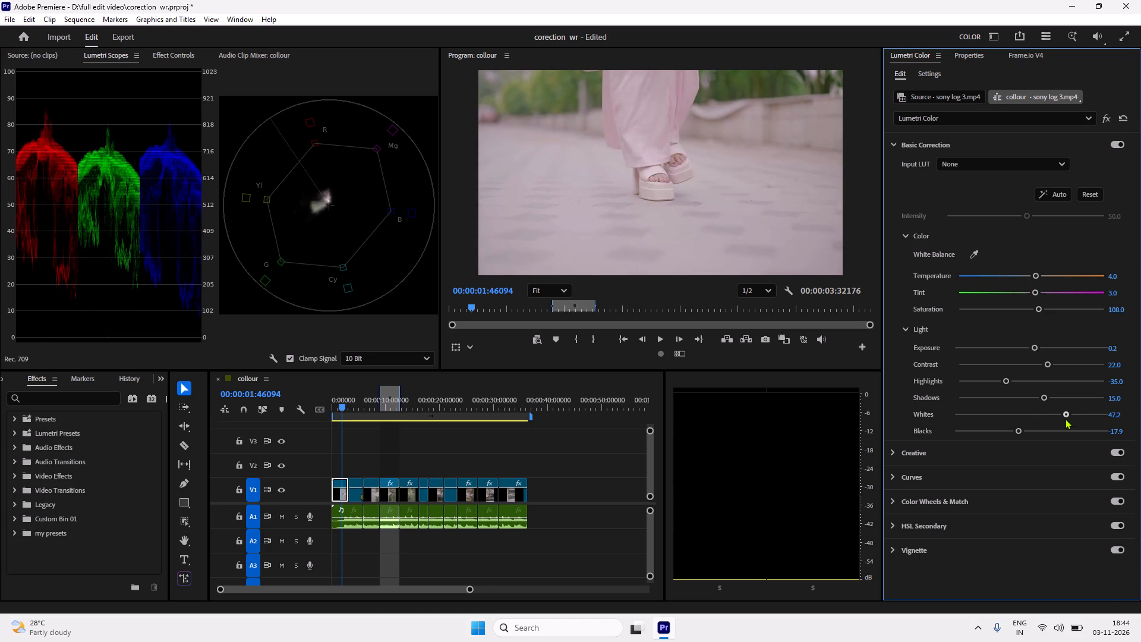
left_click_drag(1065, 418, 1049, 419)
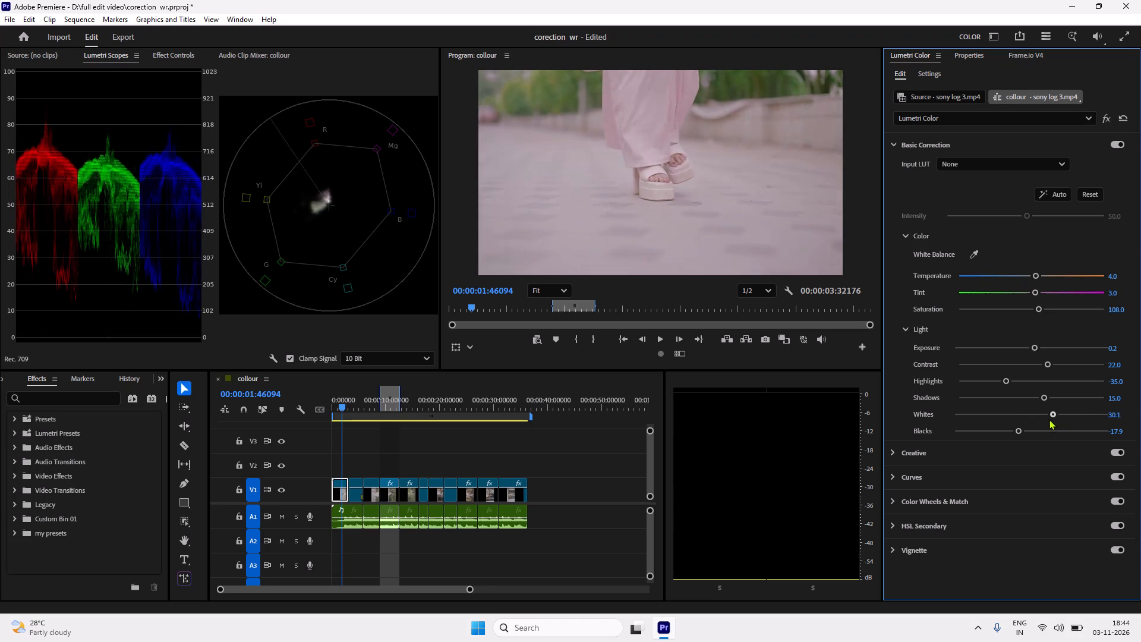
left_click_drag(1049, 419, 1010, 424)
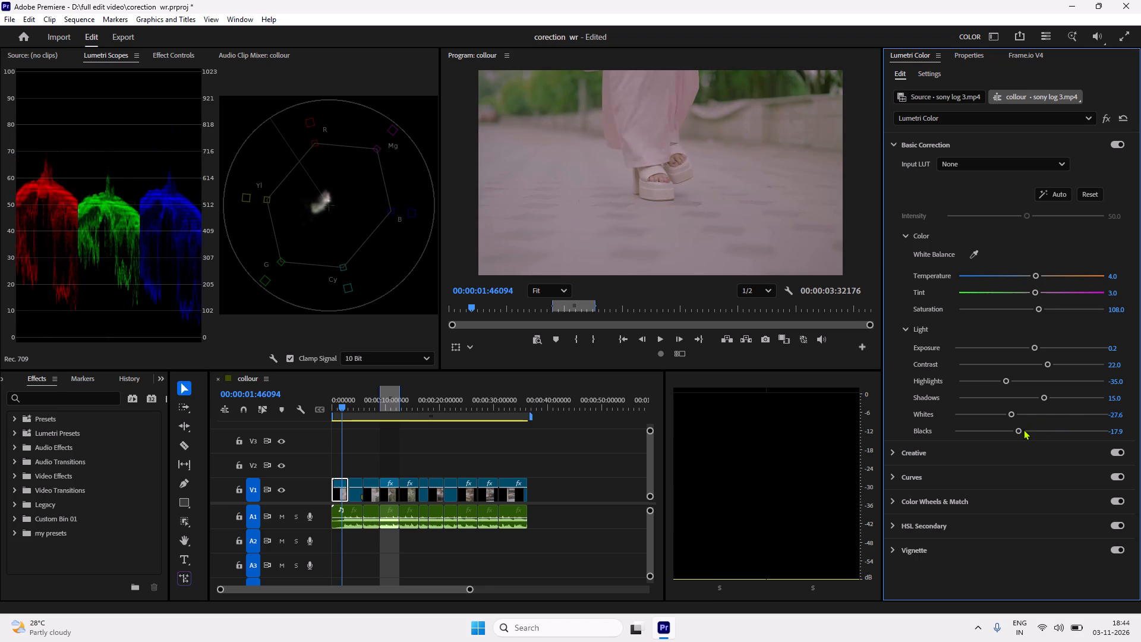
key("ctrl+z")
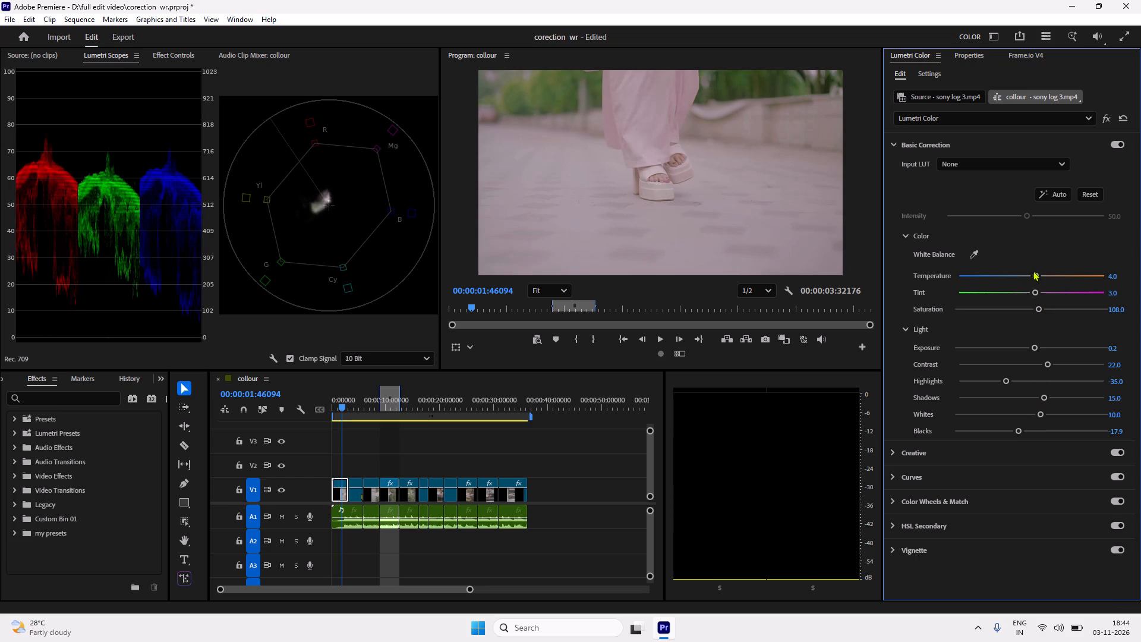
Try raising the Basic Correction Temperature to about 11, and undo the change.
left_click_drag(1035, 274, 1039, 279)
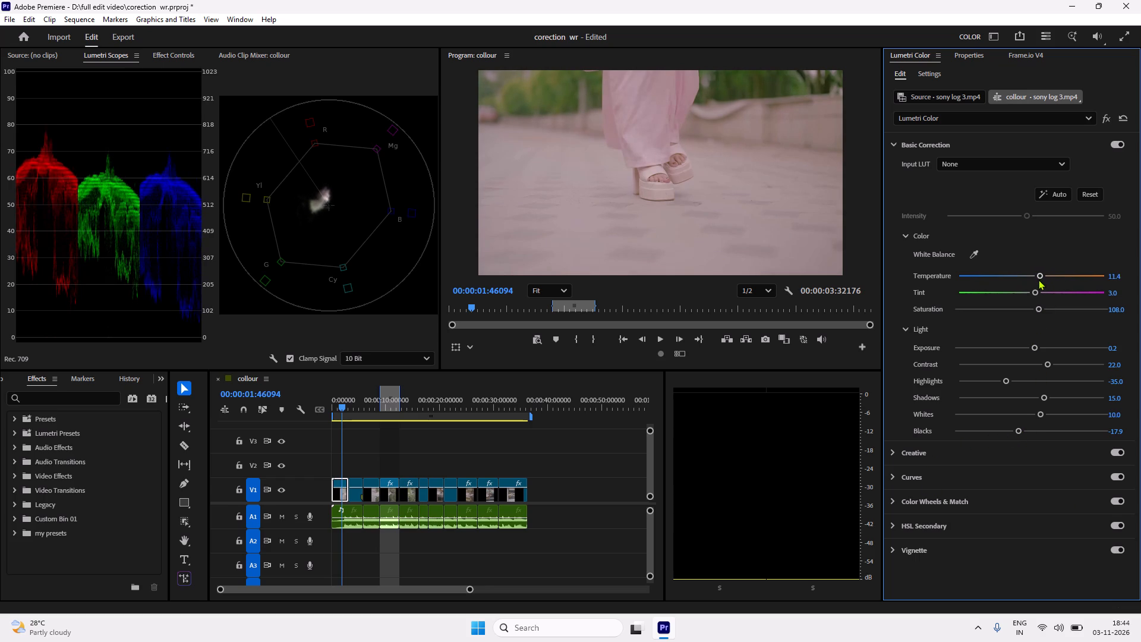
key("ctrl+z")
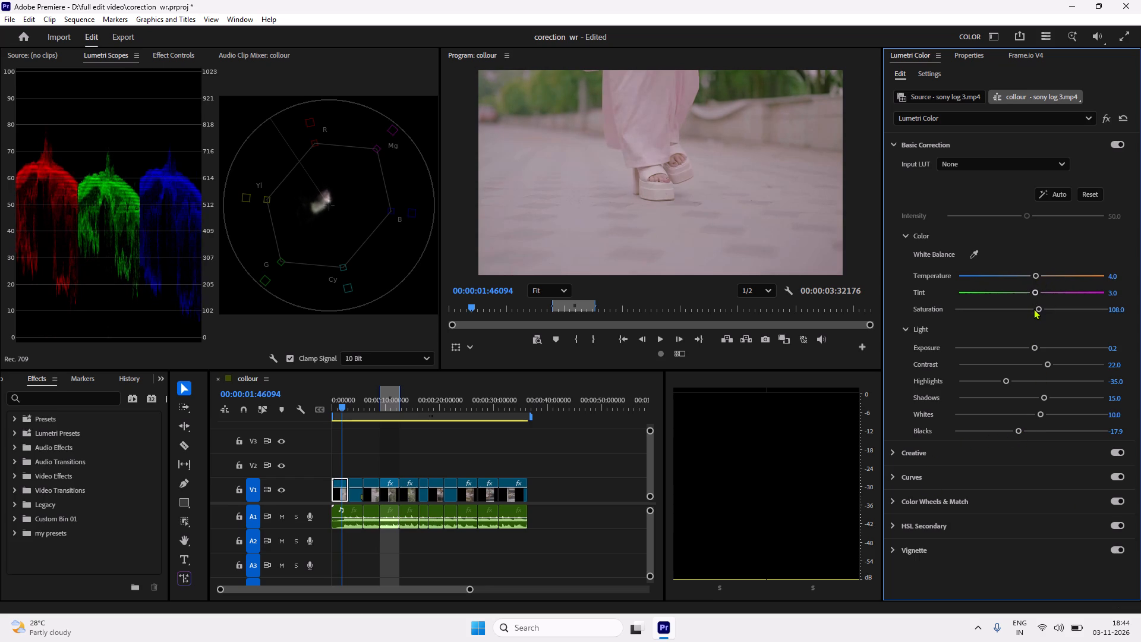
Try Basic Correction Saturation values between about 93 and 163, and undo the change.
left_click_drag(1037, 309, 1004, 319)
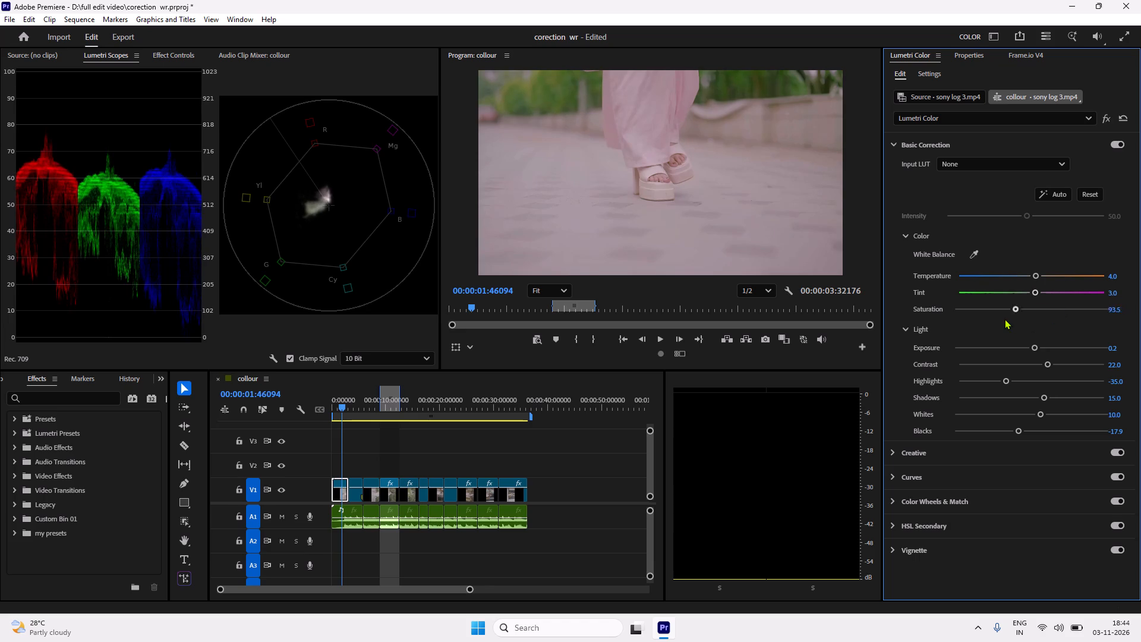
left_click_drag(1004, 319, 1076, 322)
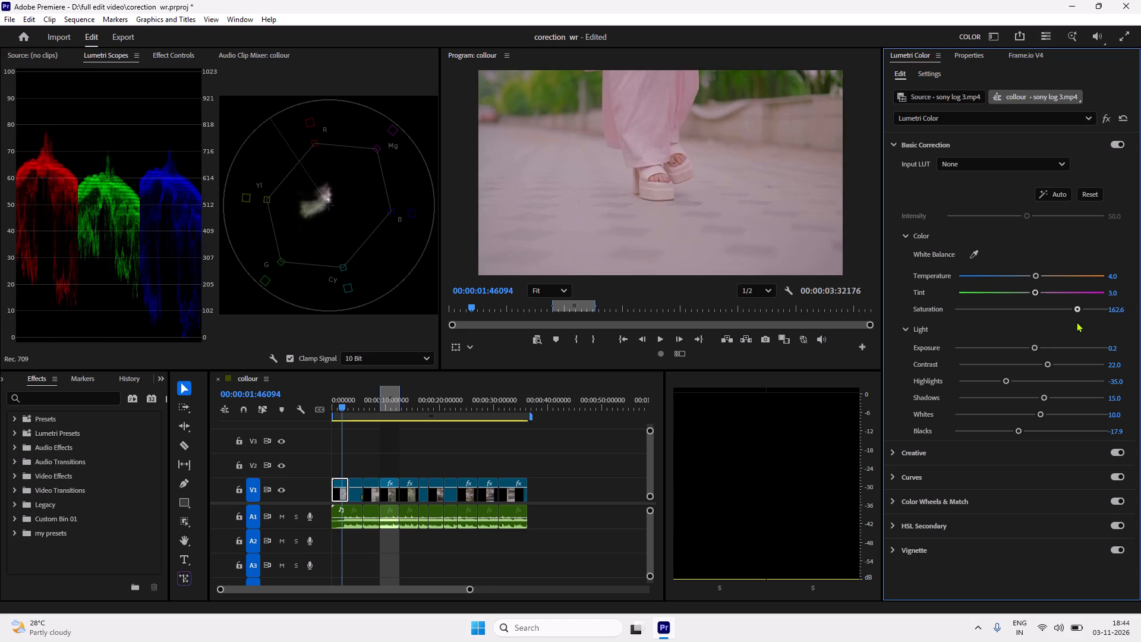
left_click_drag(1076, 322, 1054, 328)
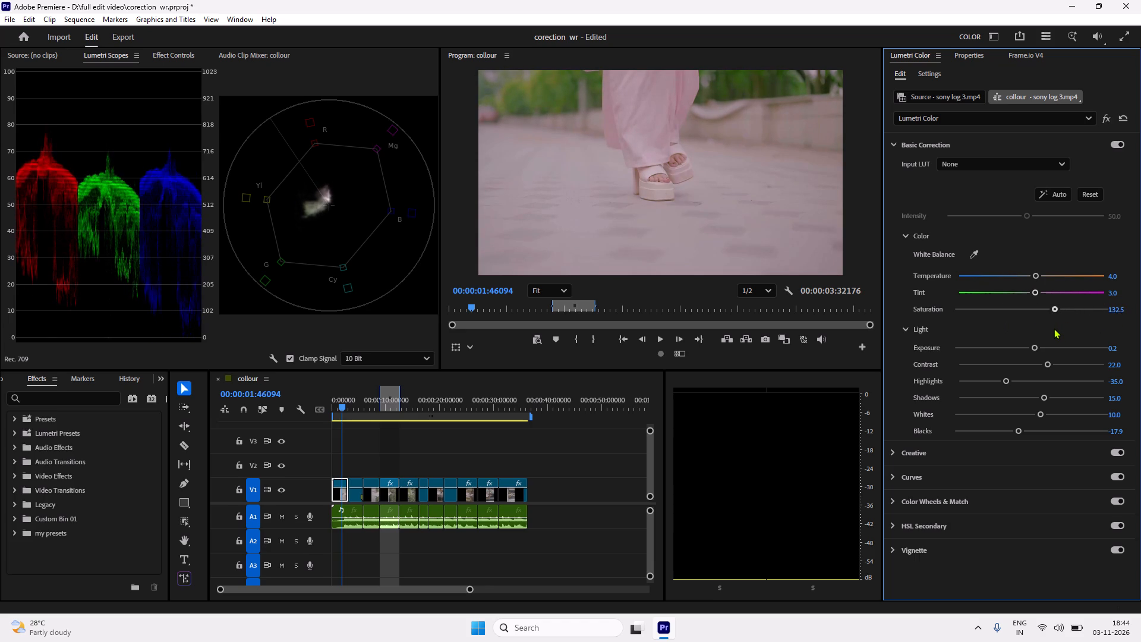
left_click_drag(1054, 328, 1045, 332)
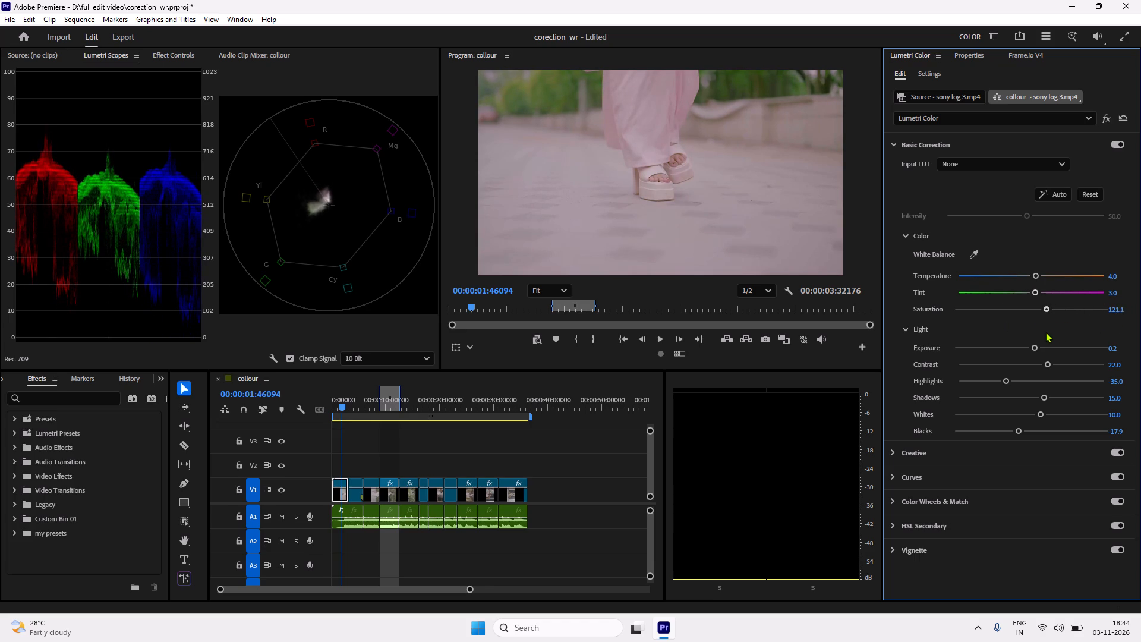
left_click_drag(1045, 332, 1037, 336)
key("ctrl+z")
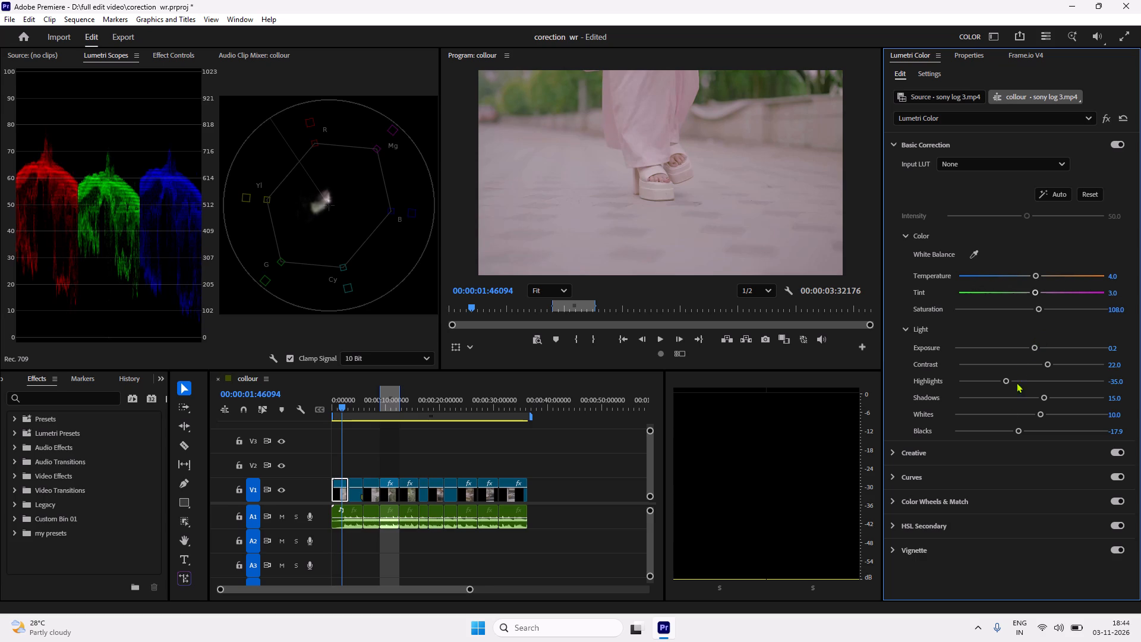
Collapse Basic Correction and play the graded clip from the start of the sequence to review it.
scroll(962, 527, "down", 4)
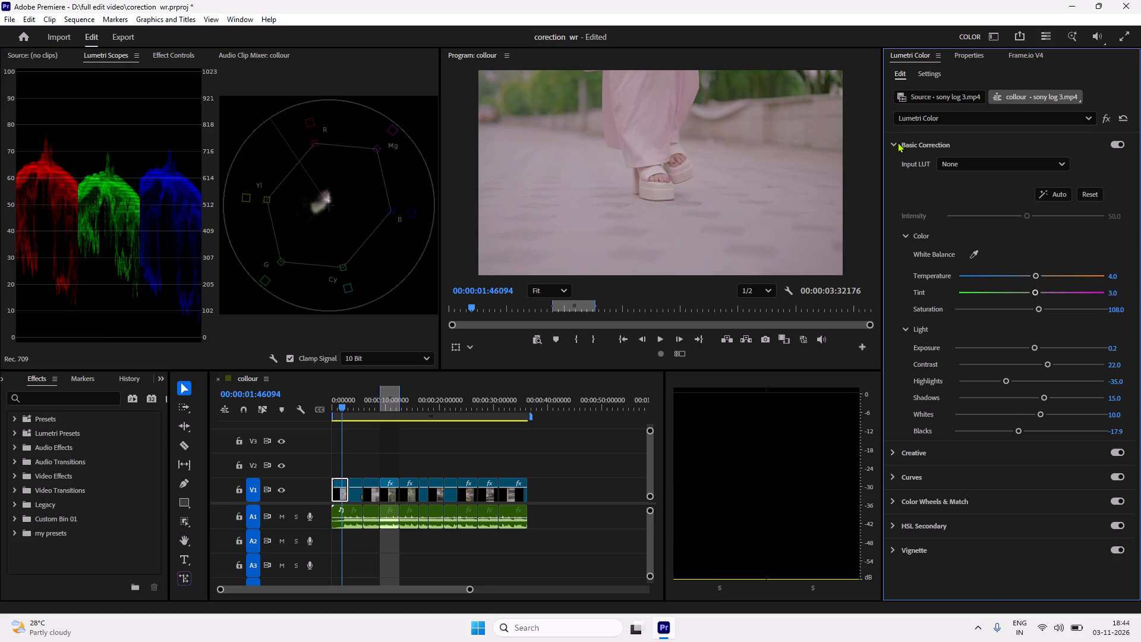
left_click(897, 145)
key("space")
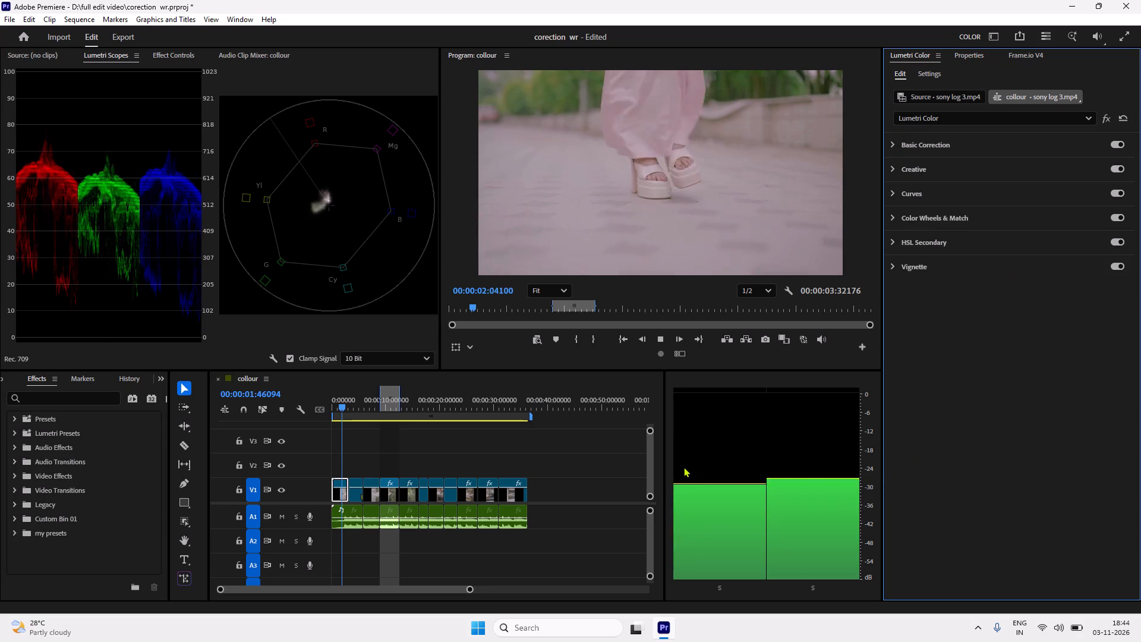
key("space")
left_click_drag(343, 411, 317, 414)
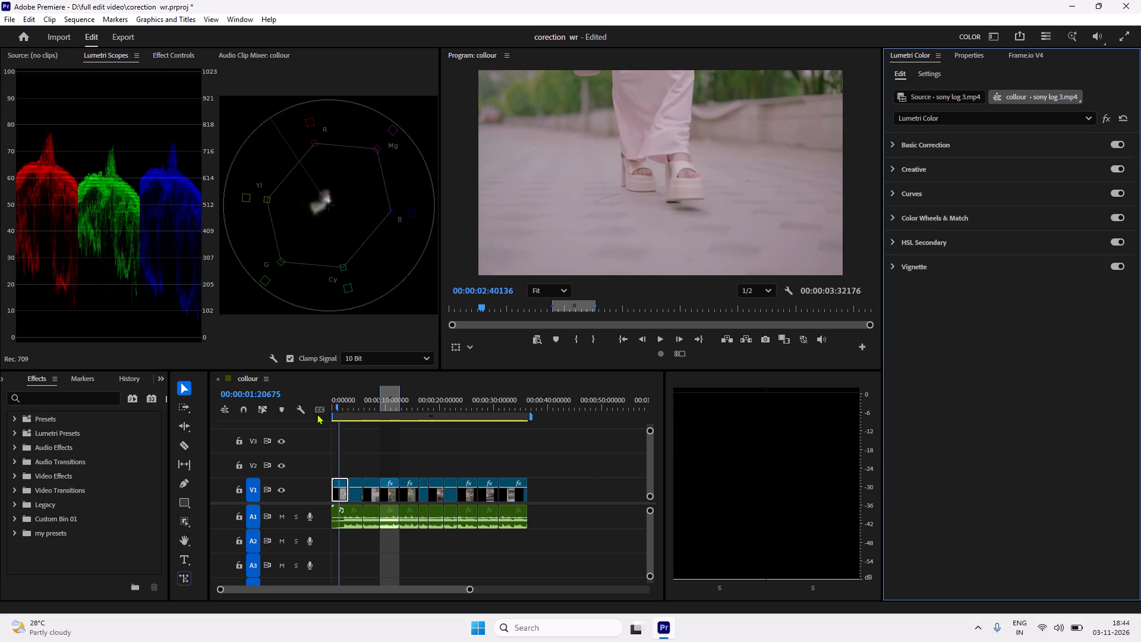
left_click_drag(317, 414, 288, 416)
key("space")
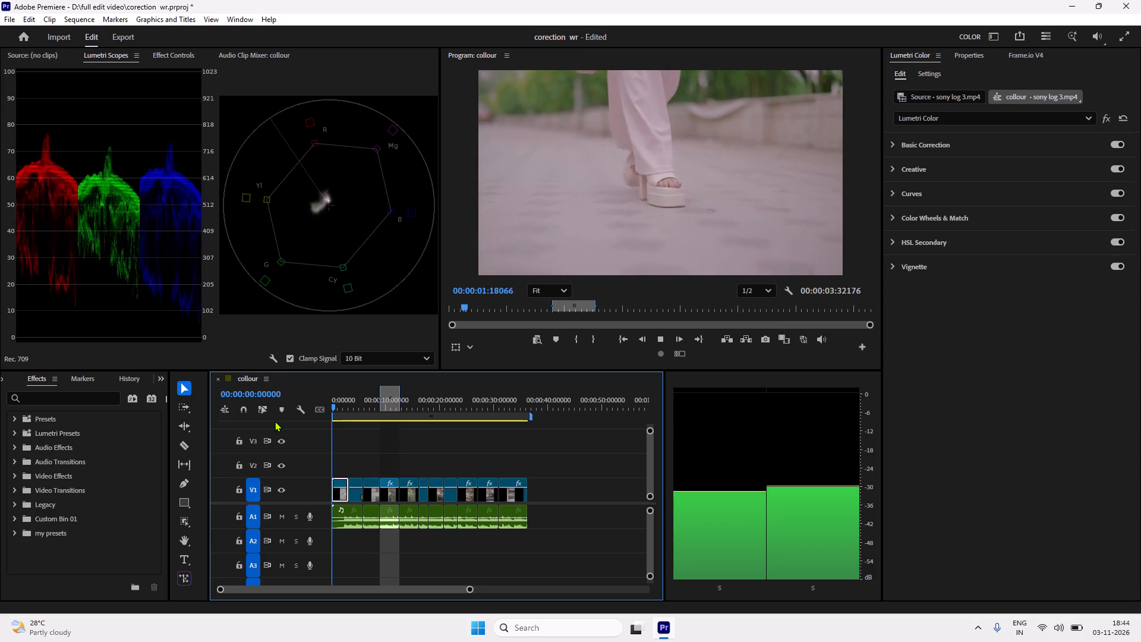
key("space")
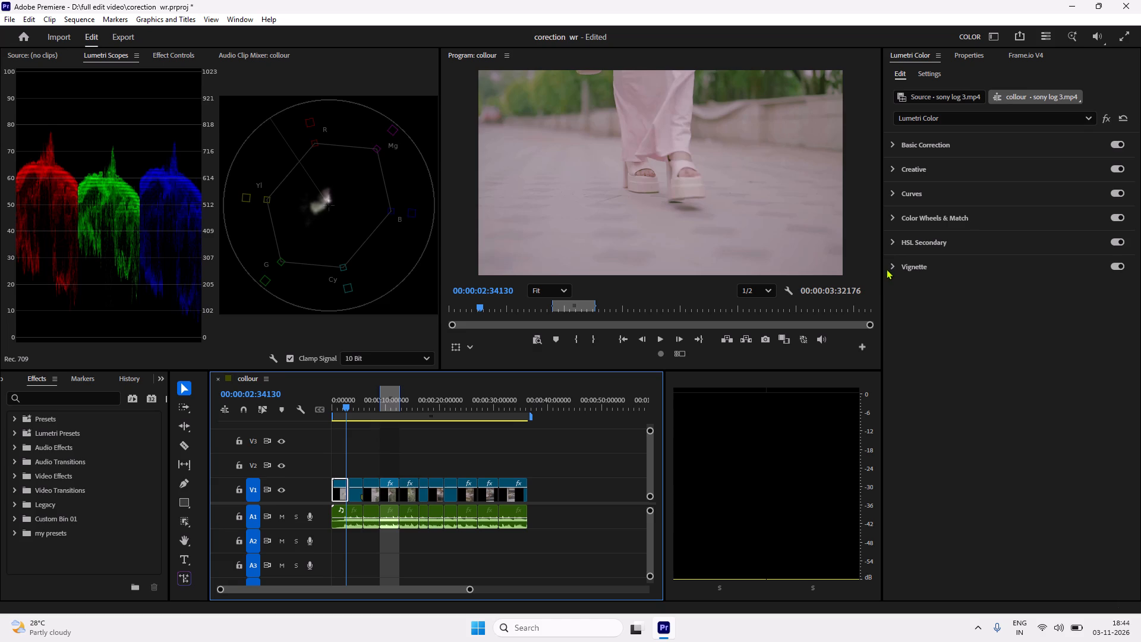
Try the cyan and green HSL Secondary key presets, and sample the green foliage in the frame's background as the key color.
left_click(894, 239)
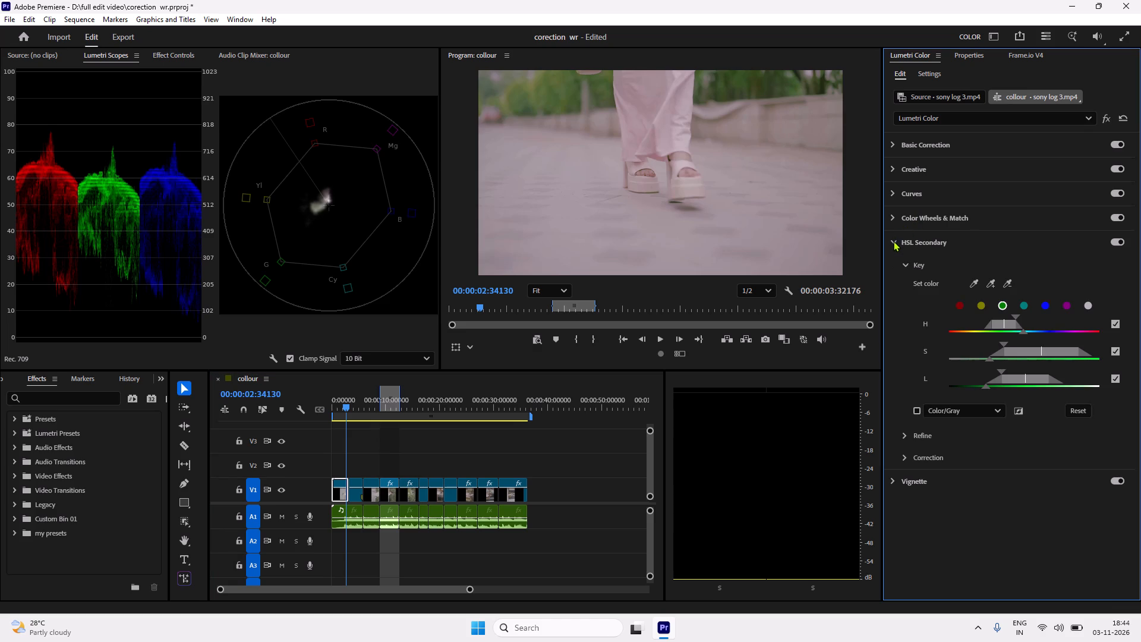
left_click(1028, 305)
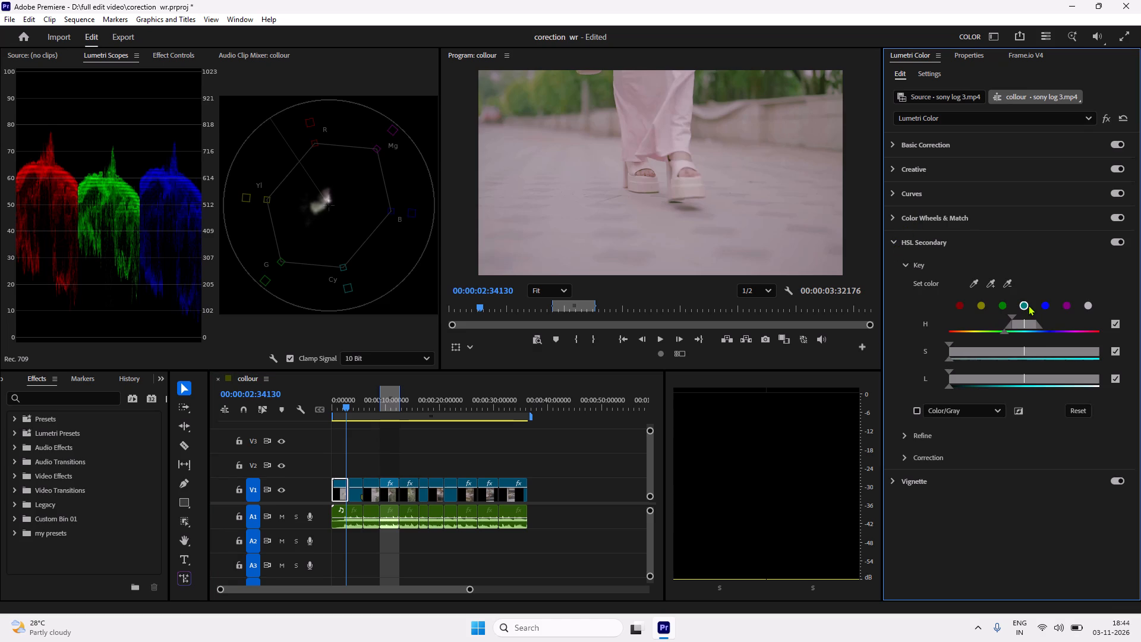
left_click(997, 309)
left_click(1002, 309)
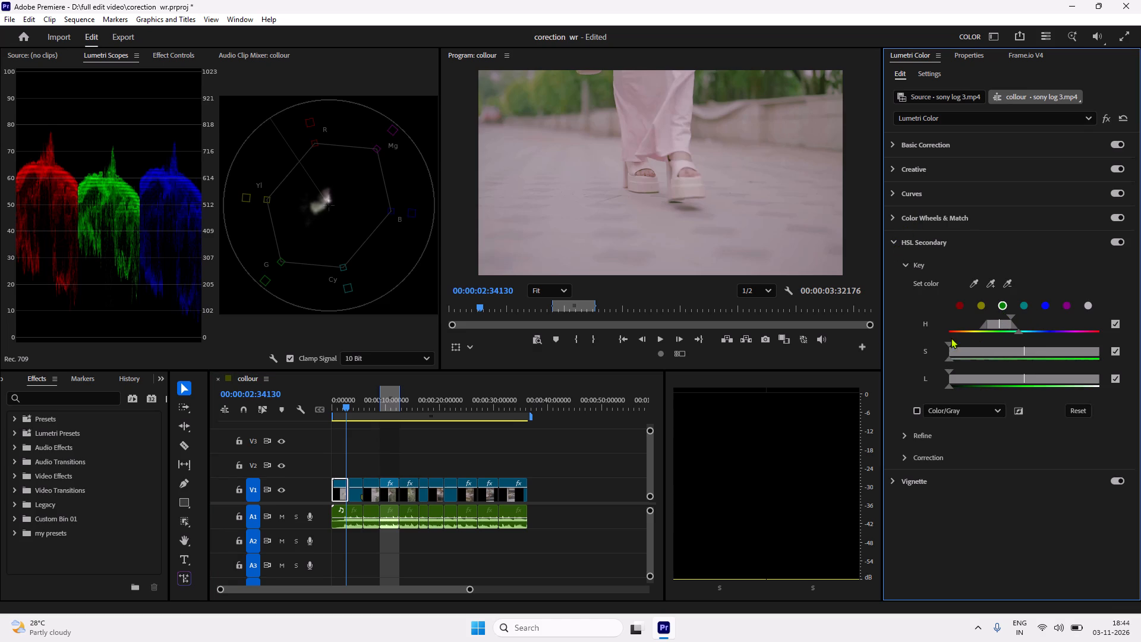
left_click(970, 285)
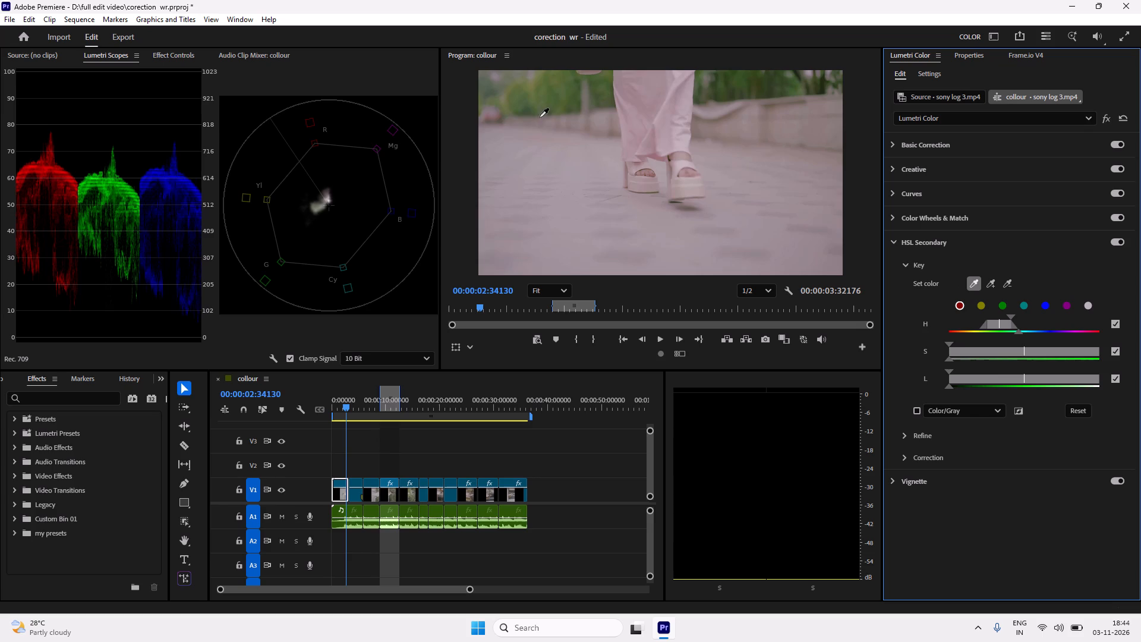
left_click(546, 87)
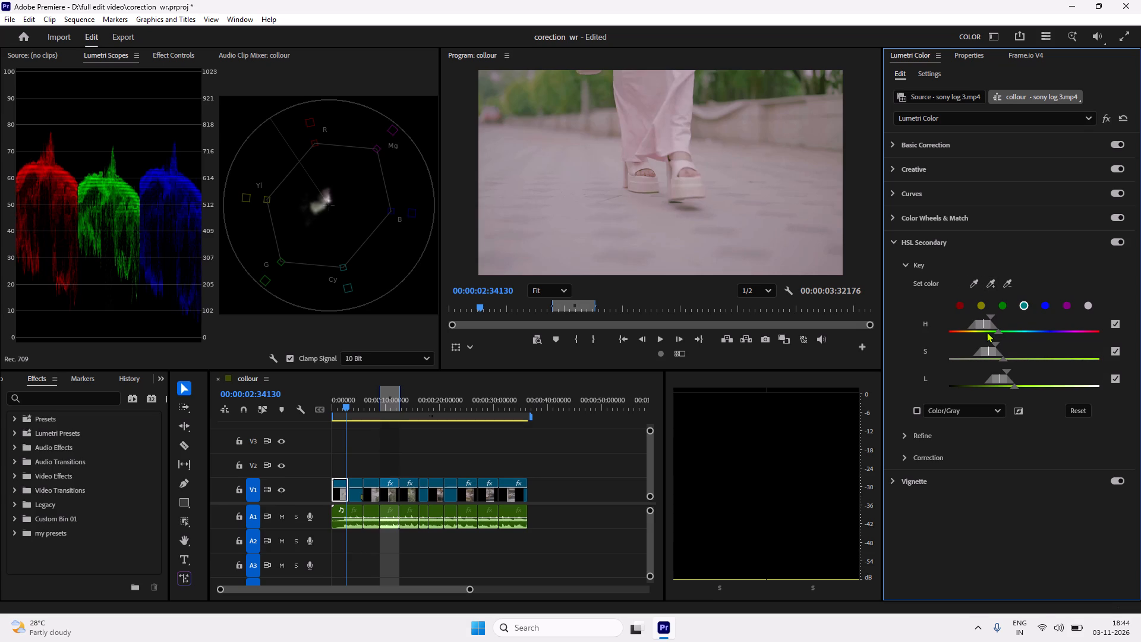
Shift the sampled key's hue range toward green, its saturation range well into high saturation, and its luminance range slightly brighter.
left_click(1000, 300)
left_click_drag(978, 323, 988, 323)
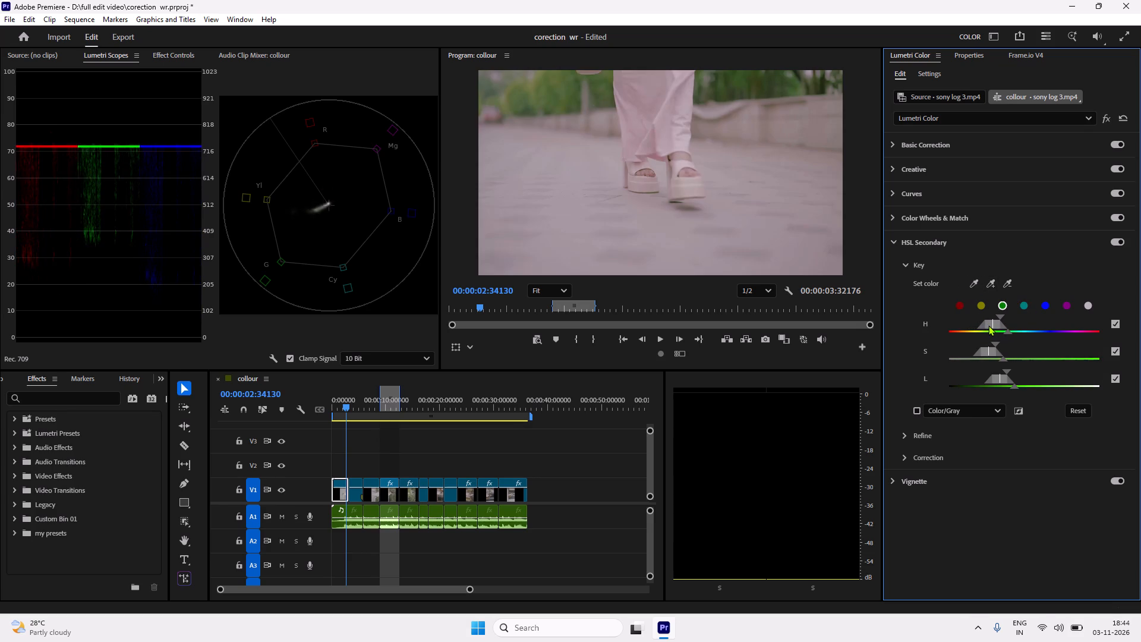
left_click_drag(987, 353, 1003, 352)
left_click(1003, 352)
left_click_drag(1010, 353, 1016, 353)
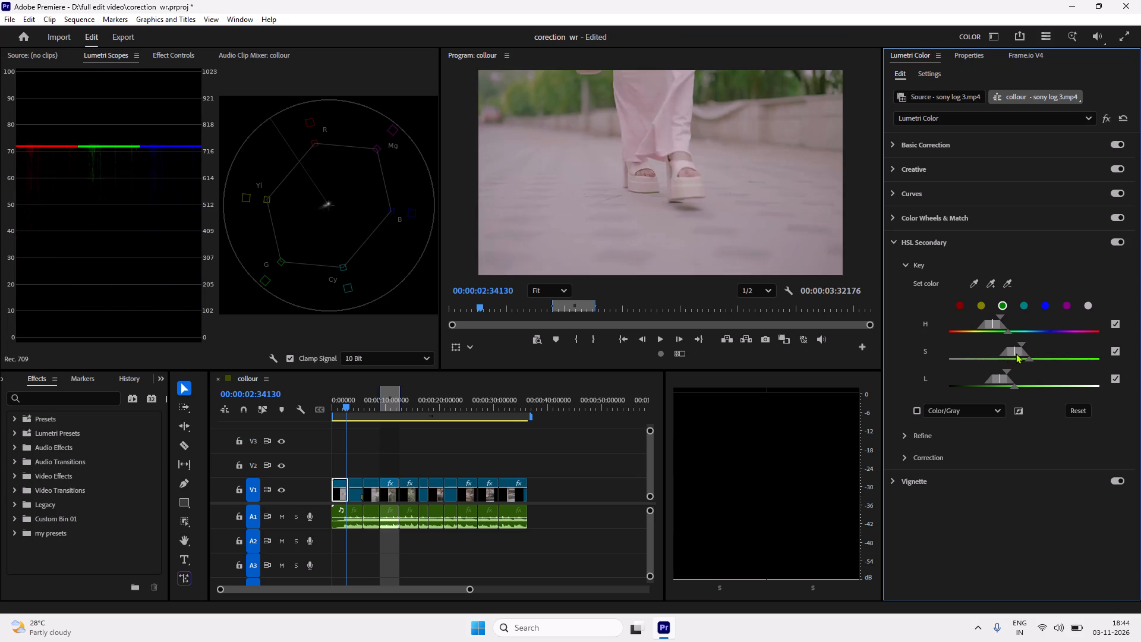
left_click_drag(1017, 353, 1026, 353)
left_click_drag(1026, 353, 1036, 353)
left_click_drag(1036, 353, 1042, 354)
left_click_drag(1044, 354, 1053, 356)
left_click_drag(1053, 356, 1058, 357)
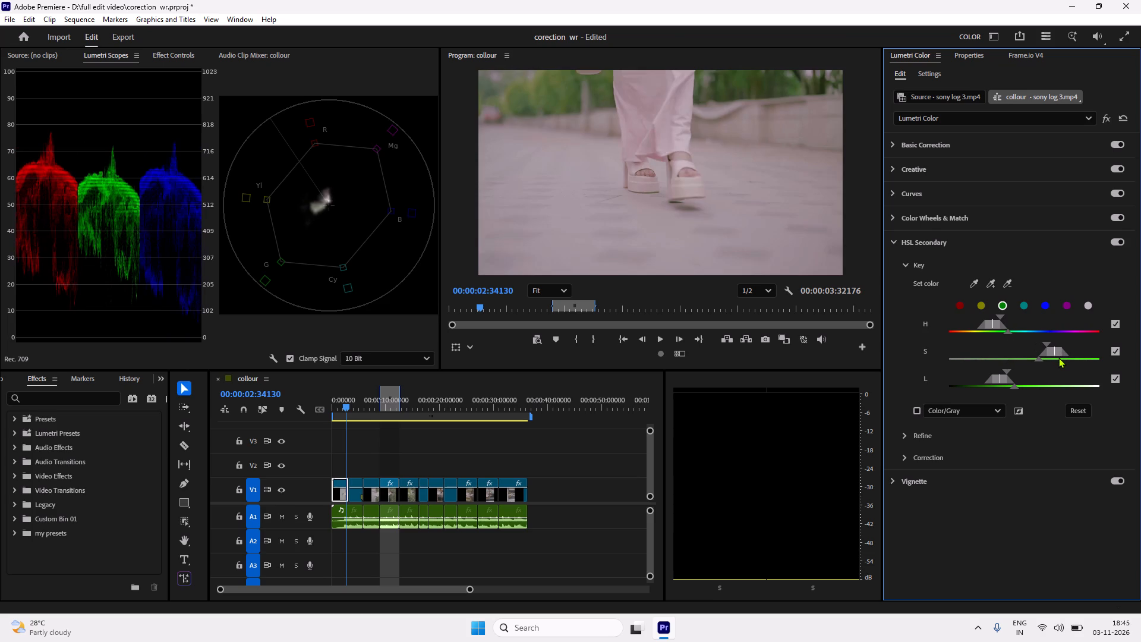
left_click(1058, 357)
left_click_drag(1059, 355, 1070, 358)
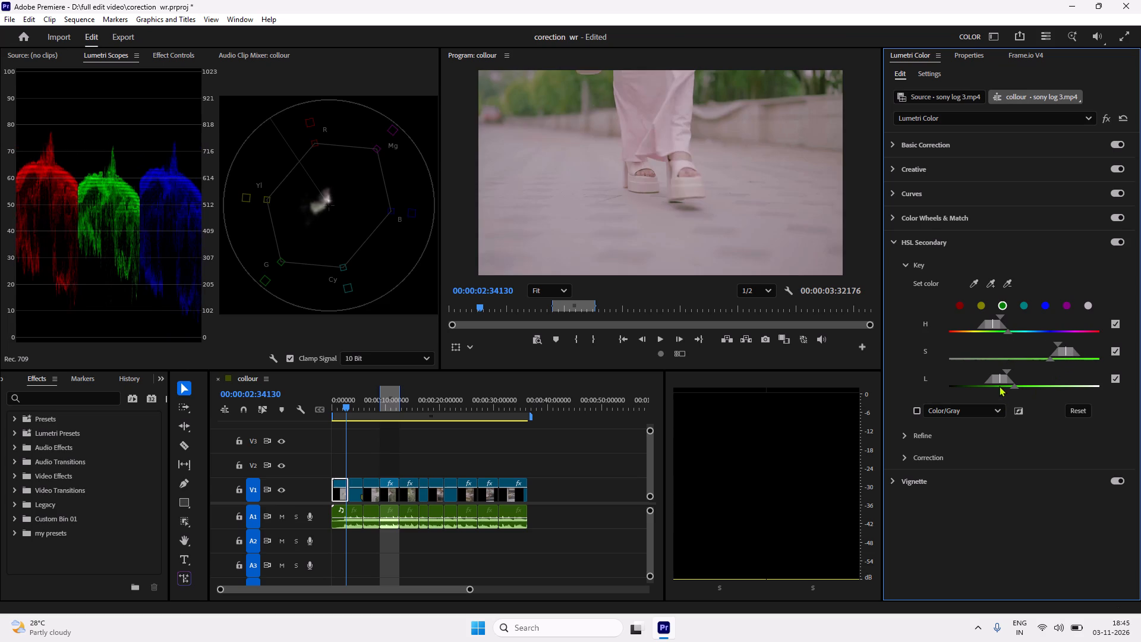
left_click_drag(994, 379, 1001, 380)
Set the HSL Secondary key to the yellow preset and shift its hue range slightly toward green to isolate the background foliage.
left_click(977, 305)
left_click_drag(968, 325, 969, 325)
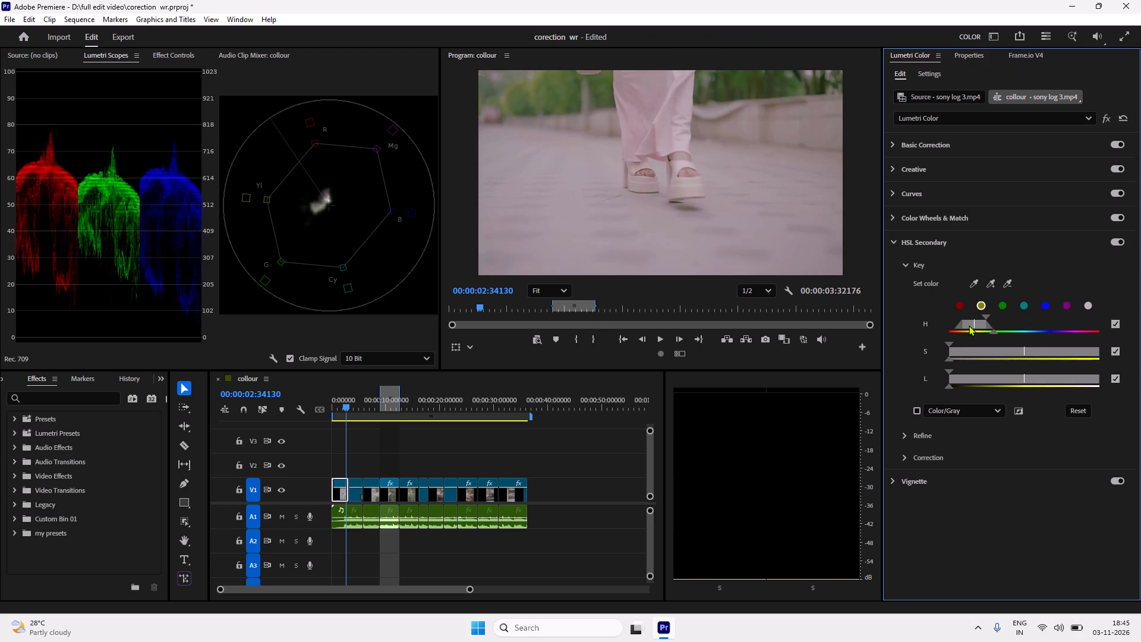
left_click_drag(969, 325, 976, 325)
left_click_drag(978, 325, 988, 327)
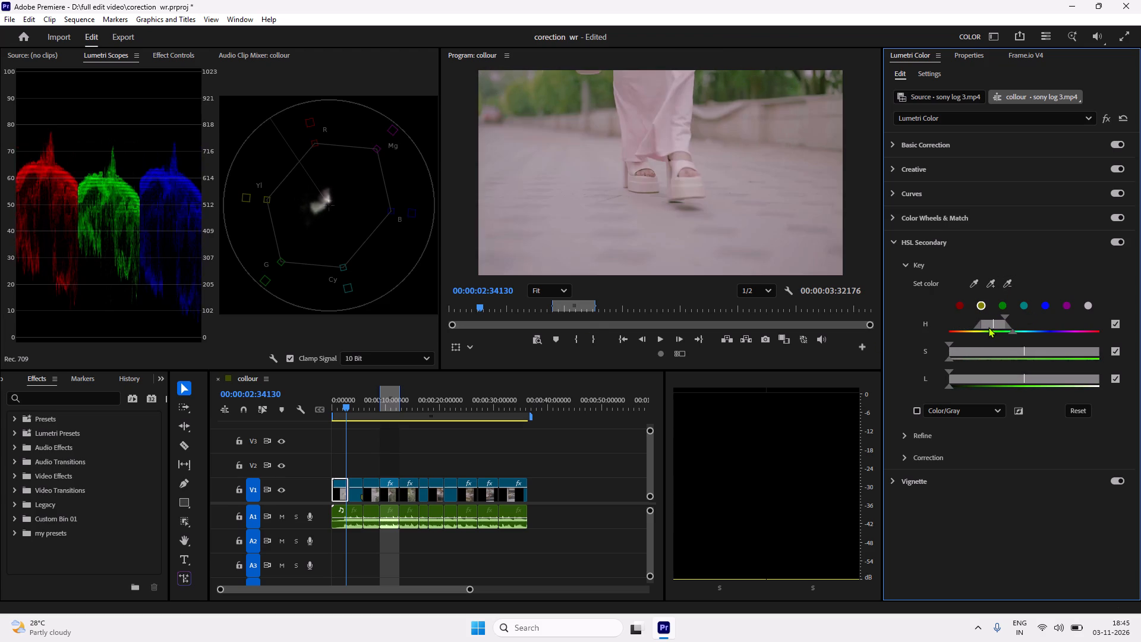
left_click_drag(990, 327, 999, 327)
left_click_drag(999, 327, 1004, 326)
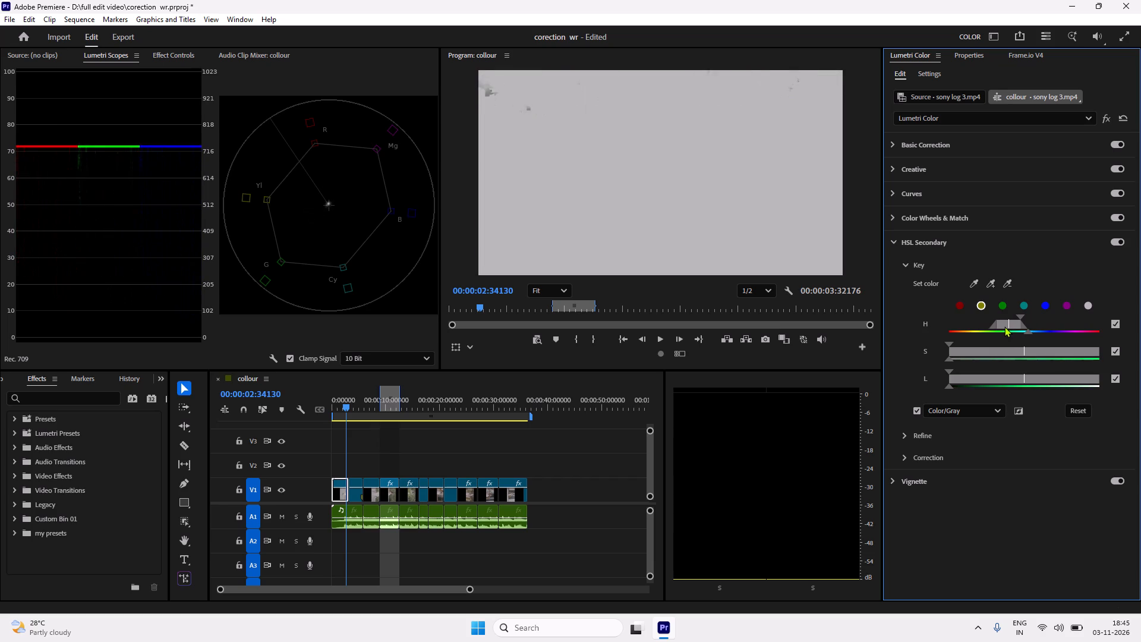
left_click_drag(1004, 326, 978, 326)
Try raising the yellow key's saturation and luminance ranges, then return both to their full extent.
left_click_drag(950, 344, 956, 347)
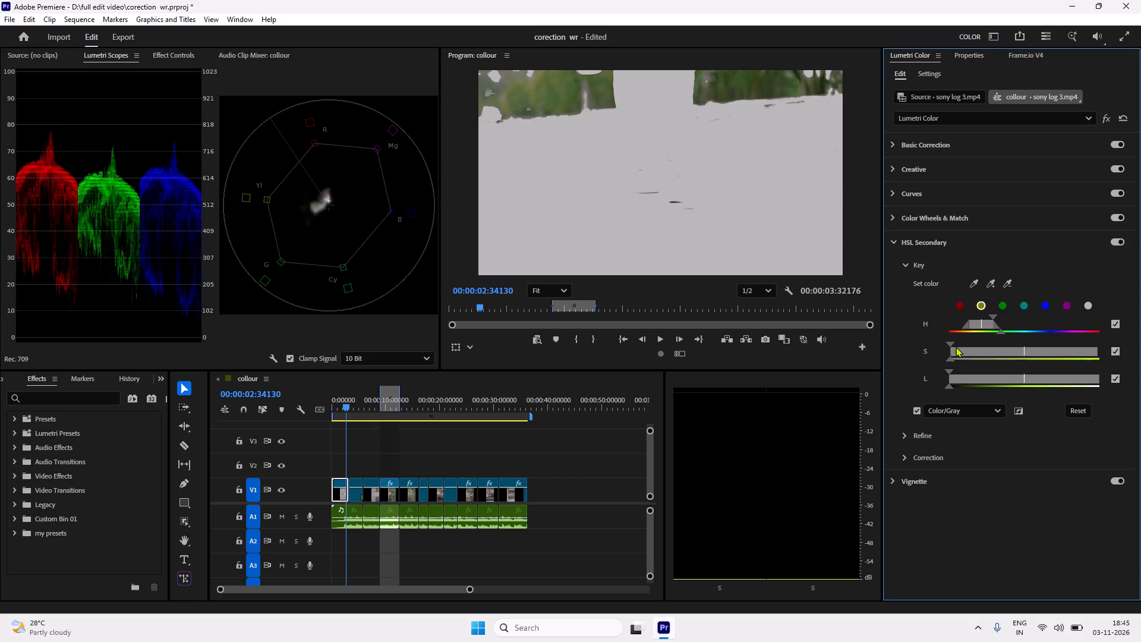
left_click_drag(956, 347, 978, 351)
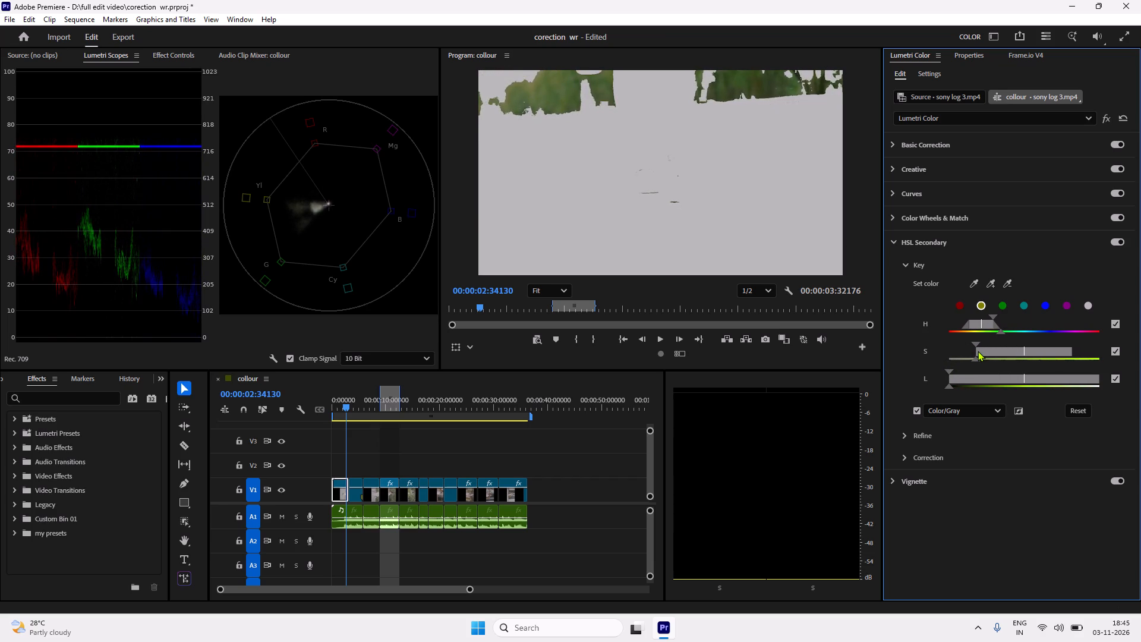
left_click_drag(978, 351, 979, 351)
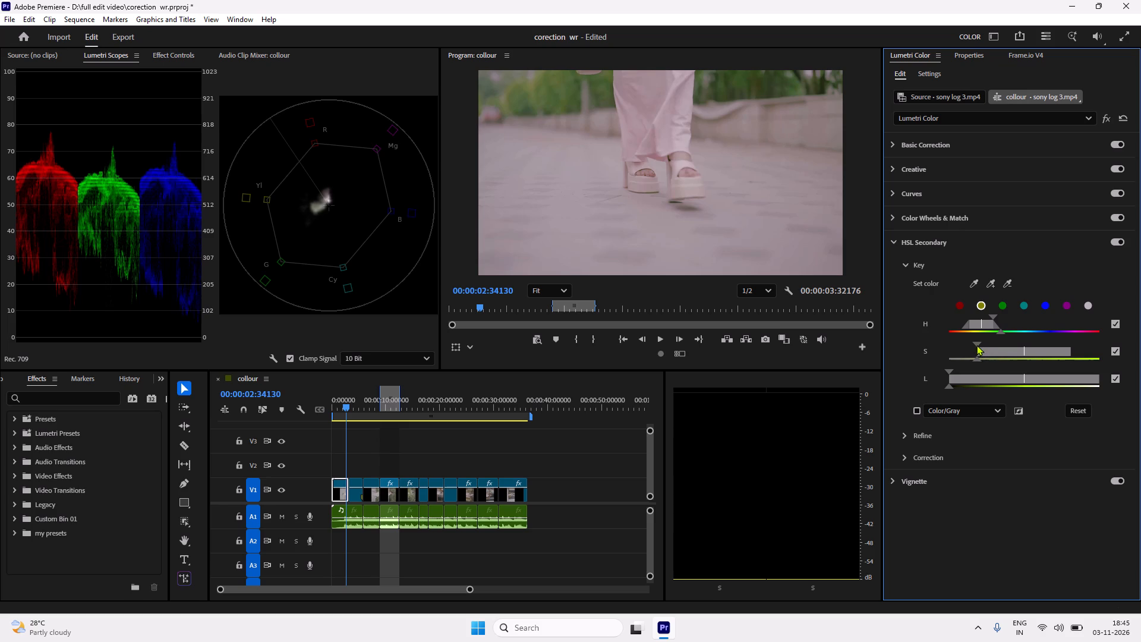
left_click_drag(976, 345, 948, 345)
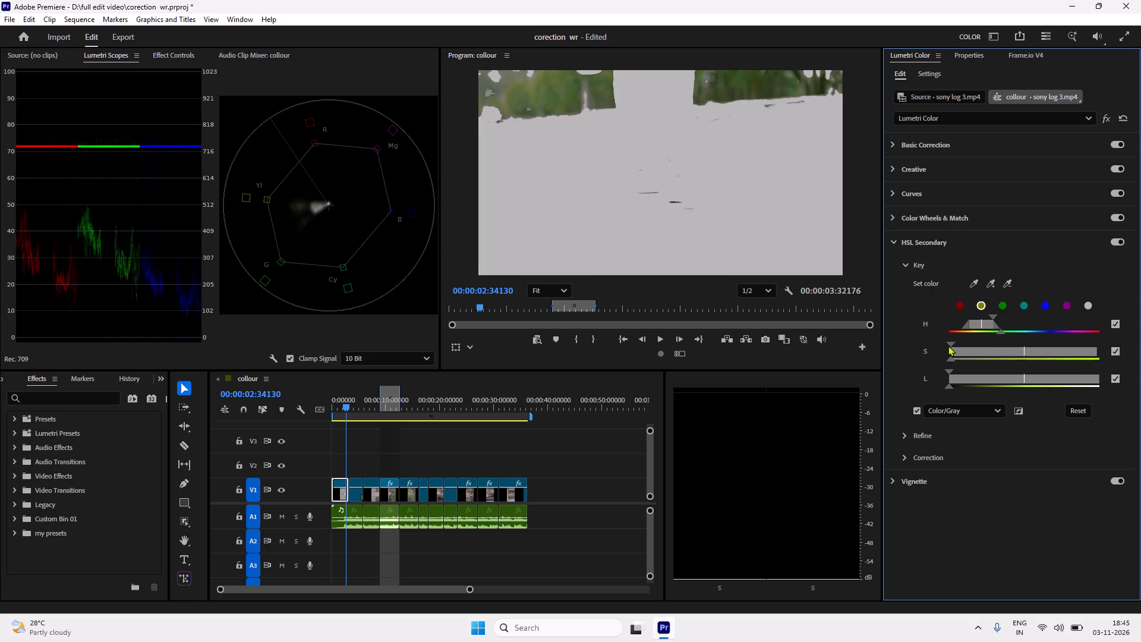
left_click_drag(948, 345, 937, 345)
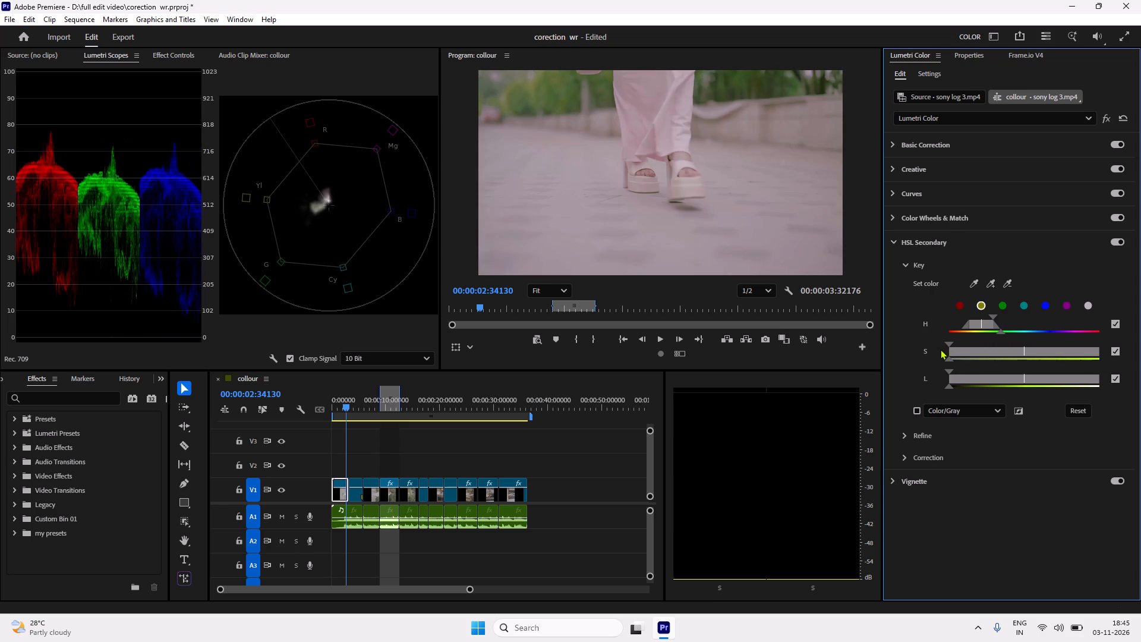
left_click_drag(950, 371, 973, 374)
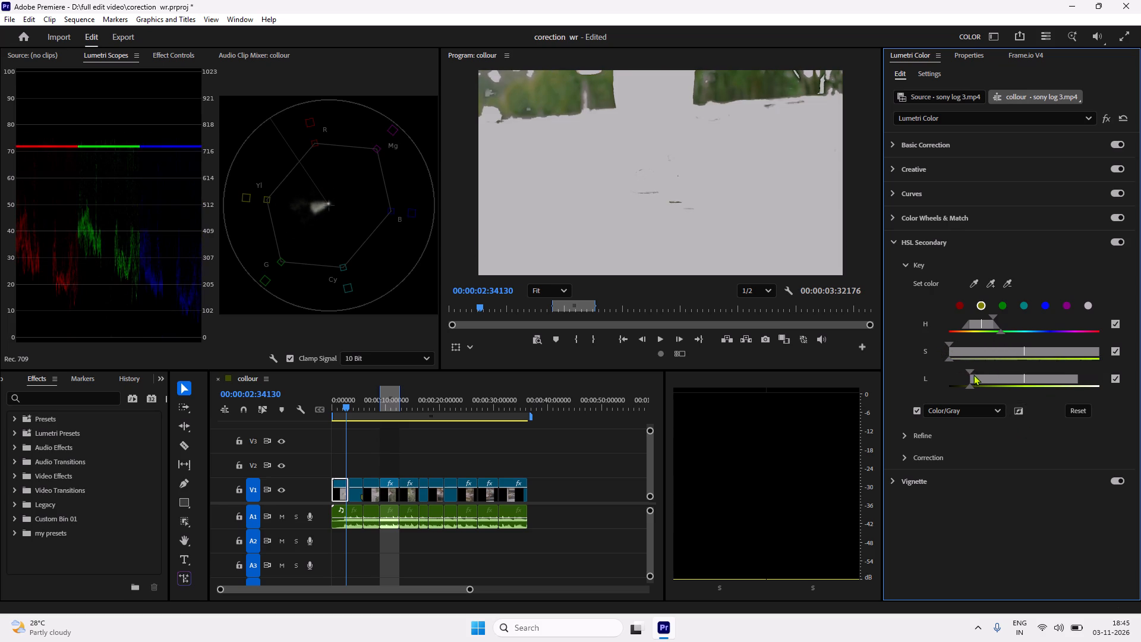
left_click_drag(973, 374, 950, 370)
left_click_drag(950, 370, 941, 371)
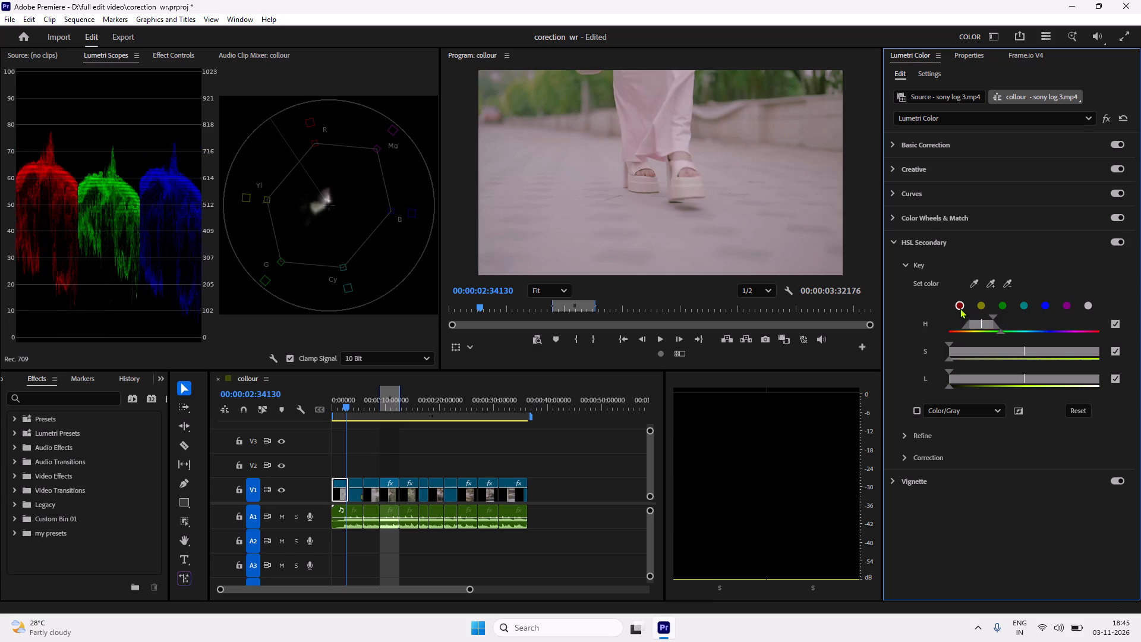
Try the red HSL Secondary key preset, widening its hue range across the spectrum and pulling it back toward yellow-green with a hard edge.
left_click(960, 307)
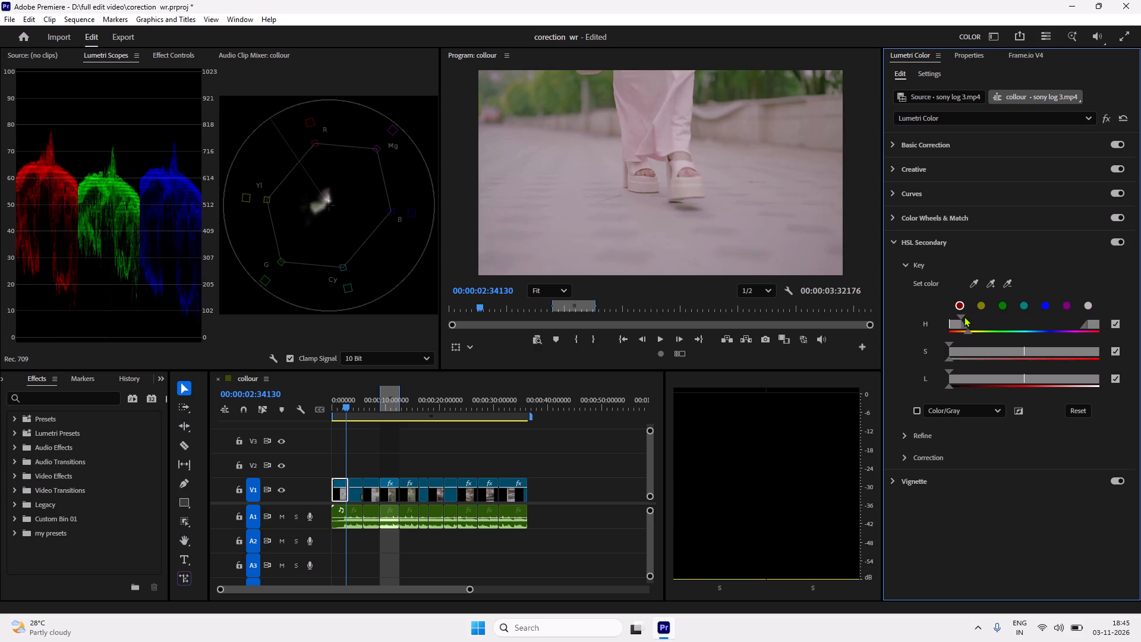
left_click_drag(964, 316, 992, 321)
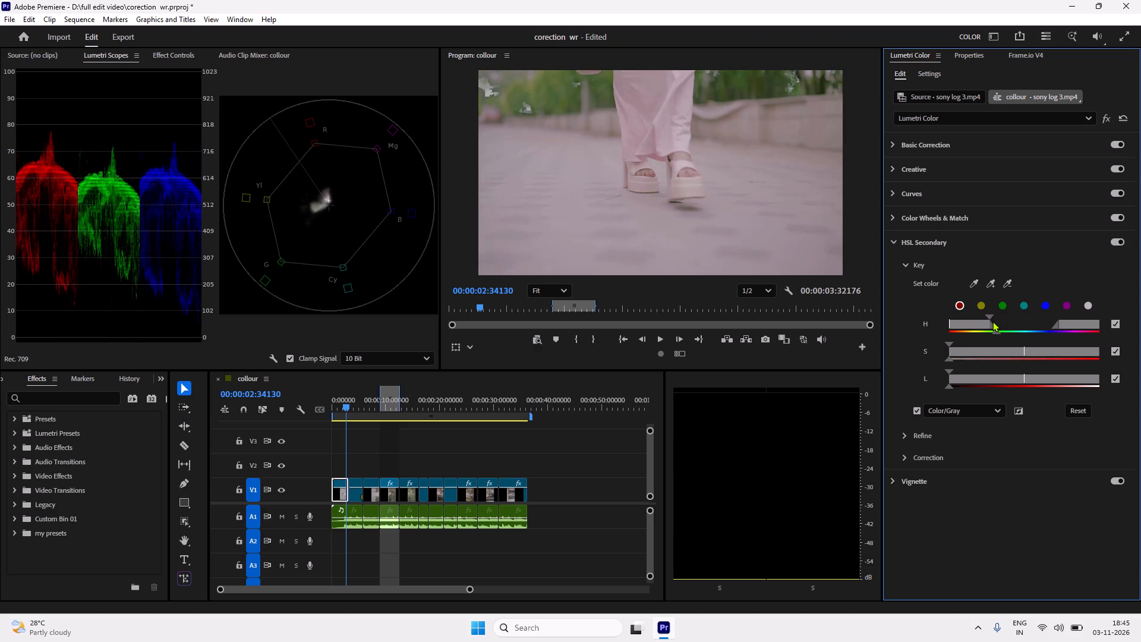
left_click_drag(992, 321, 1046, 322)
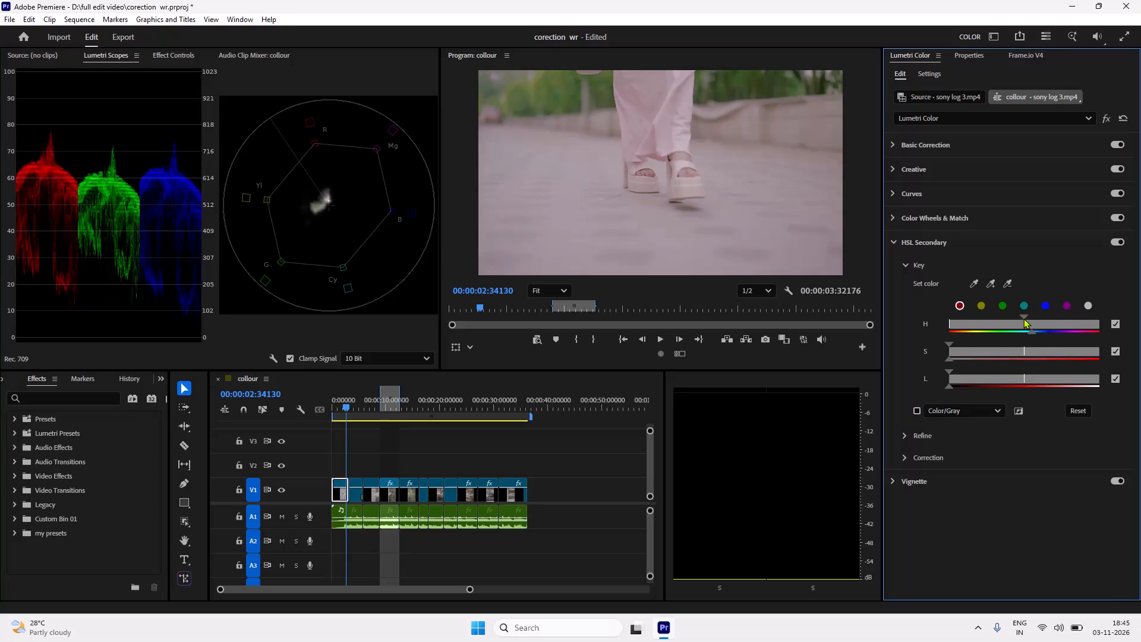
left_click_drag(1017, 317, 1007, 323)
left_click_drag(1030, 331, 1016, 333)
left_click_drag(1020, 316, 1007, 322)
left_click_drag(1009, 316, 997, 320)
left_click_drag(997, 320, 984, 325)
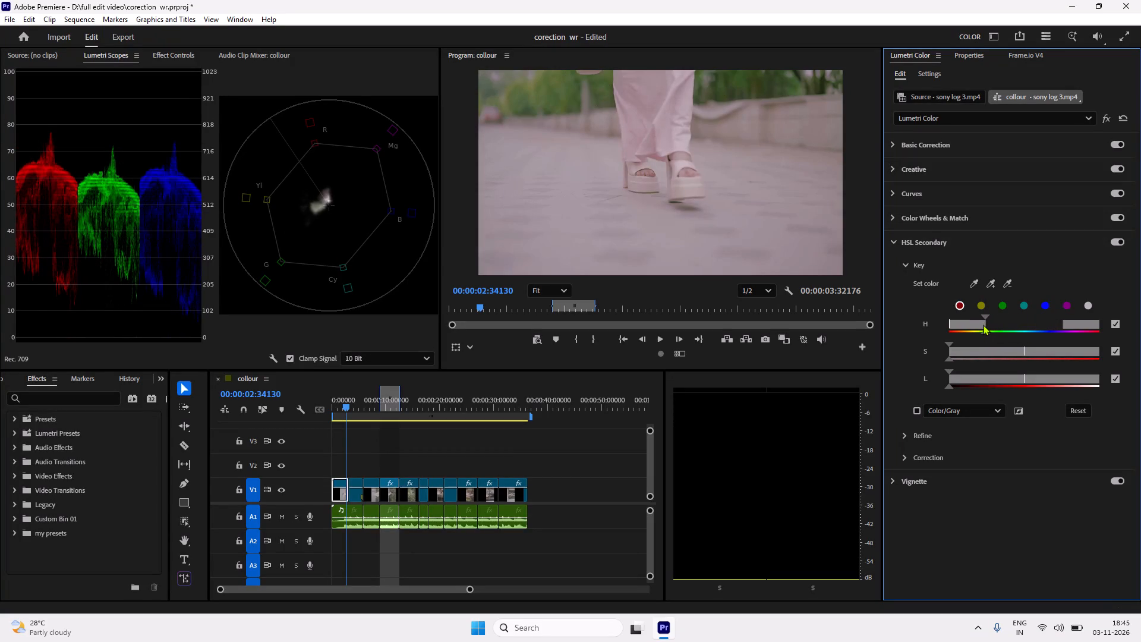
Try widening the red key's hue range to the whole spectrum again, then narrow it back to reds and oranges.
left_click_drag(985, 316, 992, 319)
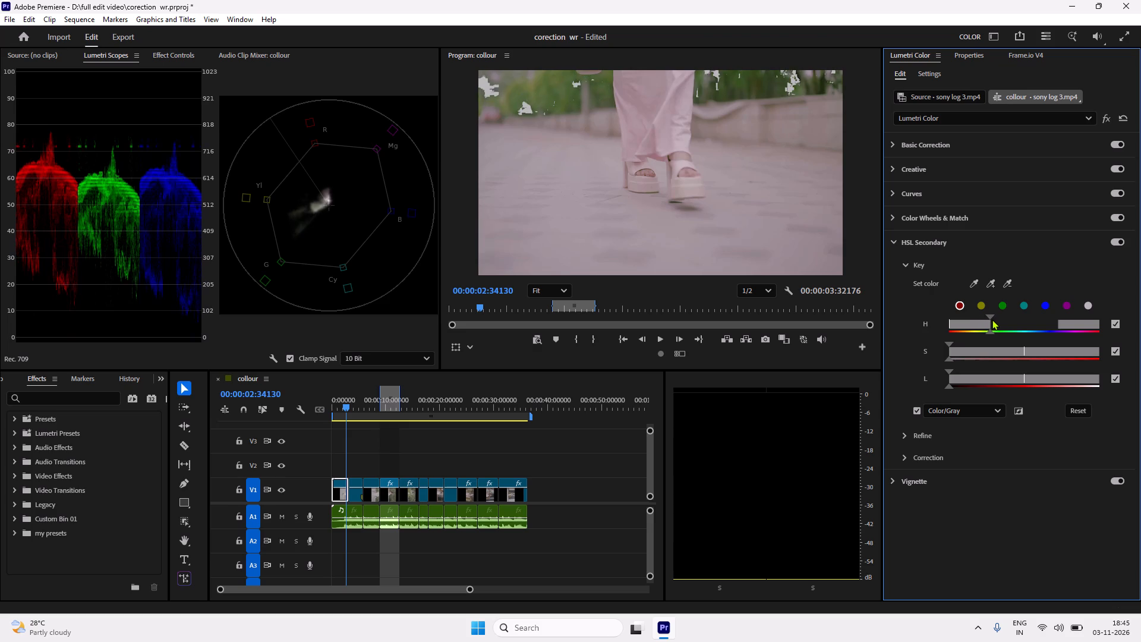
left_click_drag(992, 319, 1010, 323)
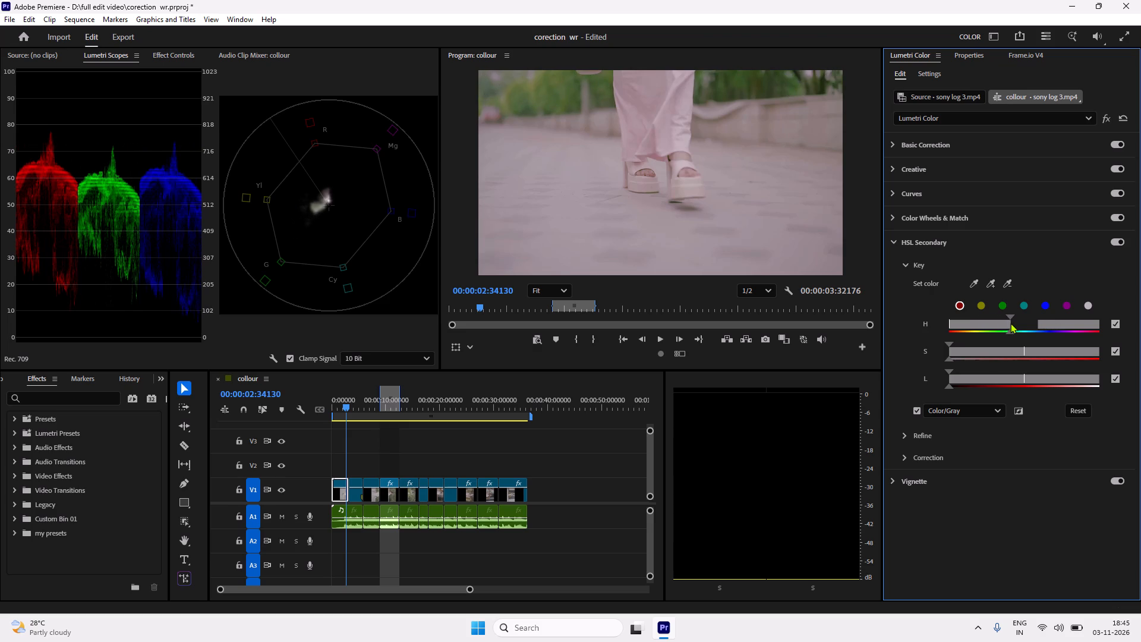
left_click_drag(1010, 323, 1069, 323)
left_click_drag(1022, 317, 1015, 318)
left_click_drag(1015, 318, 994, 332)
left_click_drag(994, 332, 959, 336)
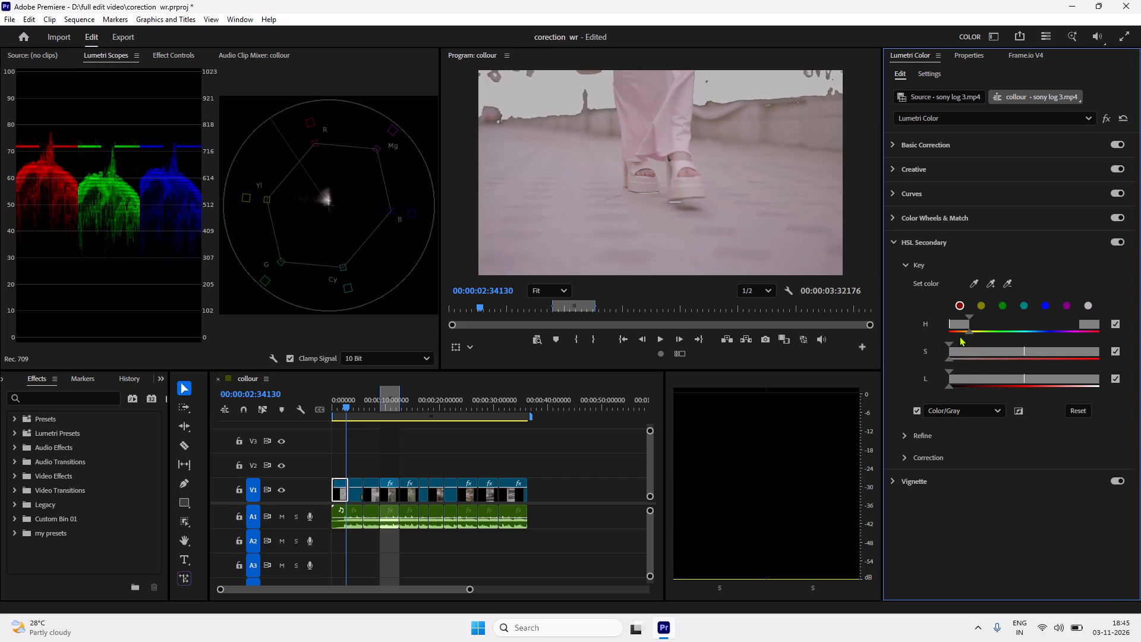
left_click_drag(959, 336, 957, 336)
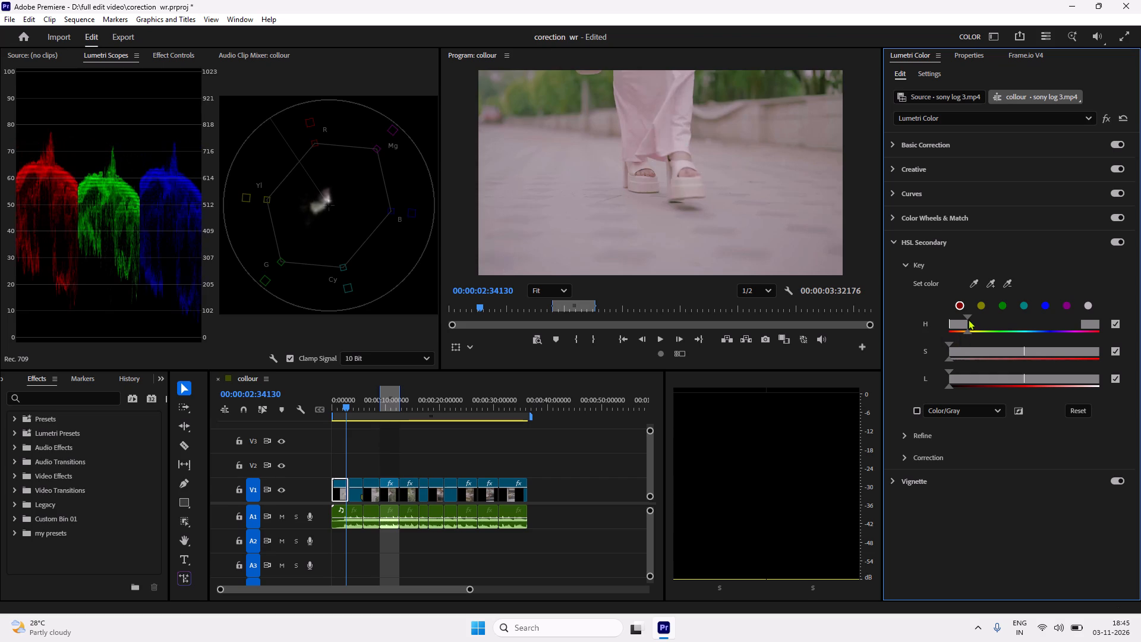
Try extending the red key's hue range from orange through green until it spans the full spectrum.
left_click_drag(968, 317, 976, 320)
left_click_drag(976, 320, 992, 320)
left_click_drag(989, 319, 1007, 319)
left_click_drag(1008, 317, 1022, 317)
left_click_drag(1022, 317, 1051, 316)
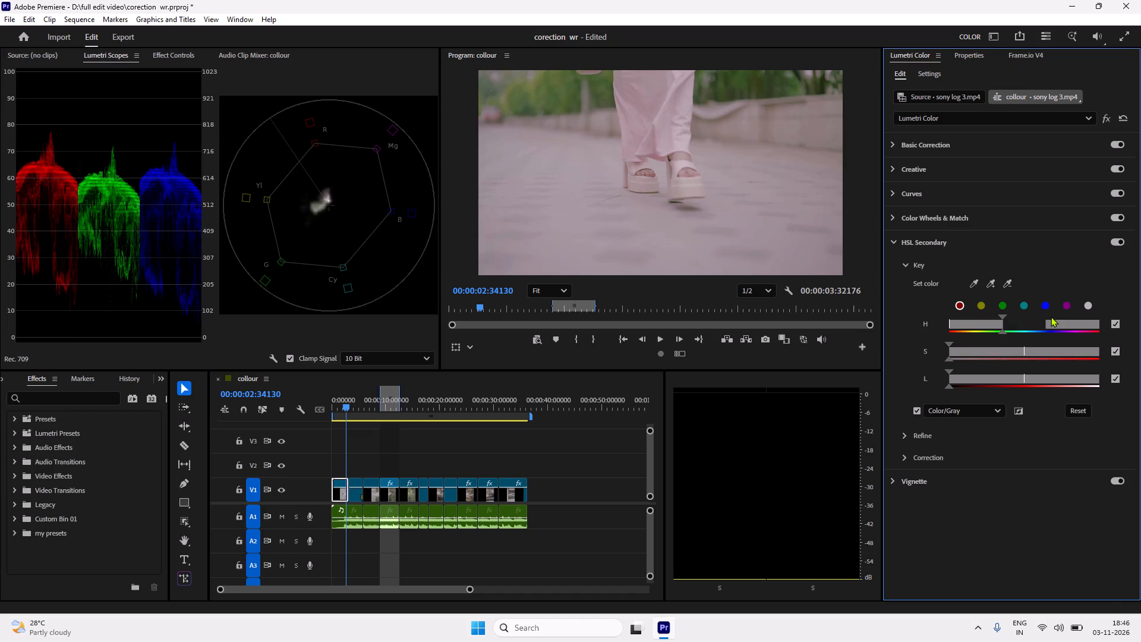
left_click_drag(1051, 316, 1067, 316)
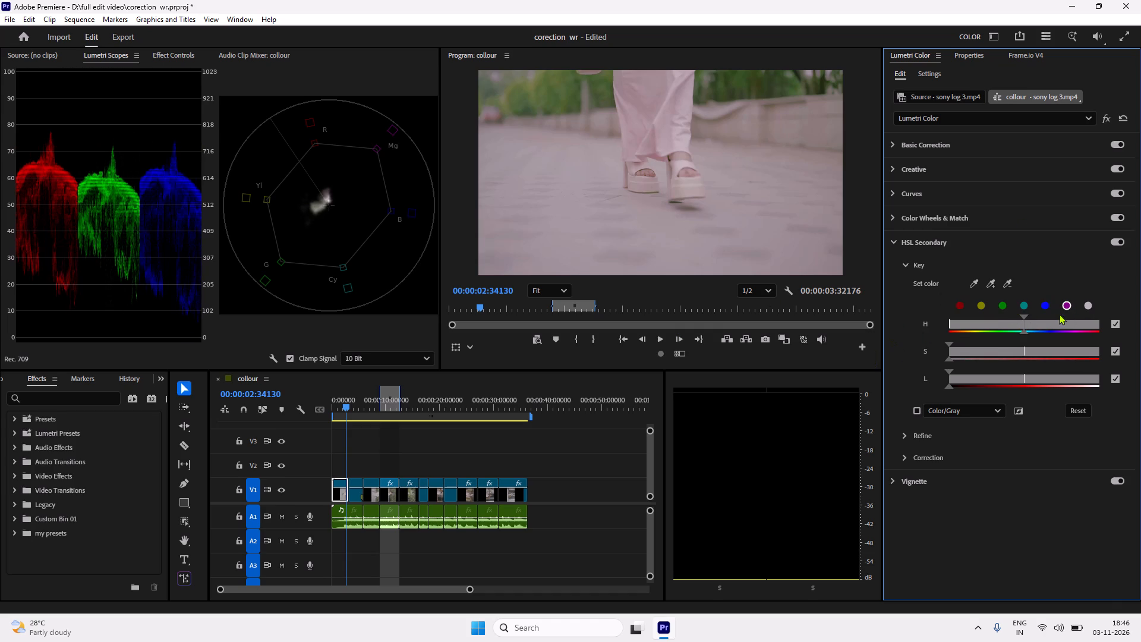
Set the HSL Secondary key to the blue preset and widen its hue range to cover all hues except a narrow orange-to-yellow gap.
left_click(1043, 304)
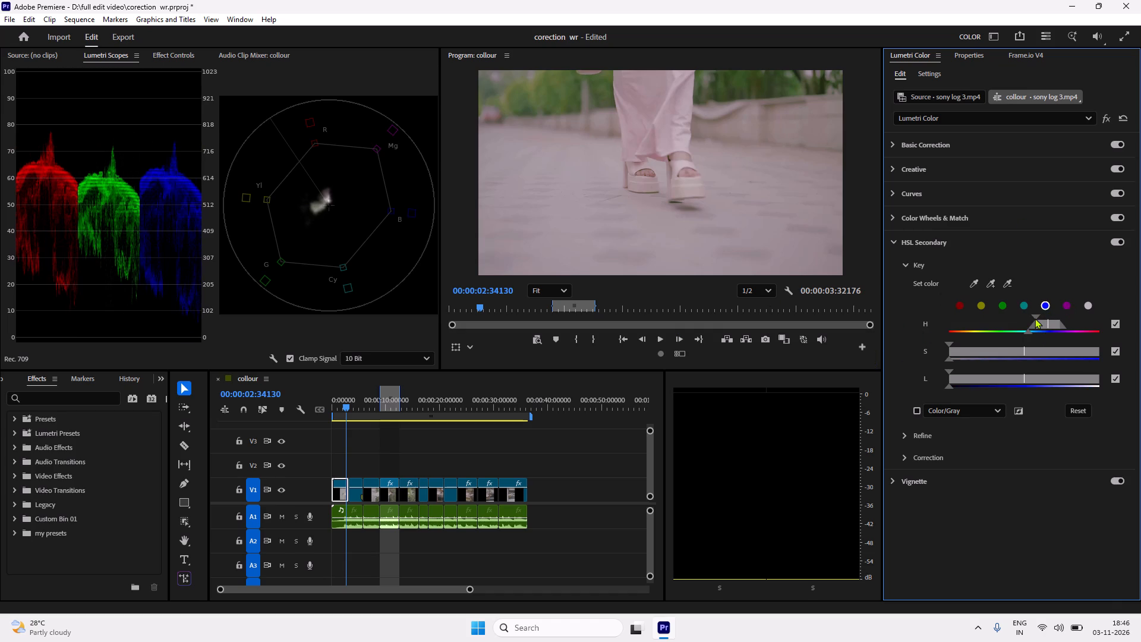
left_click_drag(1033, 316, 990, 326)
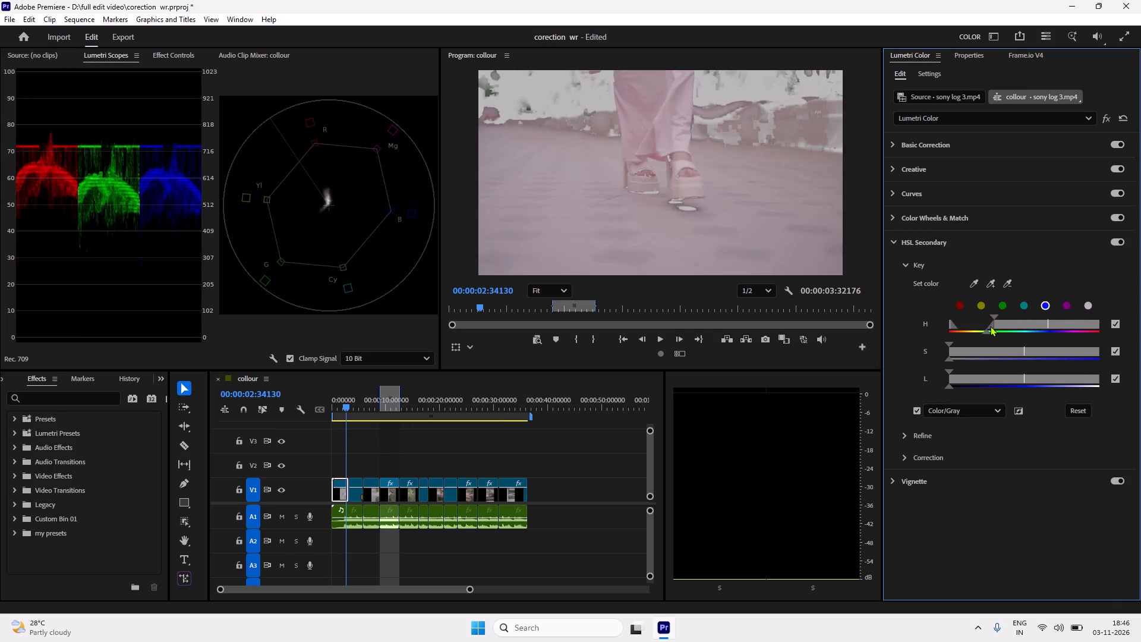
left_click_drag(990, 326, 978, 330)
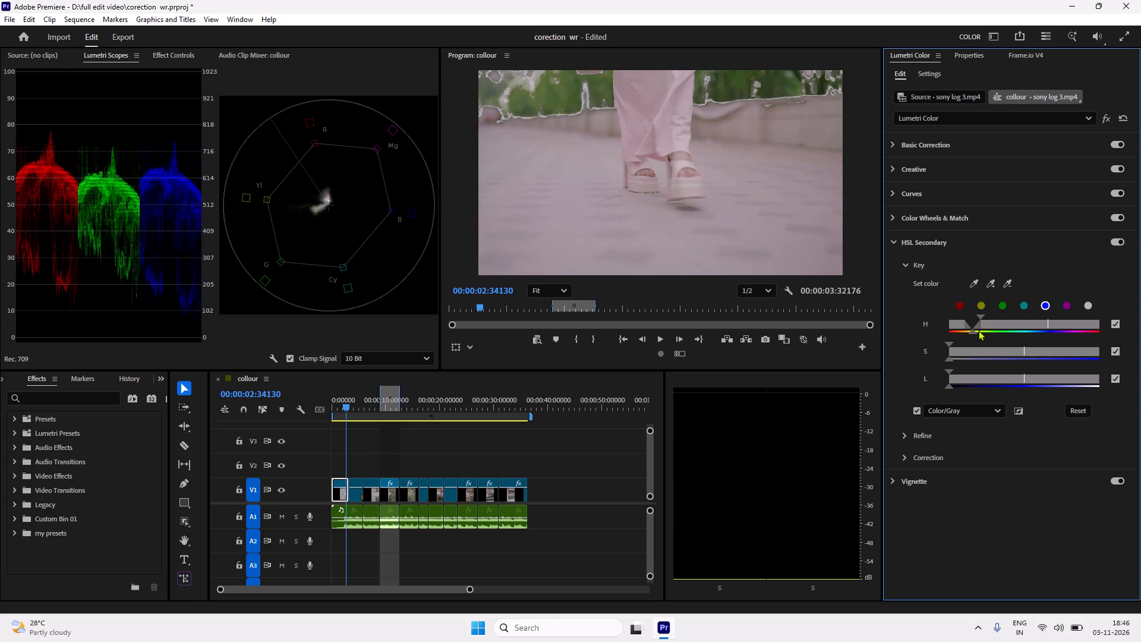
left_click_drag(978, 330, 978, 331)
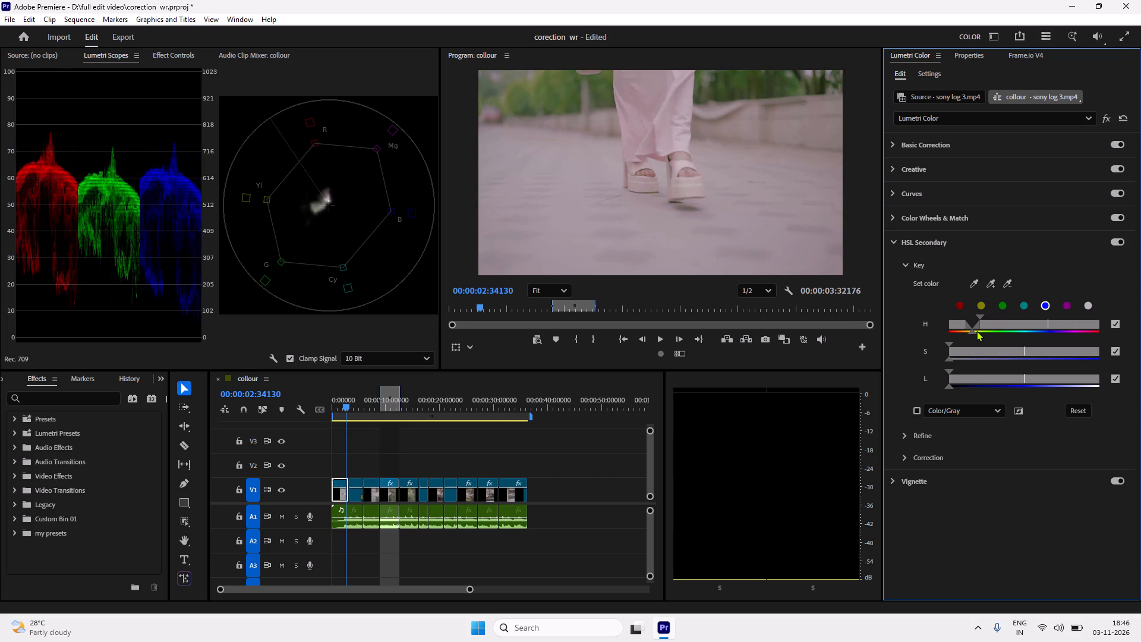
left_click_drag(979, 318, 973, 320)
left_click_drag(973, 317, 965, 321)
left_click_drag(965, 321, 962, 323)
left_click_drag(965, 332, 996, 335)
left_click_drag(972, 316, 982, 317)
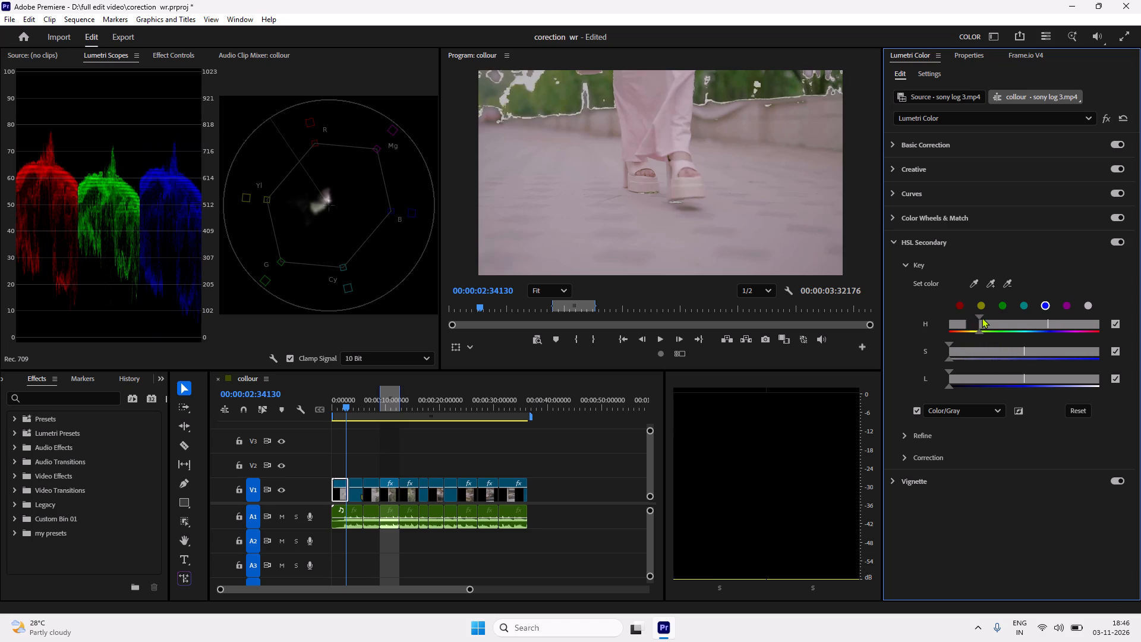
left_click_drag(982, 317, 986, 318)
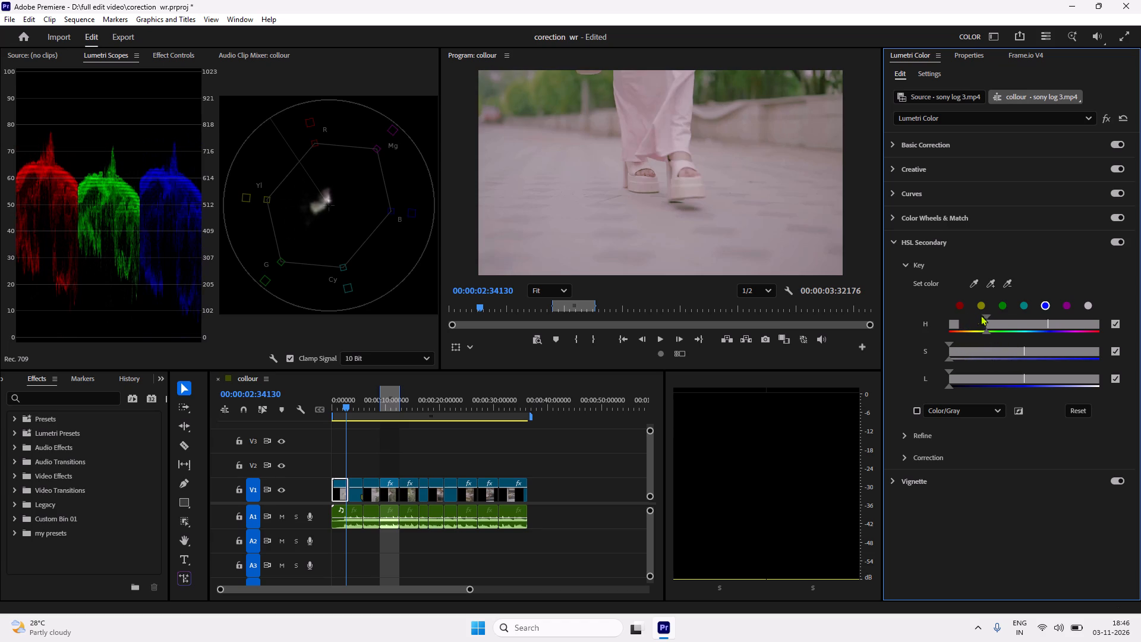
left_click(985, 316)
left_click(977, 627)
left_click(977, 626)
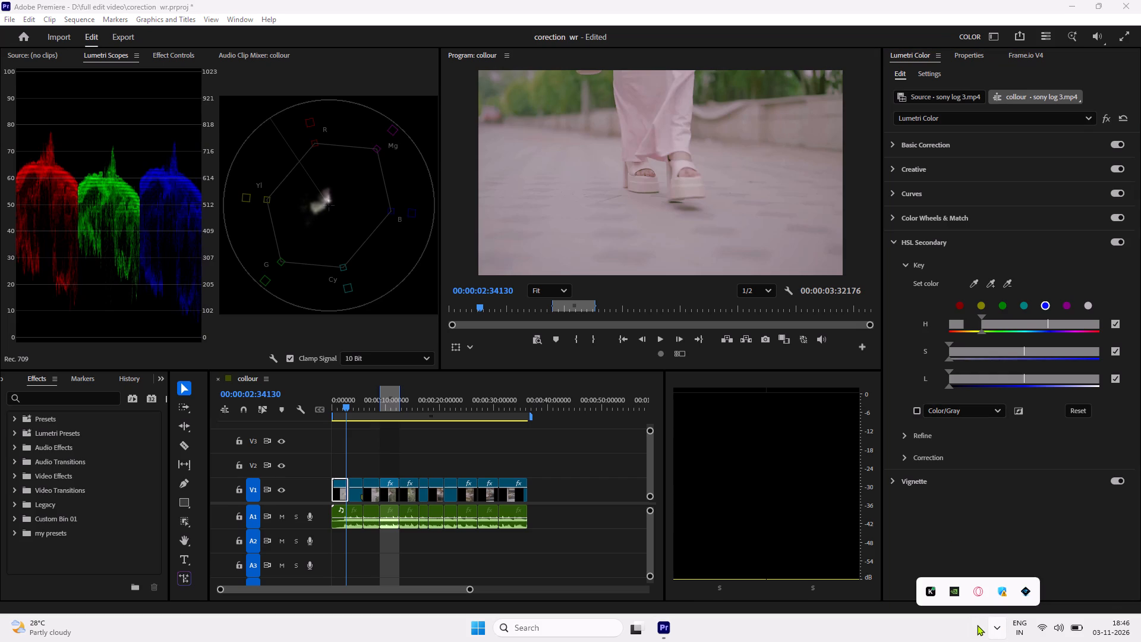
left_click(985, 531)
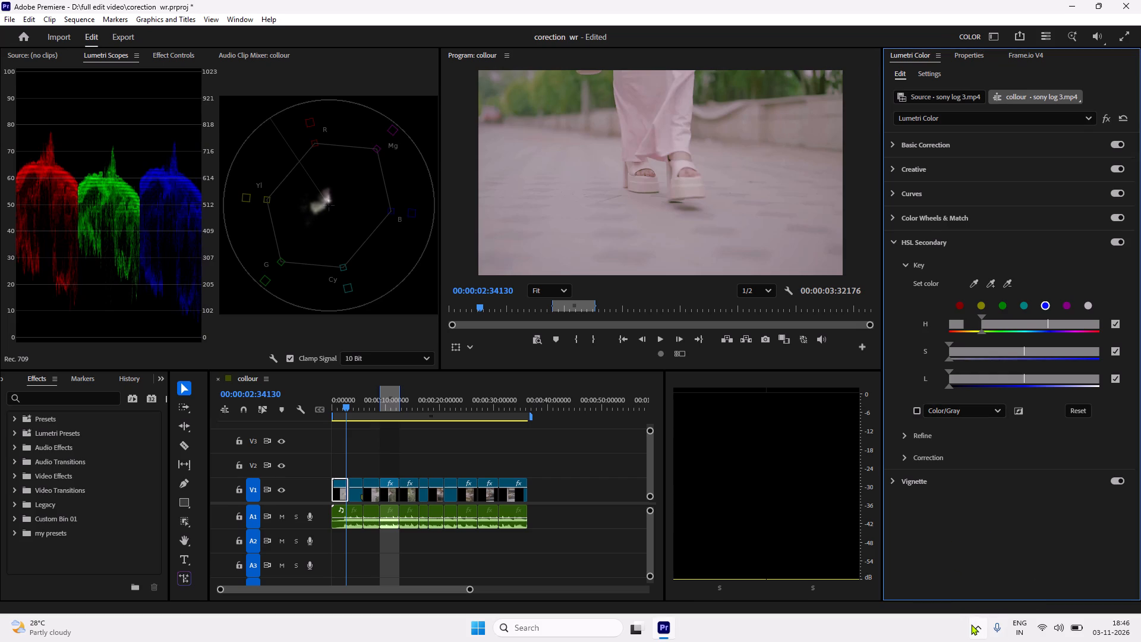
Find the Kuro app through Windows search and launch it.
left_click(543, 617)
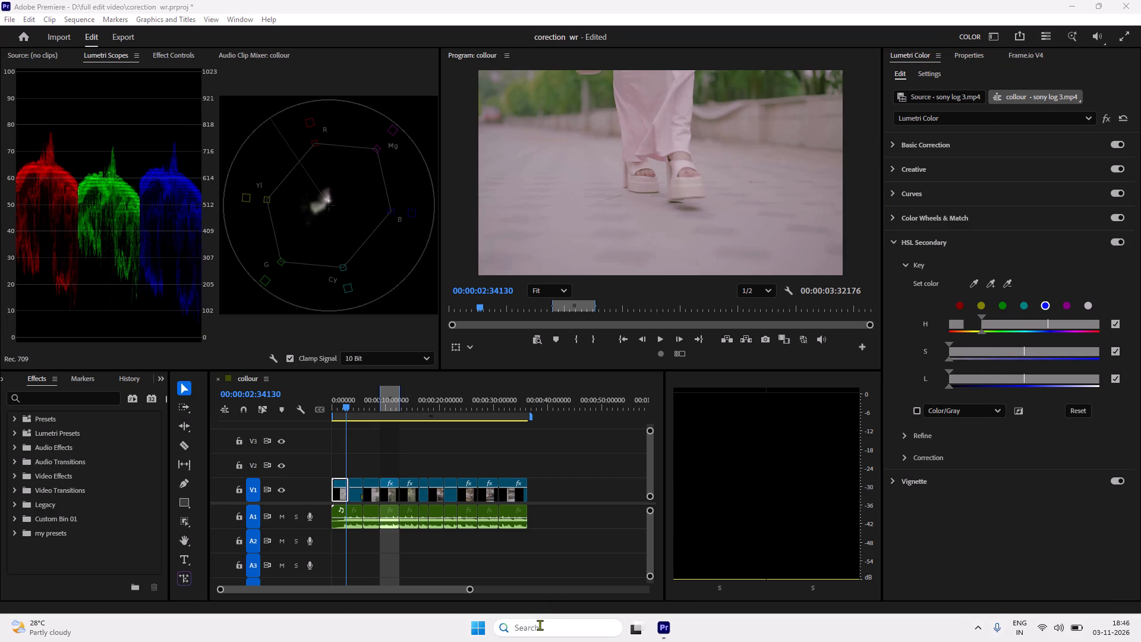
left_click(540, 625)
key("k")
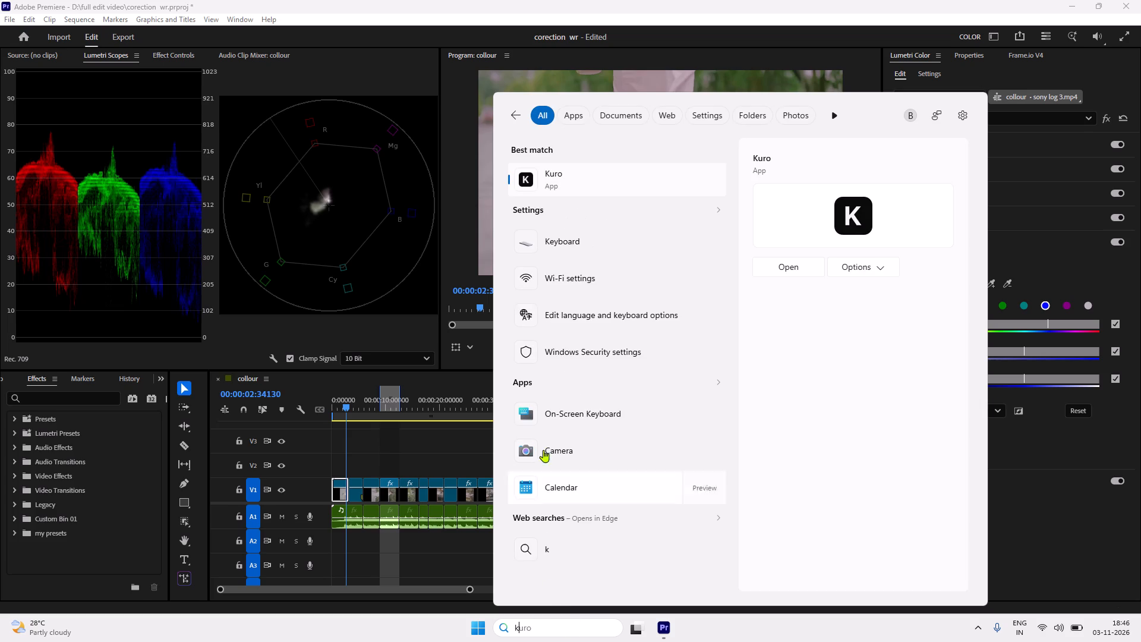
left_click(590, 174)
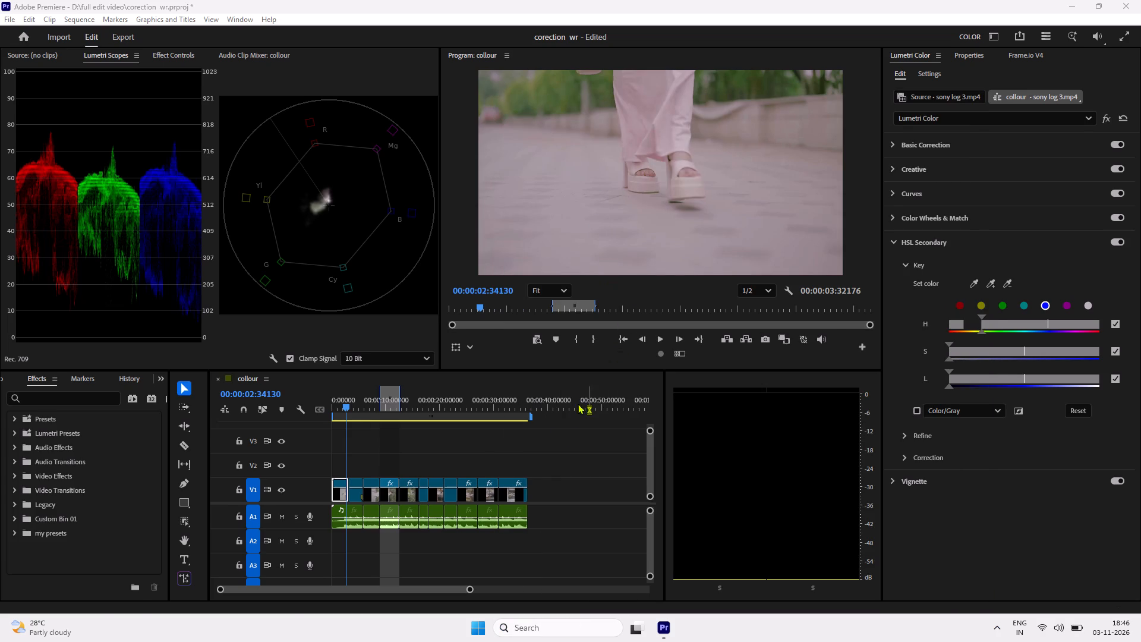
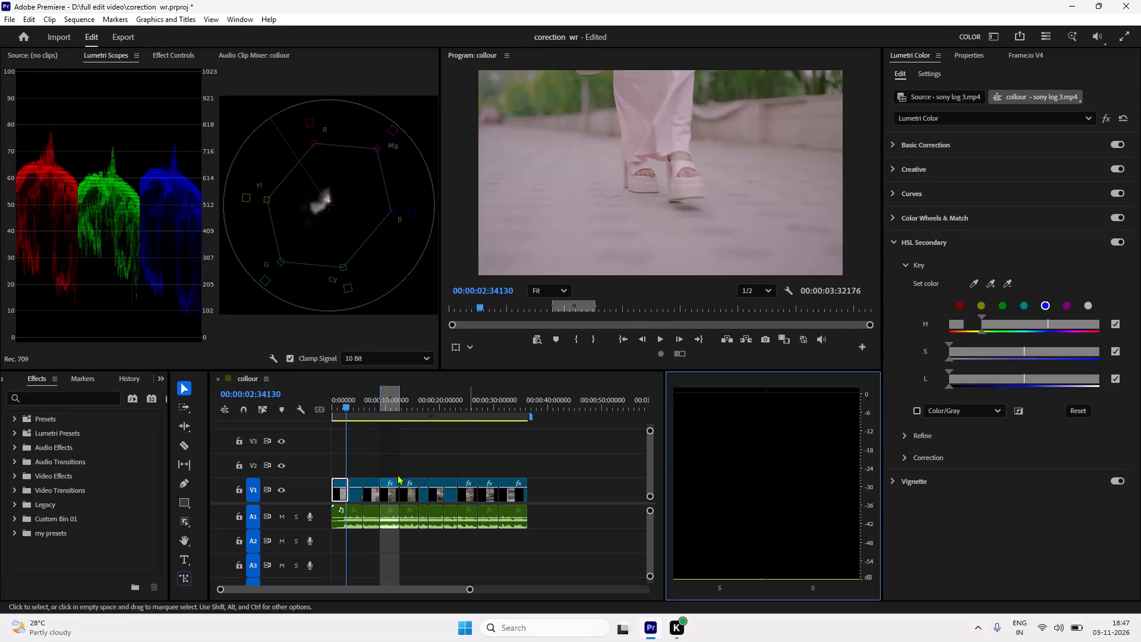
Move the playhead back to about 00:00:01 on the first clip and toggle its Lumetri Color effect off and on to compare.
left_click_drag(345, 415, 342, 415)
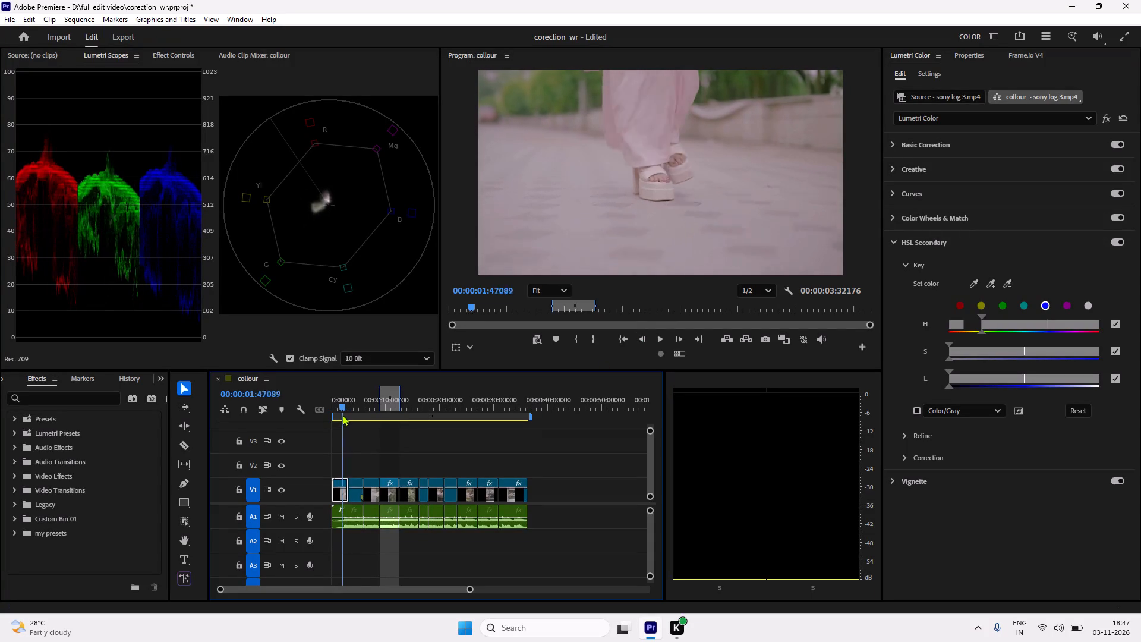
left_click_drag(342, 415, 338, 417)
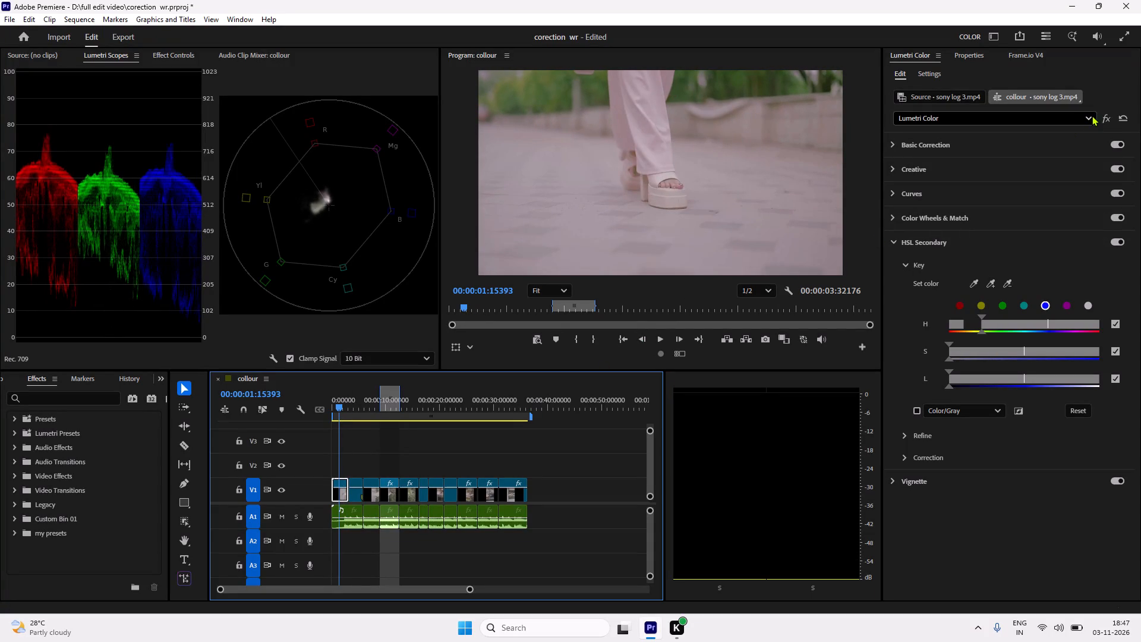
left_click(1102, 118)
left_click(1102, 118)
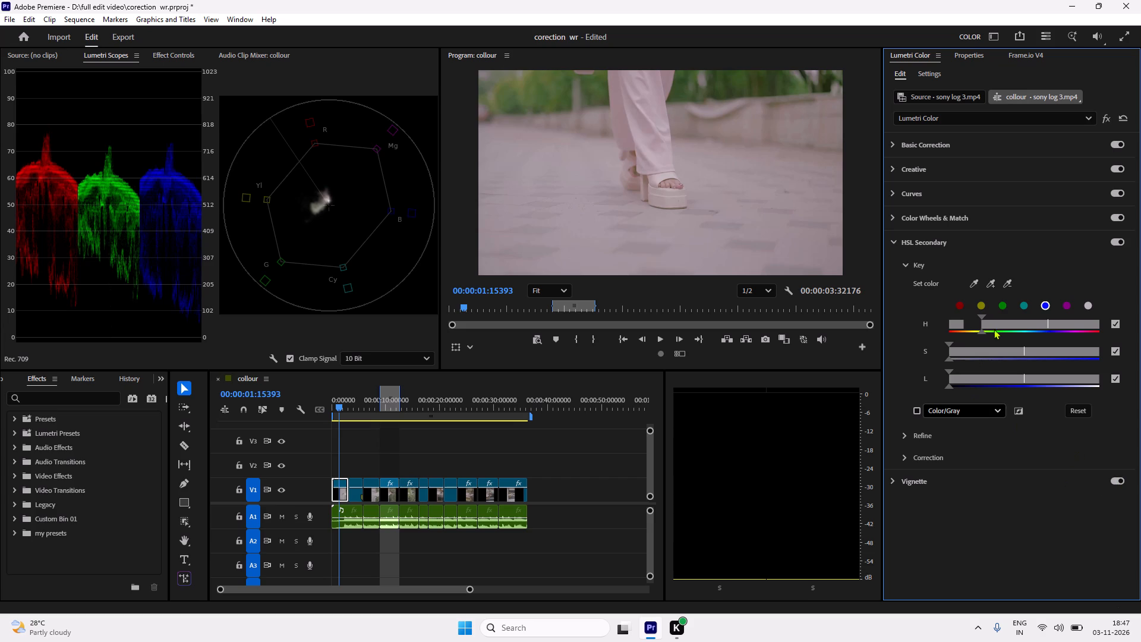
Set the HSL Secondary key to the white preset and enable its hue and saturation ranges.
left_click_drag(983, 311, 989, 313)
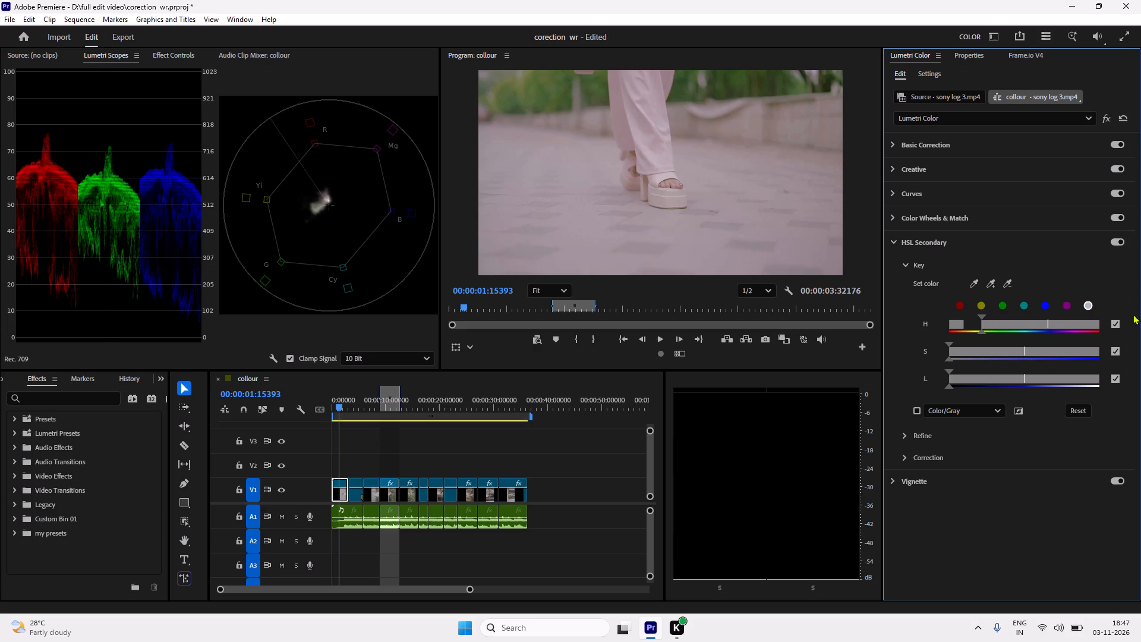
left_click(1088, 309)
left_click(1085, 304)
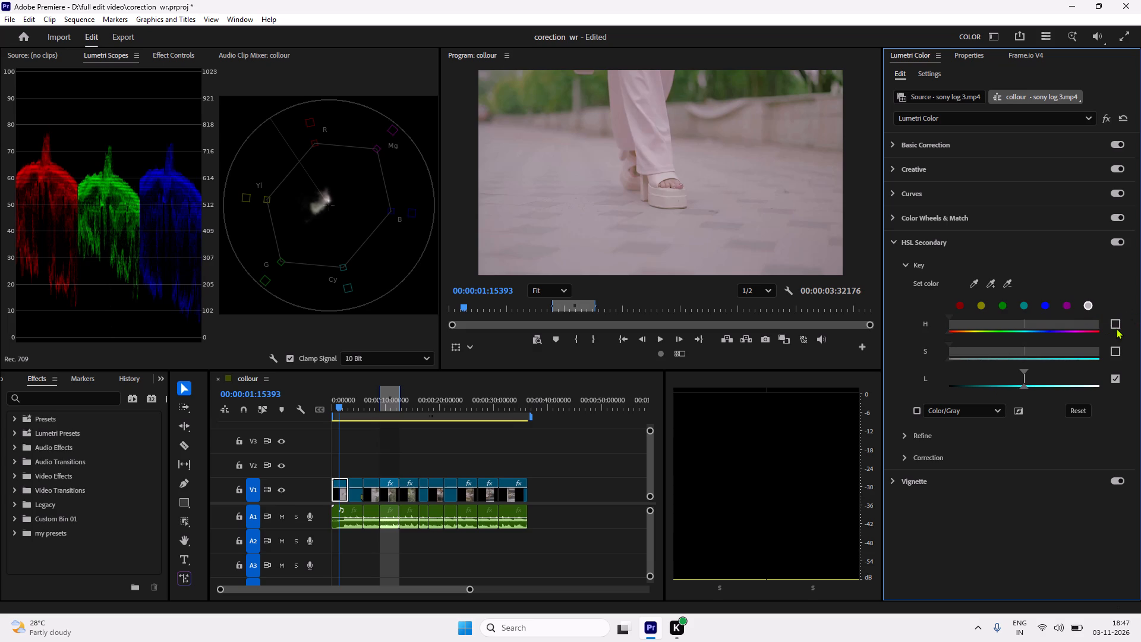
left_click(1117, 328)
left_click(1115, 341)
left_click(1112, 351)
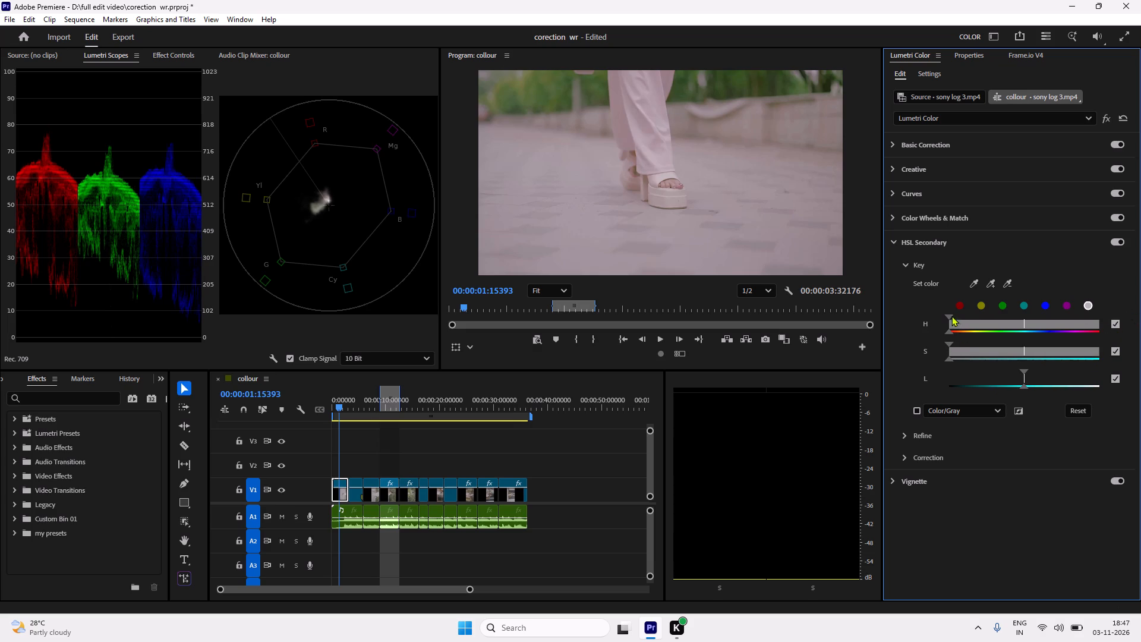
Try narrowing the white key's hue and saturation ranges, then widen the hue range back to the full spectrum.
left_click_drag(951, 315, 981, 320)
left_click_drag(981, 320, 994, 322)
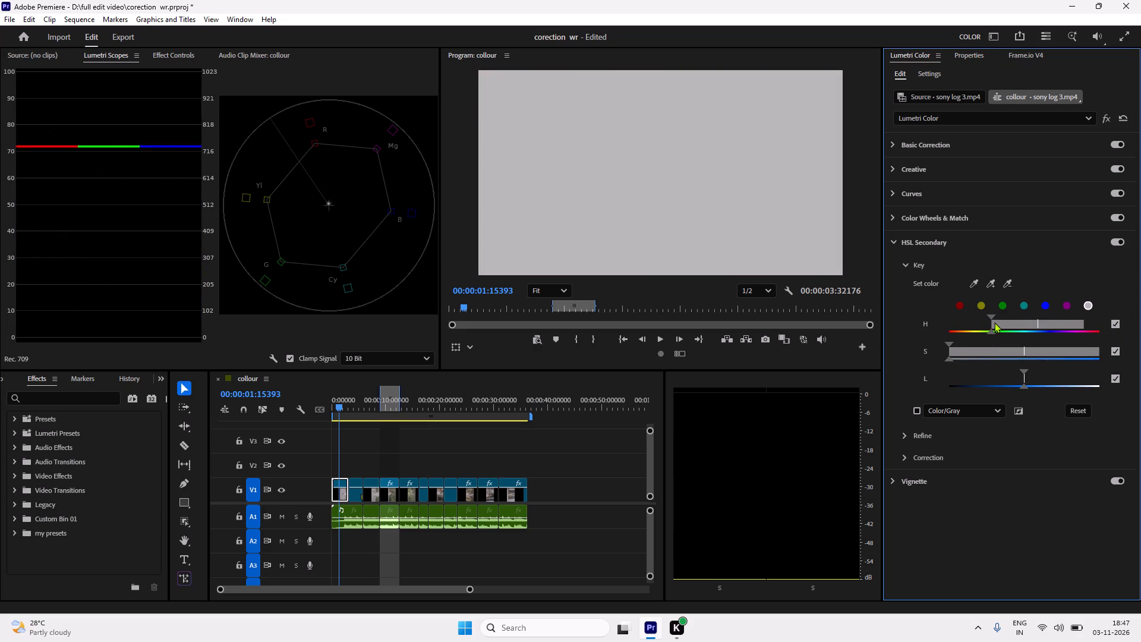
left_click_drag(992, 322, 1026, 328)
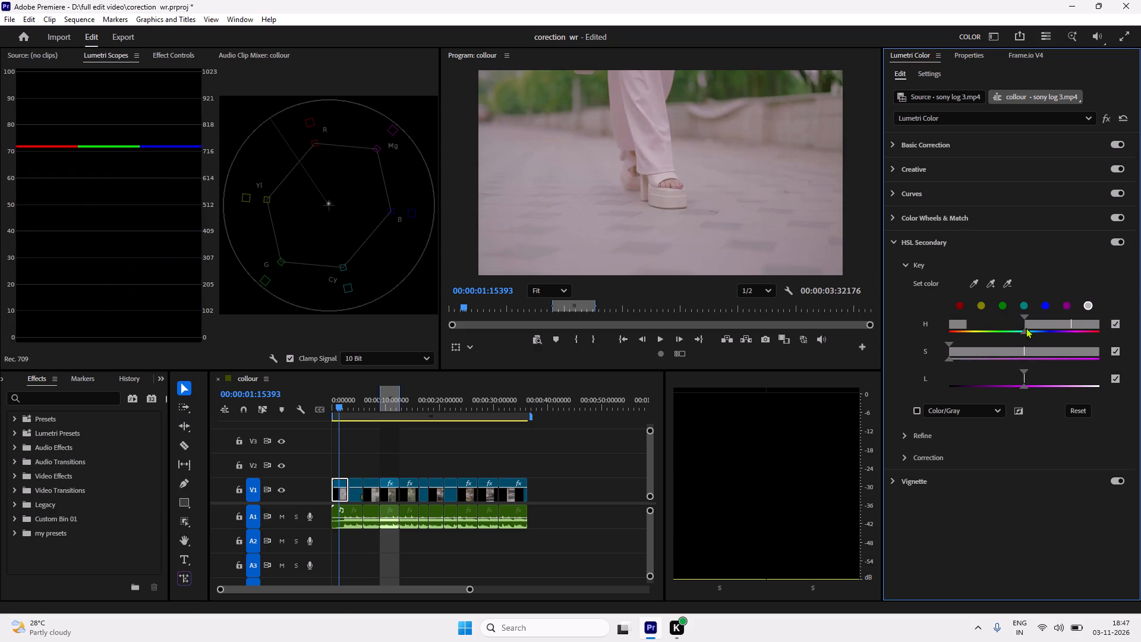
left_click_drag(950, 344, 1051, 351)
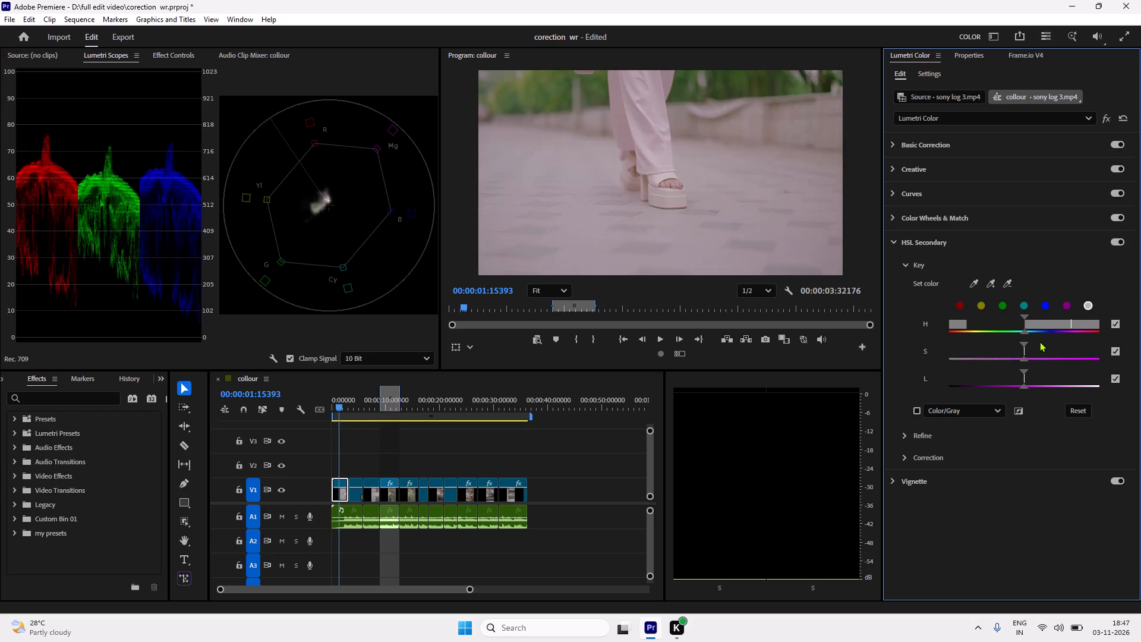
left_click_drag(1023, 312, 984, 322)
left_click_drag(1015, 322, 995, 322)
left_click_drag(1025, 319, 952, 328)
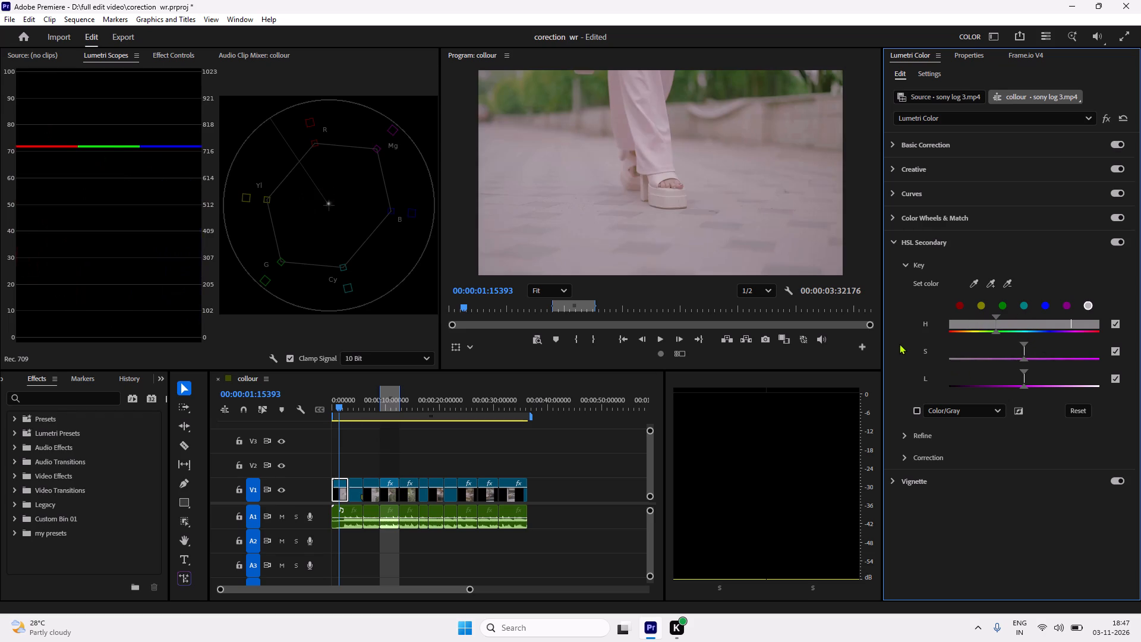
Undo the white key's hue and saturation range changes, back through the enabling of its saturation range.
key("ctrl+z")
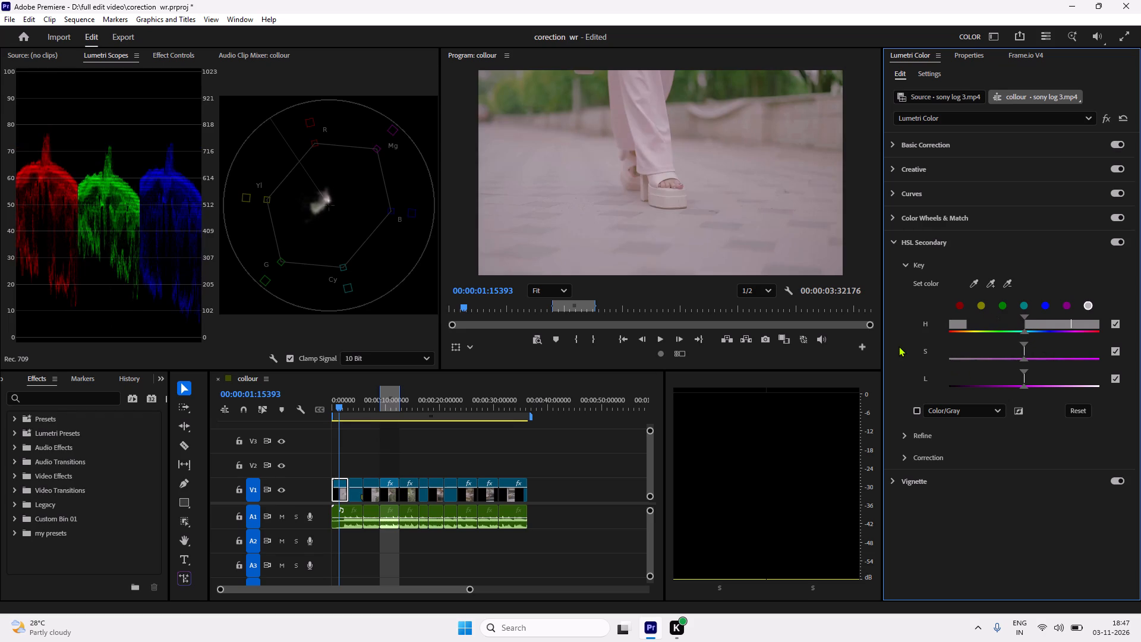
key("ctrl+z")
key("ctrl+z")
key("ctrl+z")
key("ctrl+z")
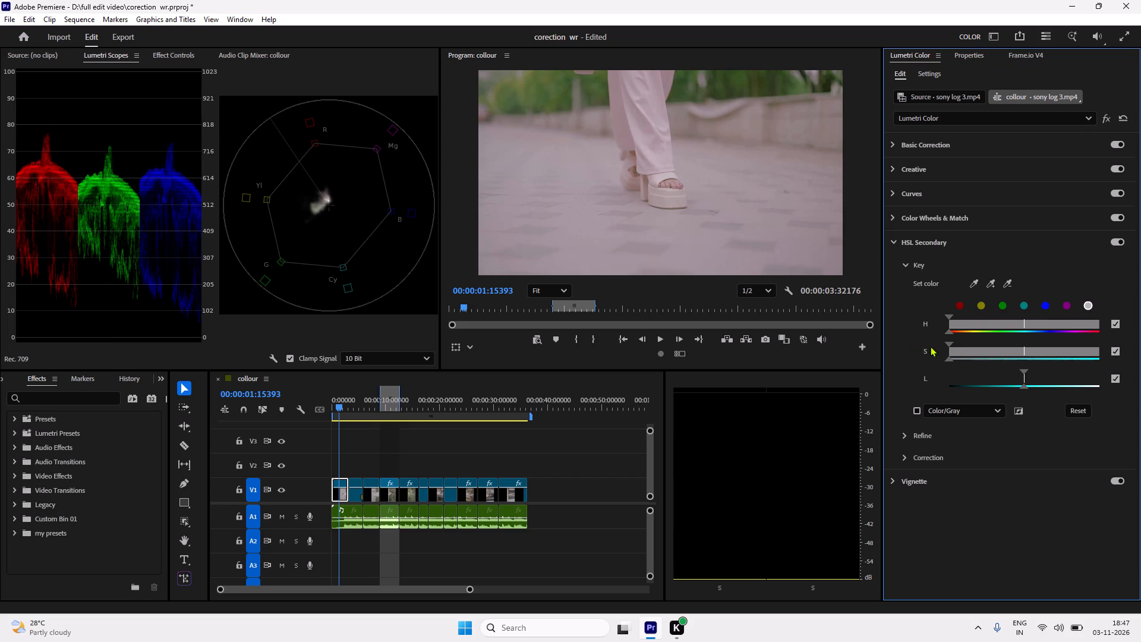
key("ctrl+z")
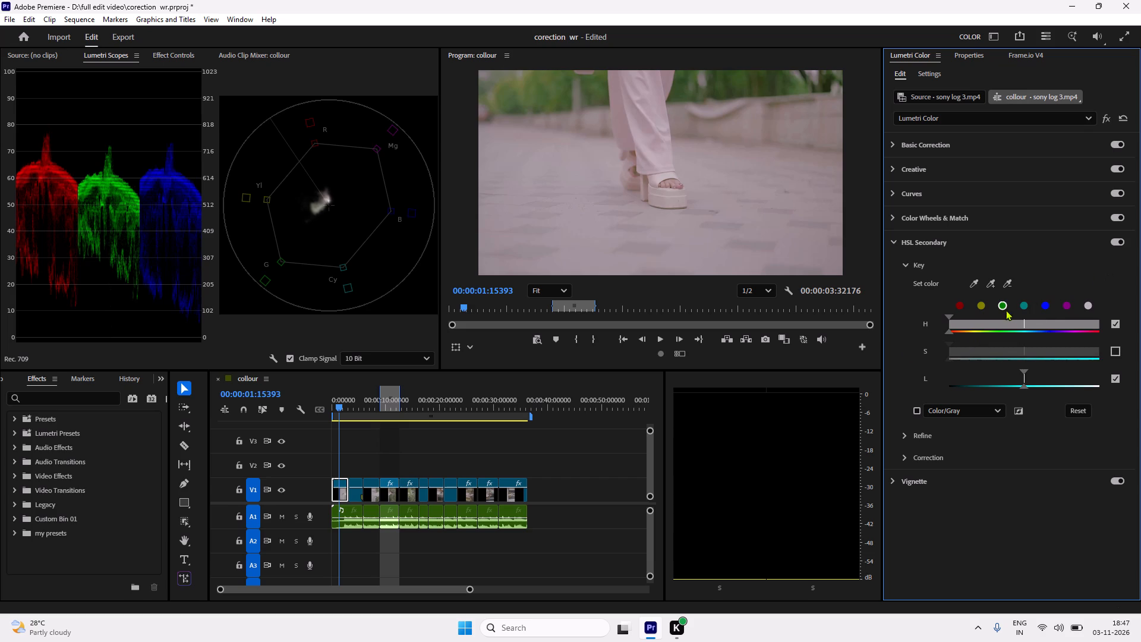
Set the HSL Secondary key to the blue preset, shift its hue range towards green, and widen it to the full spectrum.
left_click(1045, 305)
left_click_drag(1043, 325, 1027, 326)
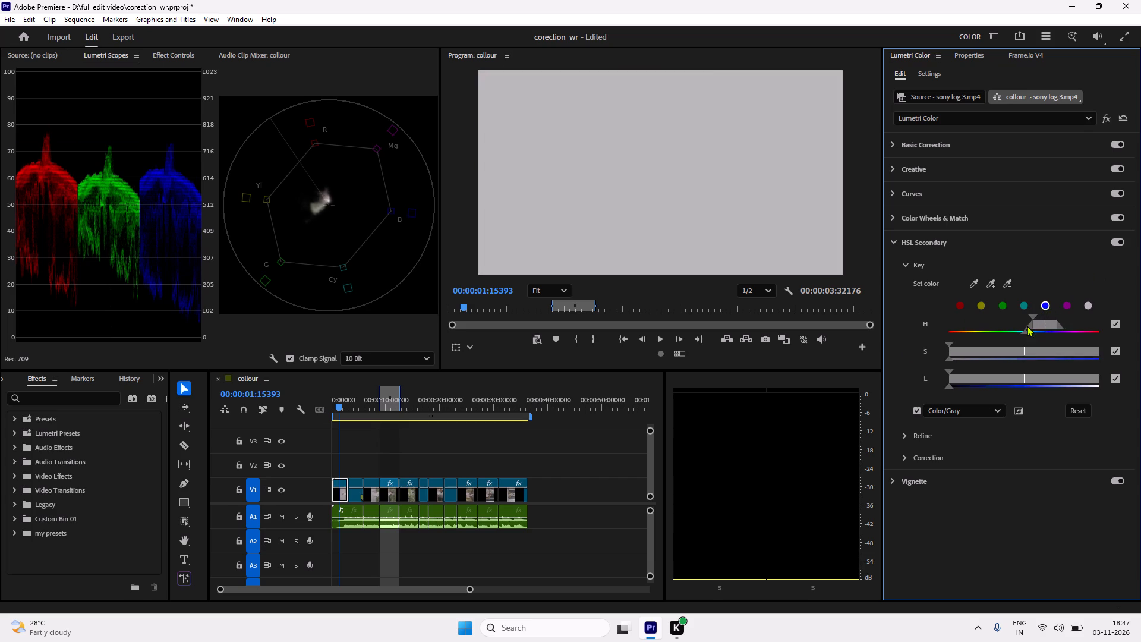
left_click_drag(1027, 326, 1003, 331)
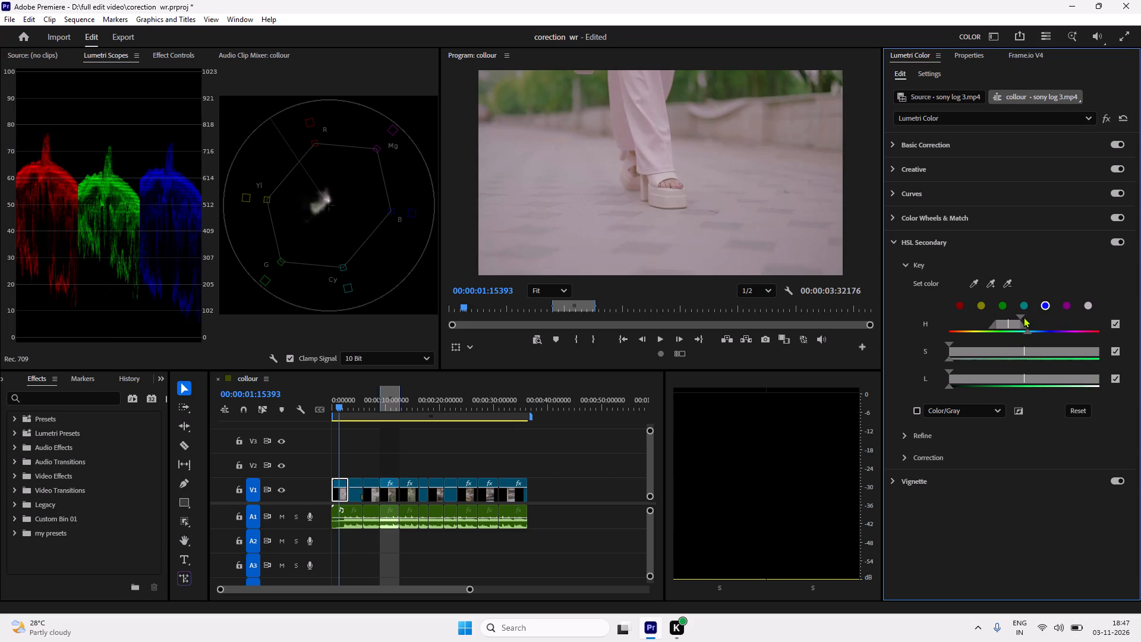
left_click_drag(1020, 316, 1112, 318)
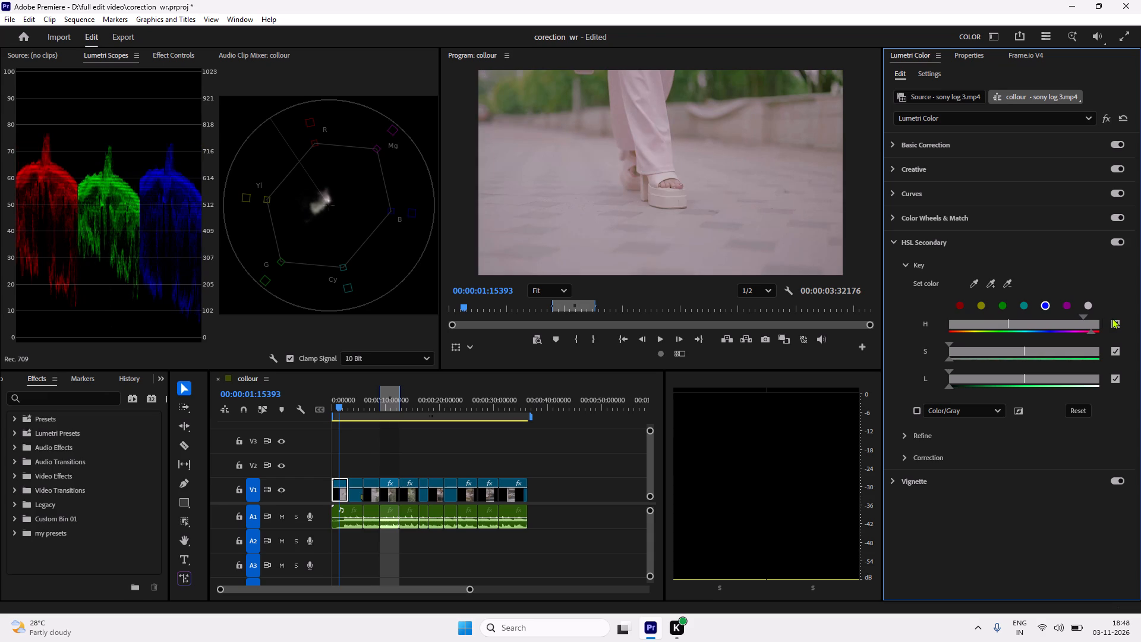
left_click_drag(1085, 315, 1102, 316)
left_click_drag(1082, 314, 1104, 317)
left_click_drag(1088, 332, 1073, 333)
left_click_drag(1083, 315, 1104, 316)
Narrow the key's luminance and saturation ranges to bands around the middle of each scale.
left_click_drag(950, 372, 1004, 374)
left_click_drag(1004, 374, 1017, 374)
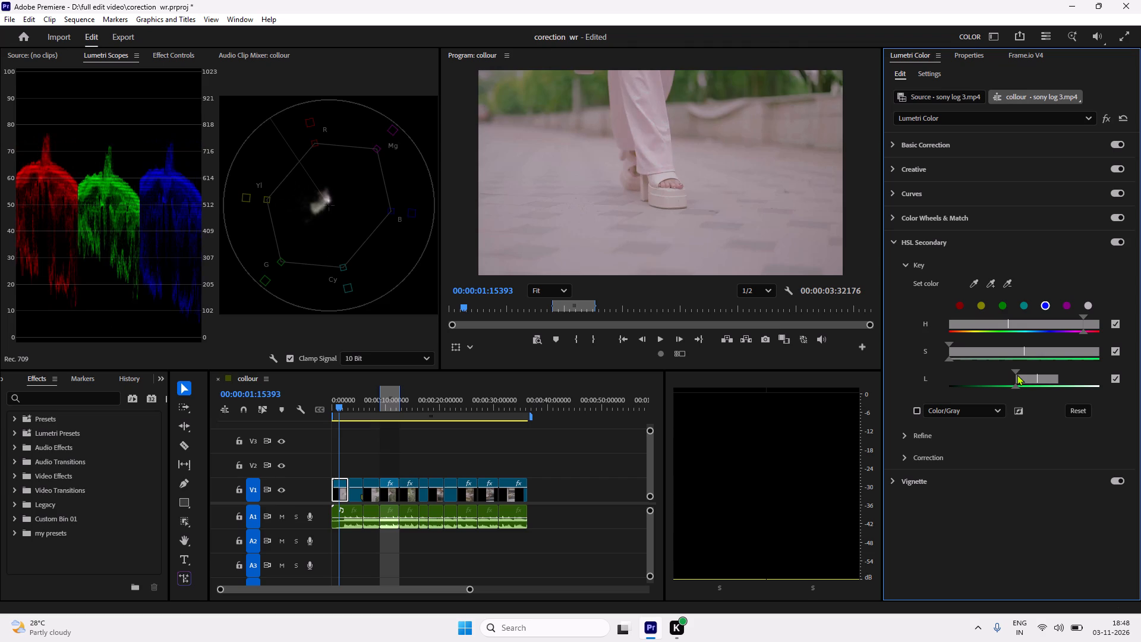
left_click(1042, 376)
left_click_drag(951, 345, 997, 347)
left_click_drag(1019, 348, 1035, 350)
left_click(1035, 350)
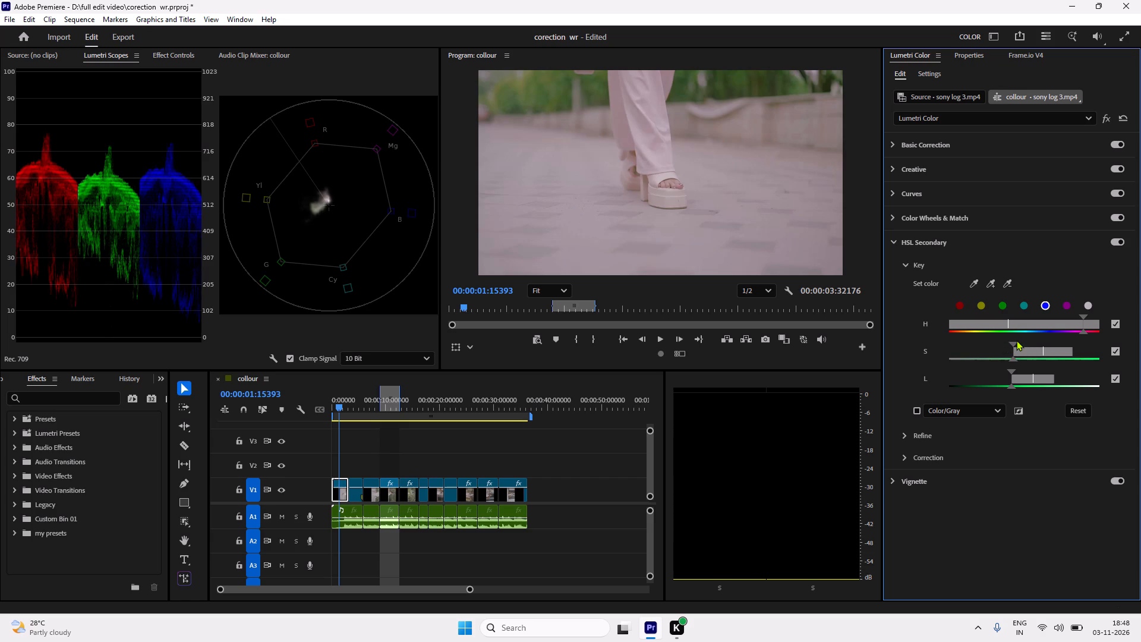
left_click_drag(1013, 340, 995, 345)
Play the colour sequence from the first clip to about 00:00:04 to review the footage.
key("space")
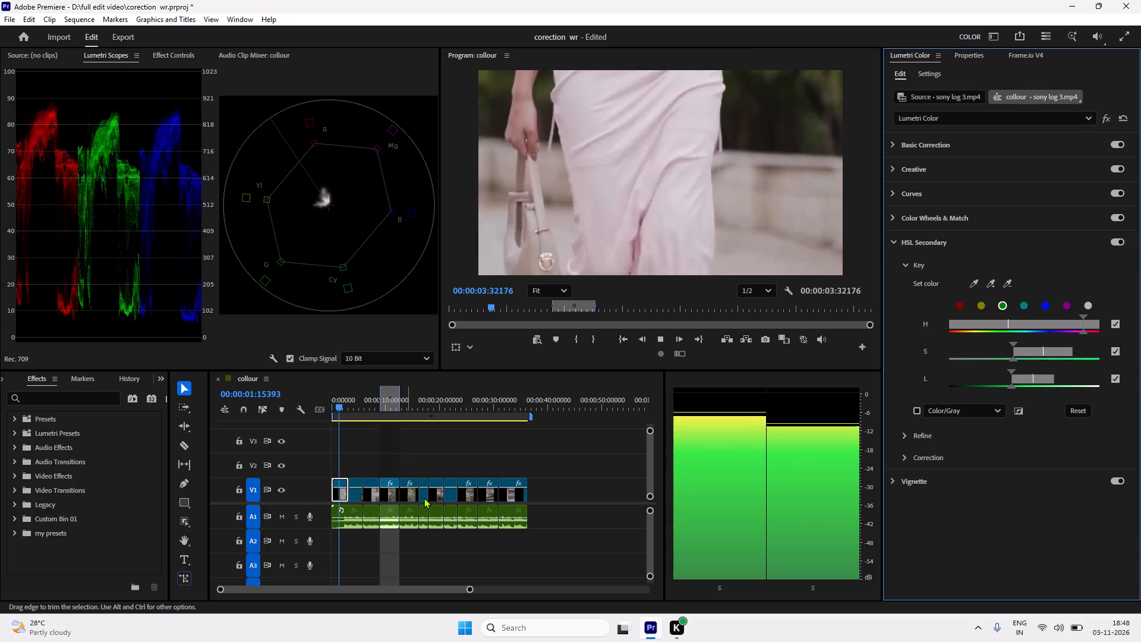
key("space")
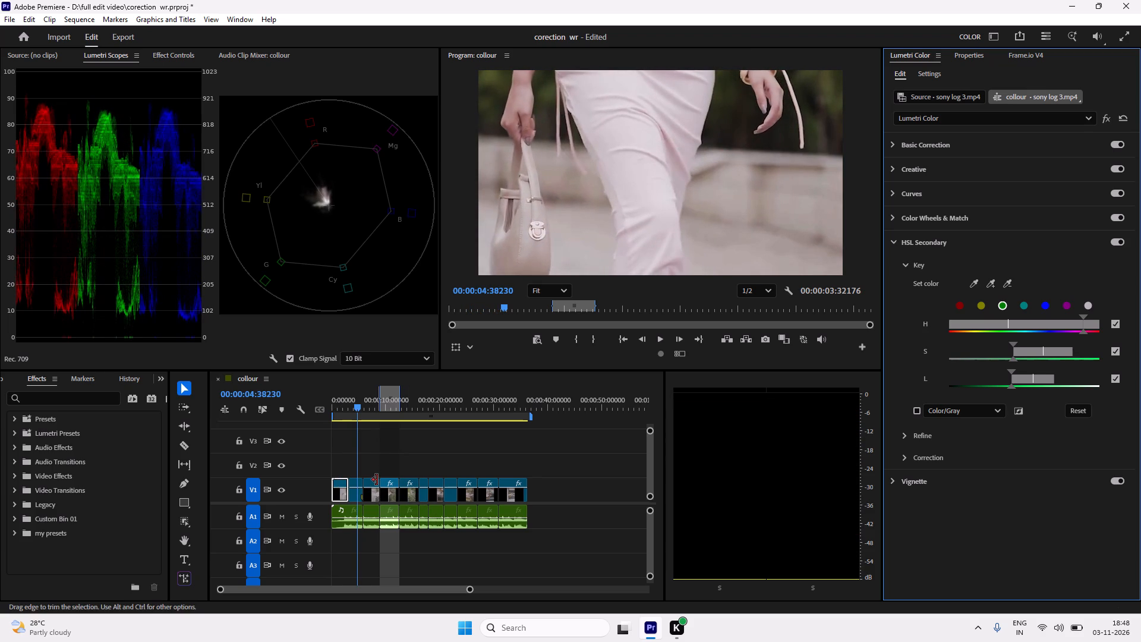
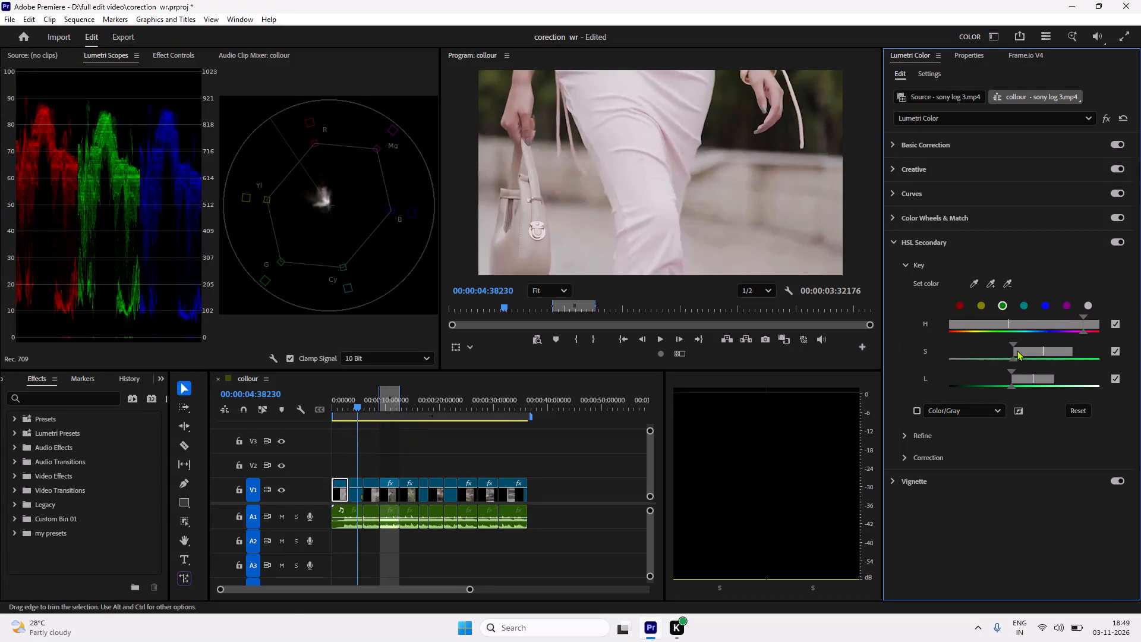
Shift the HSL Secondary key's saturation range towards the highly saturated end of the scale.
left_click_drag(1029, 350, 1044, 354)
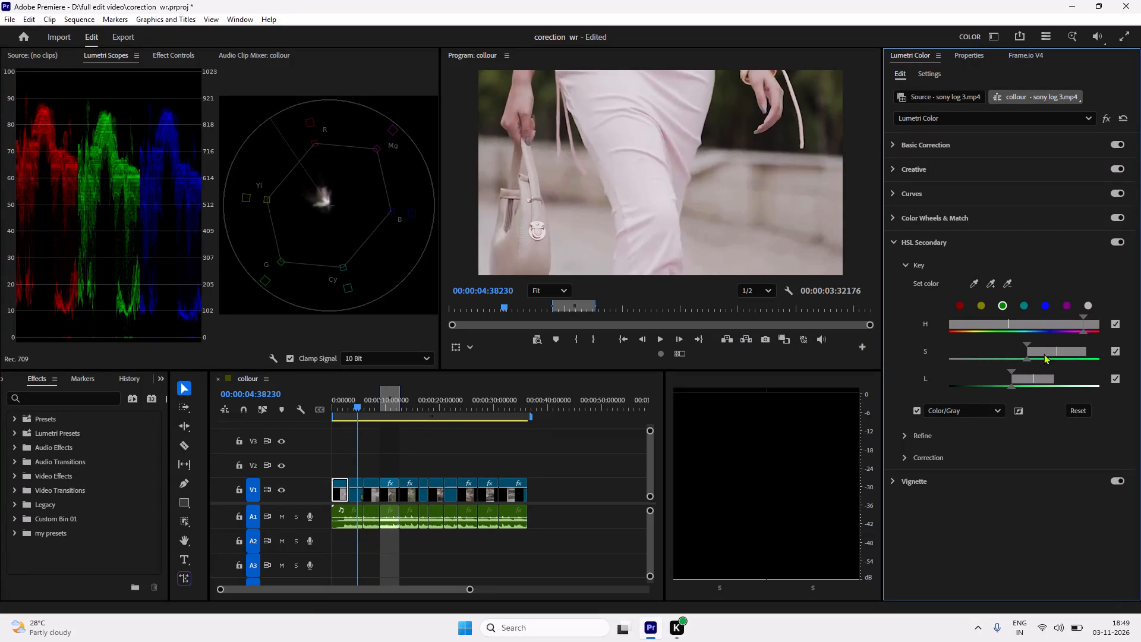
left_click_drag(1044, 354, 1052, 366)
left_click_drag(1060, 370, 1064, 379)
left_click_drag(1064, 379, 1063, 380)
Return to the start of the colour sequence and shift the key's saturation range back to just above mid-scale.
left_click_drag(353, 408, 333, 411)
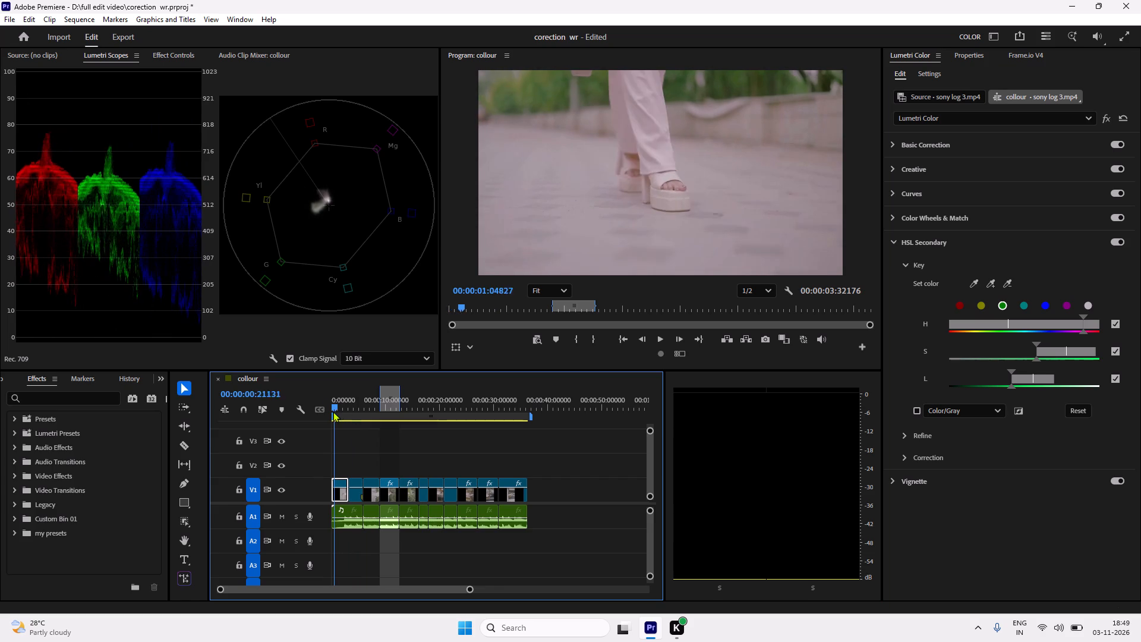
left_click_drag(333, 411, 329, 416)
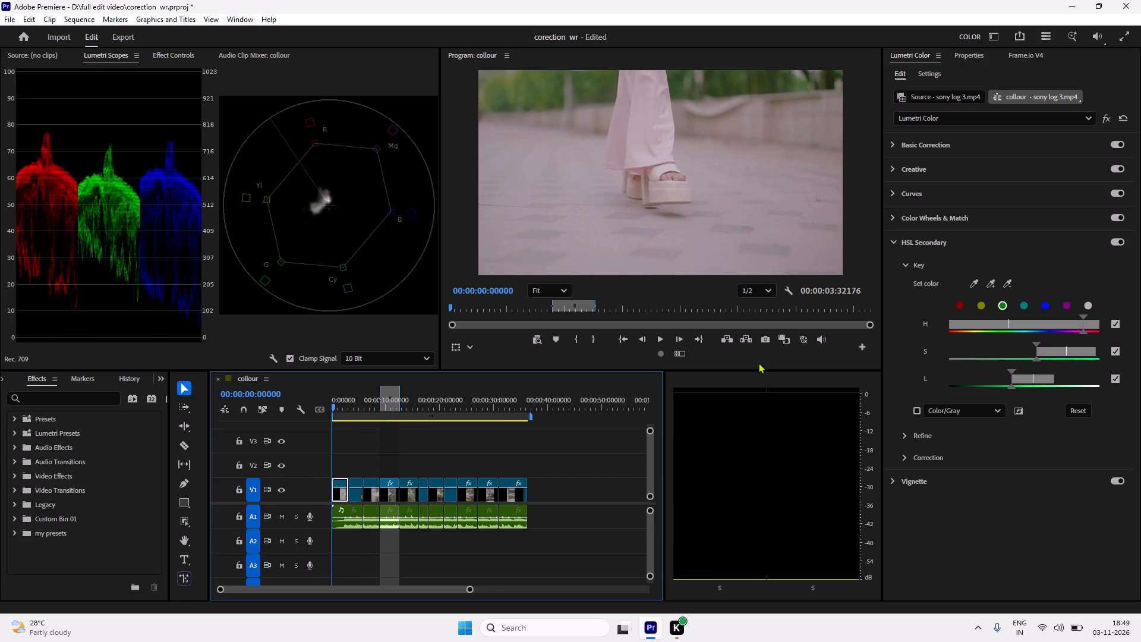
left_click_drag(1068, 353, 1055, 355)
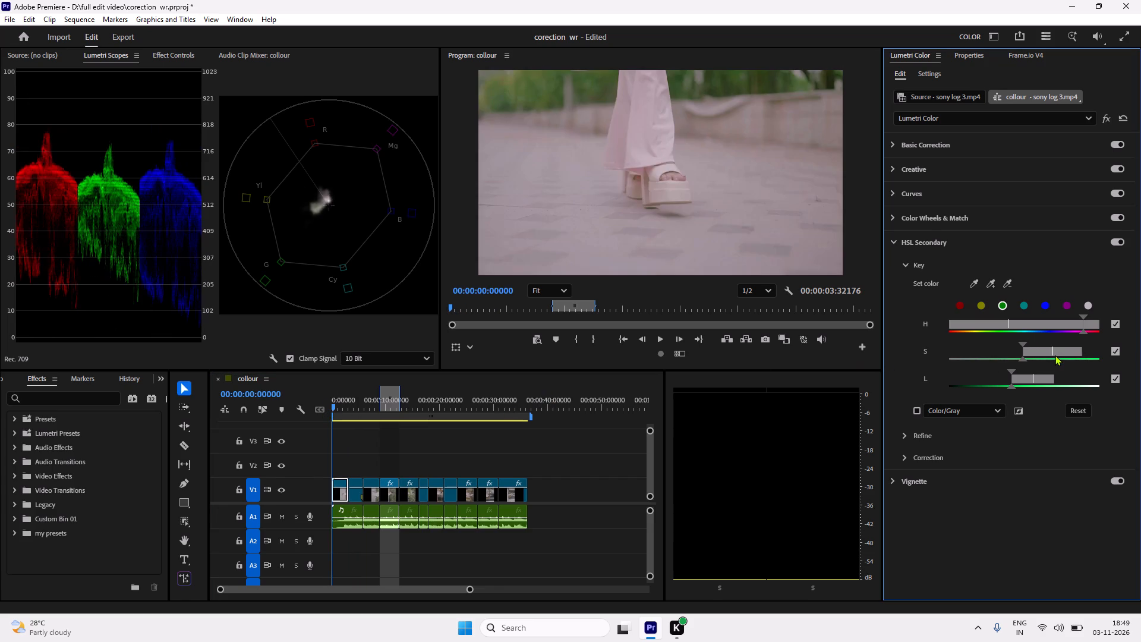
left_click_drag(1054, 355, 1047, 356)
left_click_drag(1041, 352, 1034, 352)
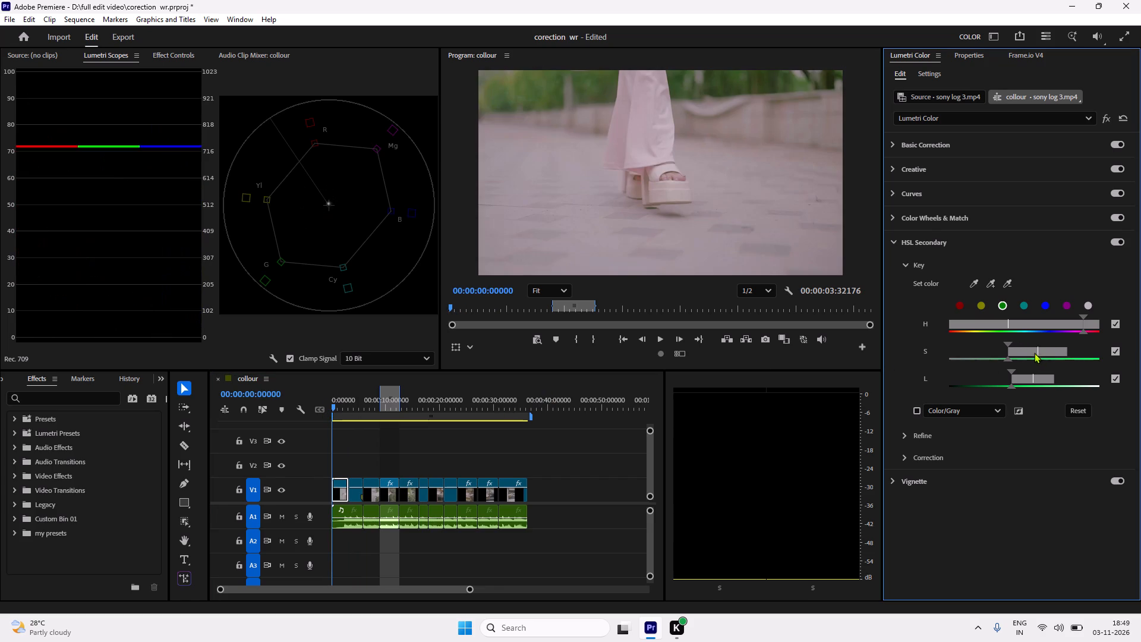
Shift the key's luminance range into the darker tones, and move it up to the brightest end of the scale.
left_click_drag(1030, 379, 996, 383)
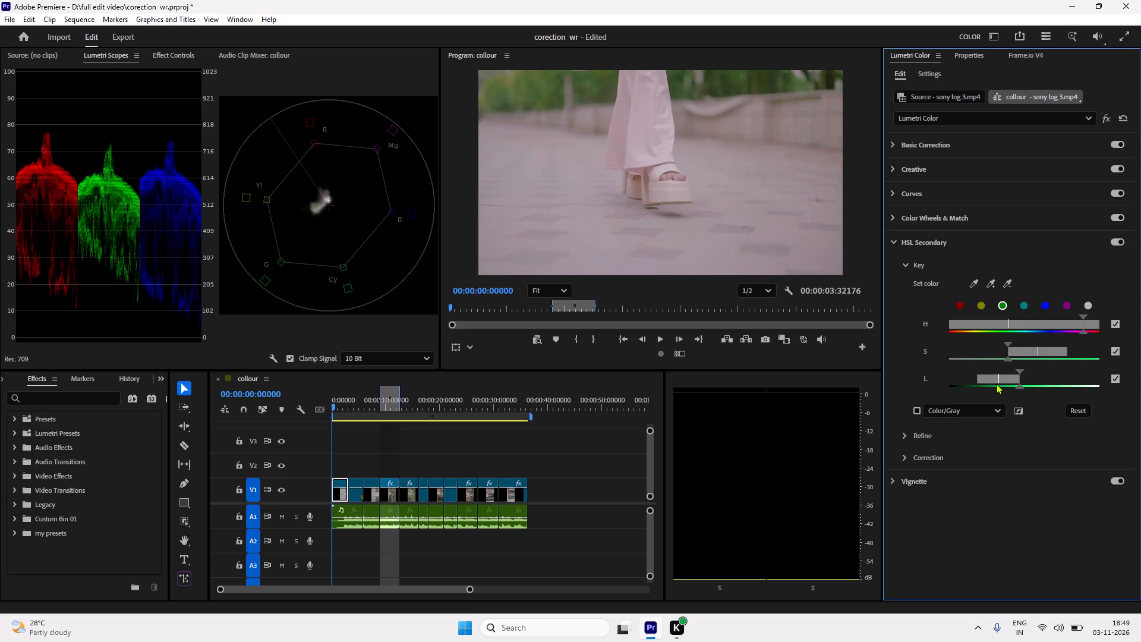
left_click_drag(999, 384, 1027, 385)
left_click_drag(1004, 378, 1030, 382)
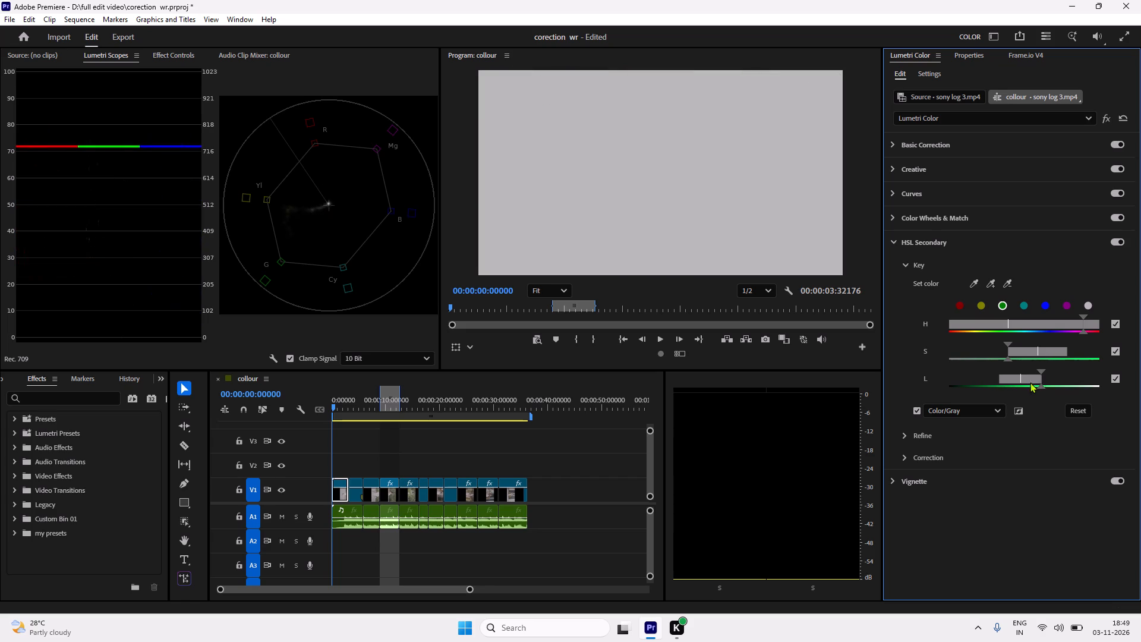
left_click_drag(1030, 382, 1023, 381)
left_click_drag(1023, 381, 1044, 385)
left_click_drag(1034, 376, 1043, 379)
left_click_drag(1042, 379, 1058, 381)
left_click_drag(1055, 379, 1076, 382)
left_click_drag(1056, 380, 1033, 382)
Shift the key's luminance range down to the darker tones and widen it to span from black into the highlights.
left_click_drag(1073, 374, 1004, 382)
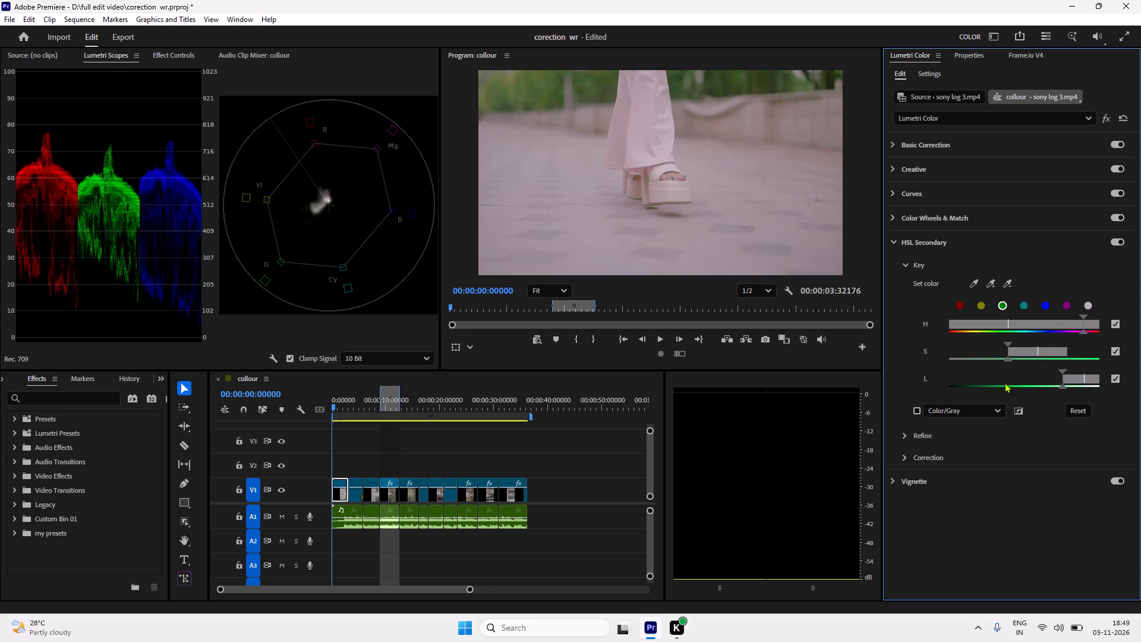
left_click_drag(1004, 382, 1010, 386)
left_click_drag(1080, 379, 1004, 391)
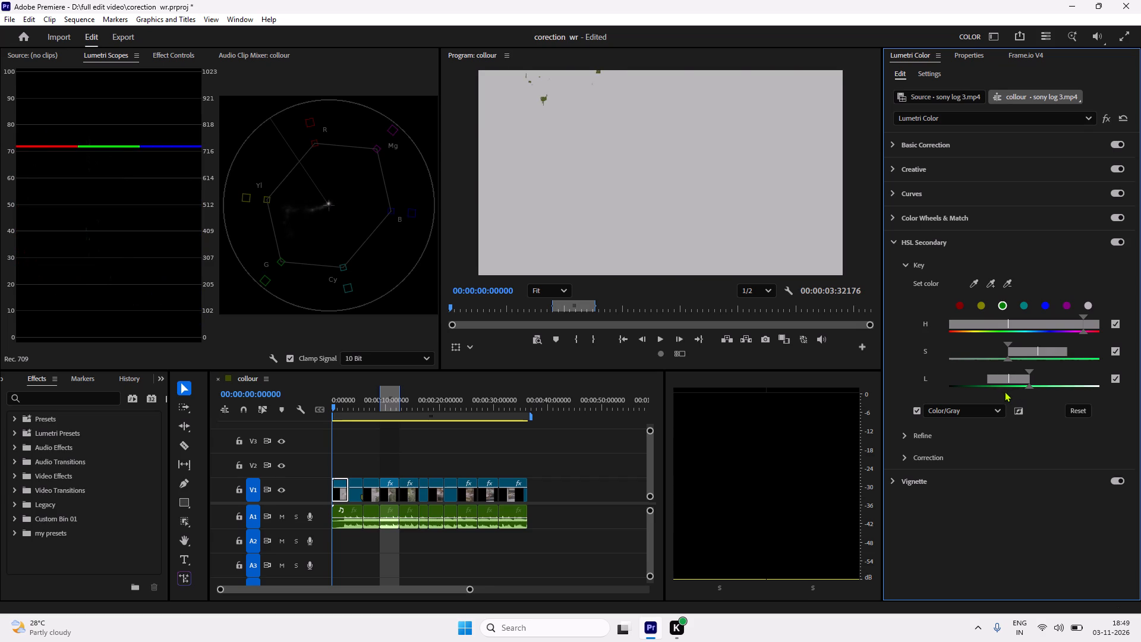
left_click_drag(1004, 391, 987, 399)
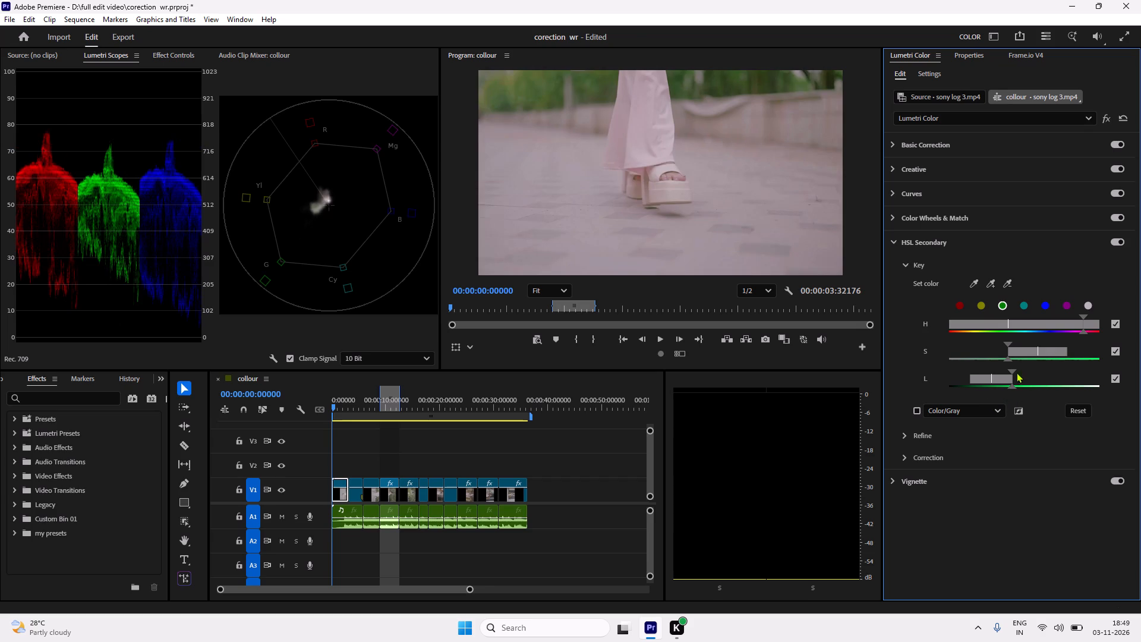
left_click_drag(1014, 370, 1120, 376)
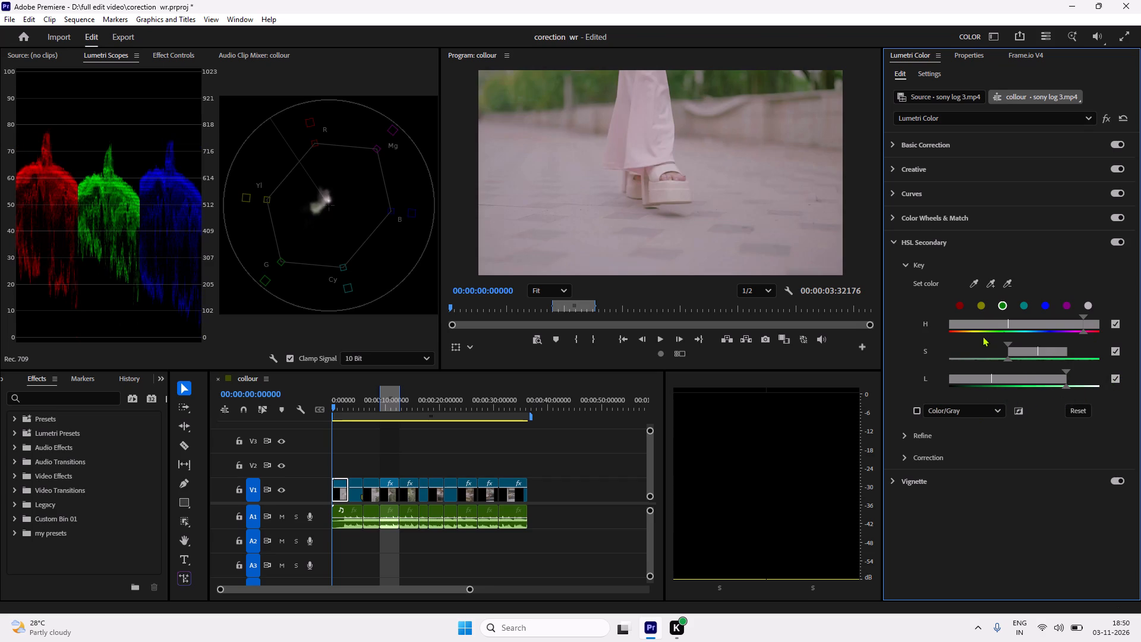
Shift the key's saturation range slightly lower and widen it to cover nearly the full scale.
left_click_drag(1001, 342, 996, 342)
left_click_drag(1008, 341, 994, 343)
left_click_drag(1023, 345, 1003, 347)
left_click_drag(1030, 350, 1013, 348)
left_click_drag(1049, 339, 1054, 339)
left_click_drag(1054, 339, 1057, 340)
left_click_drag(1047, 339, 1058, 341)
left_click_drag(1051, 343, 1058, 343)
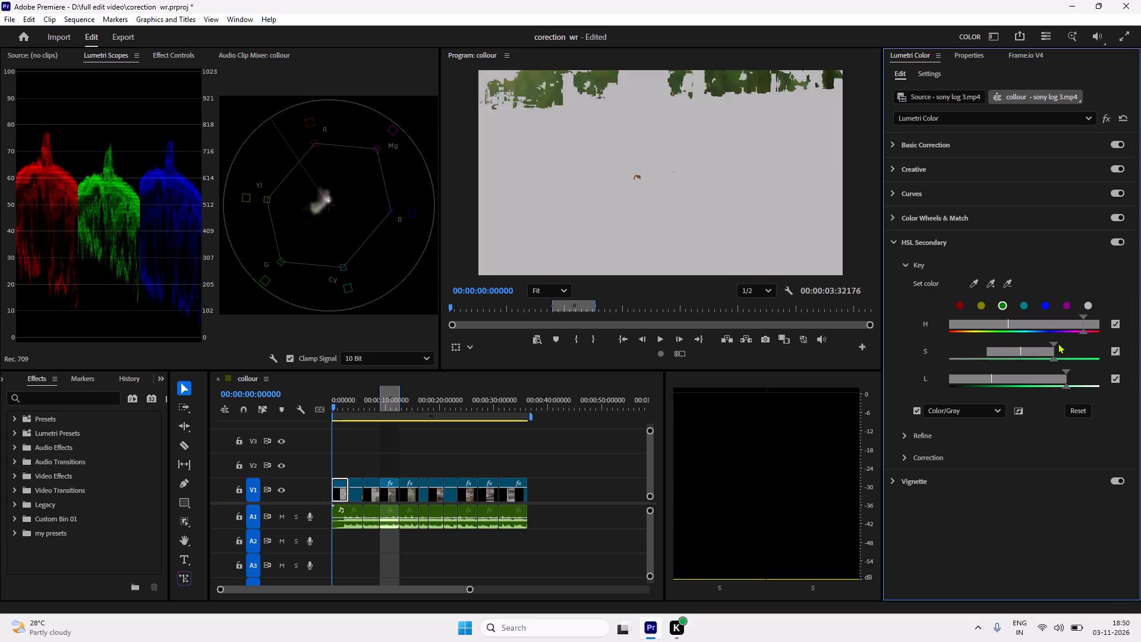
left_click_drag(1058, 343, 1096, 341)
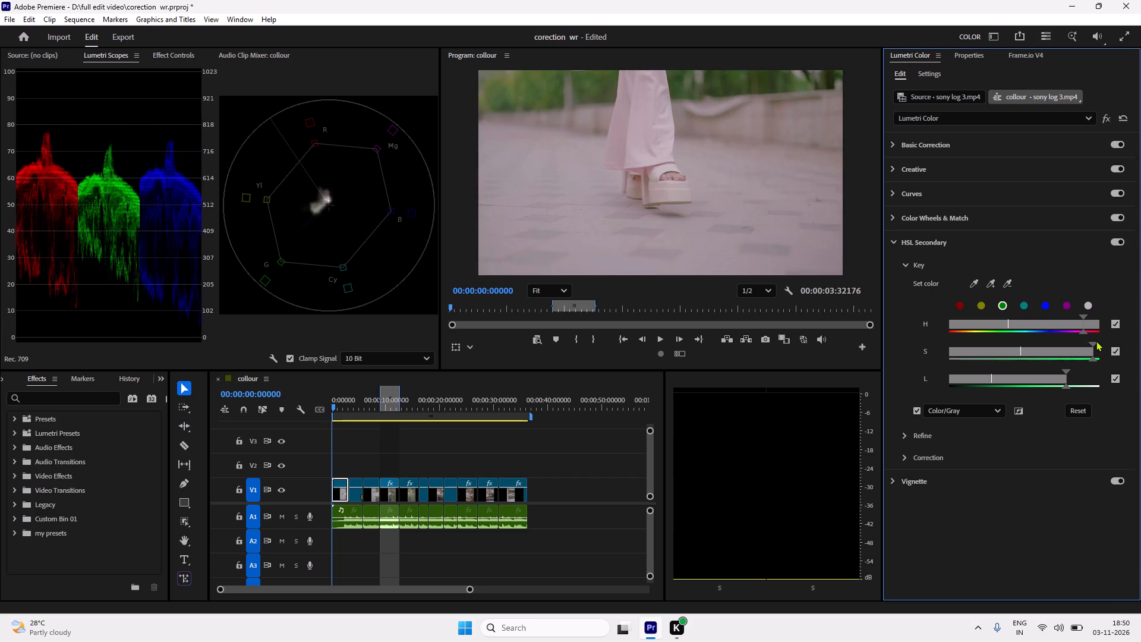
left_click_drag(1096, 341, 1095, 346)
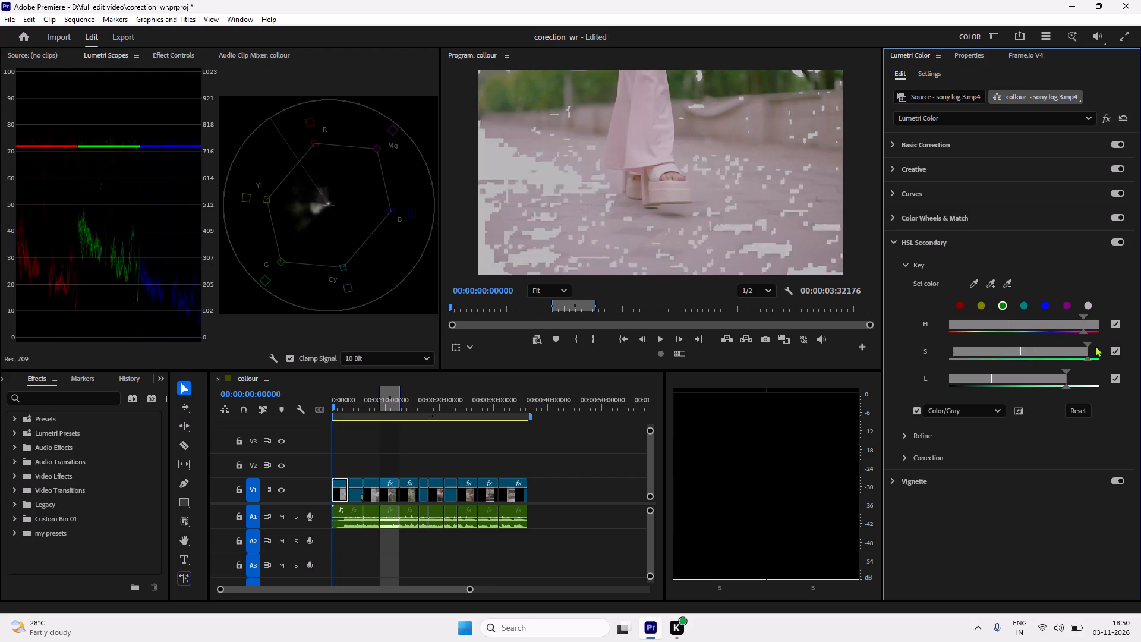
left_click_drag(1095, 346, 1113, 345)
left_click_drag(1067, 368, 1089, 368)
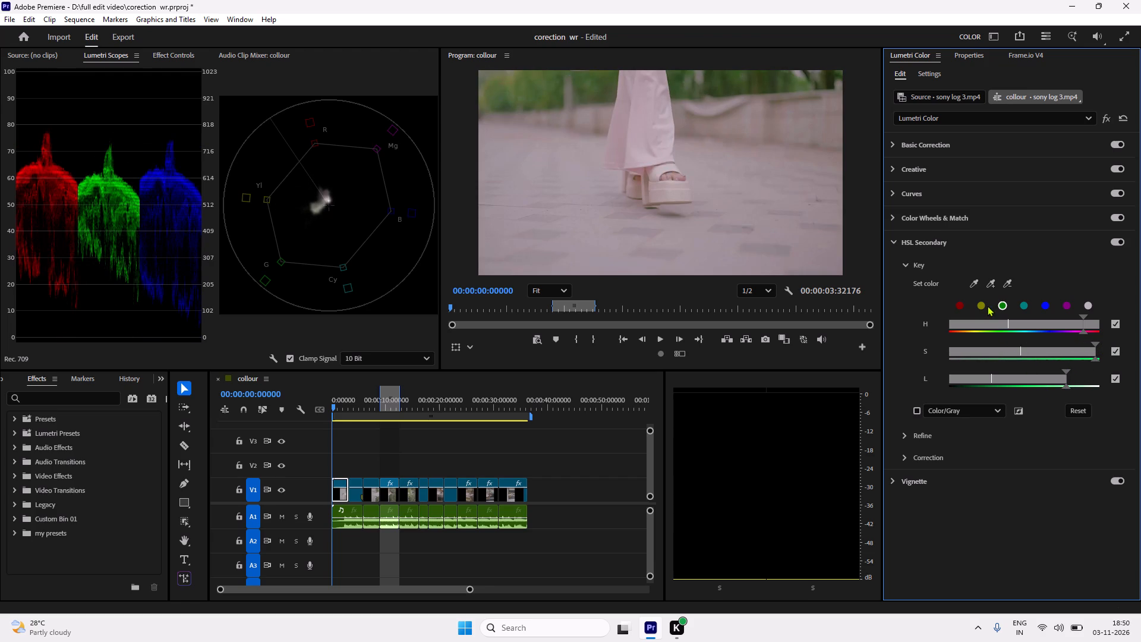
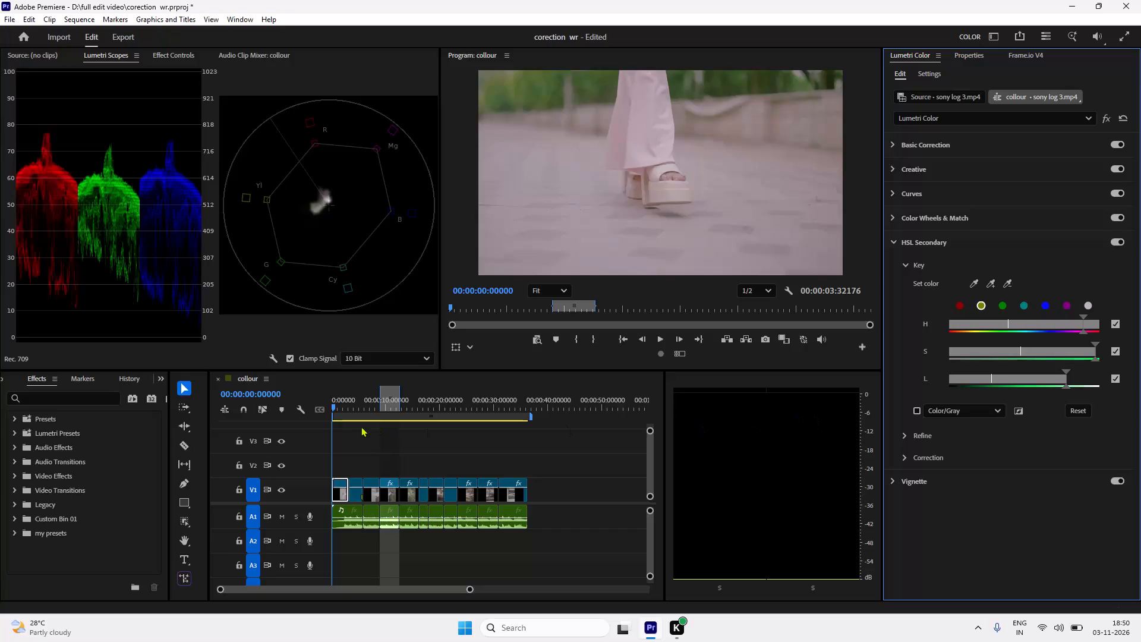
Play back the opening shots of the colour sequence to review the grade, stopping on the close shot of the woman's face.
key("space")
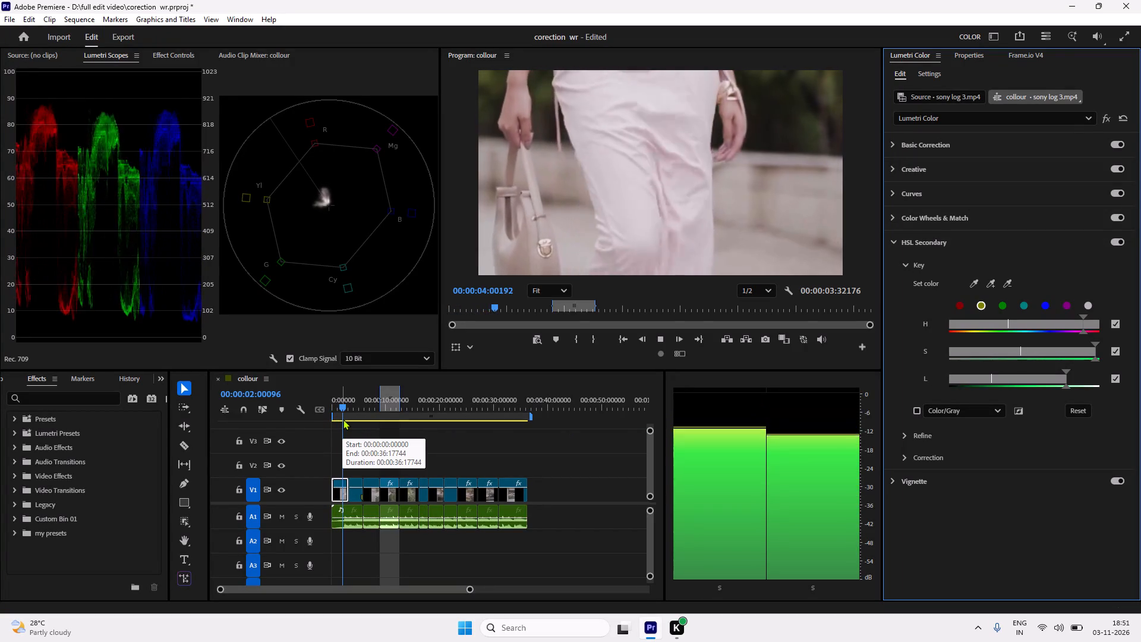
left_click_drag(349, 410, 338, 412)
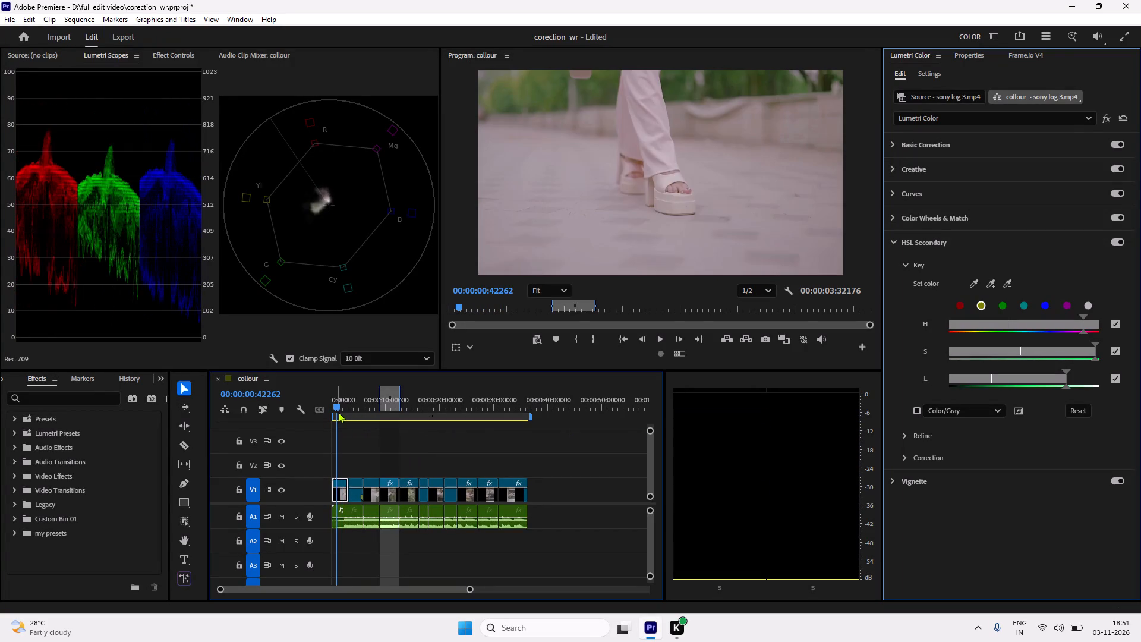
key("space")
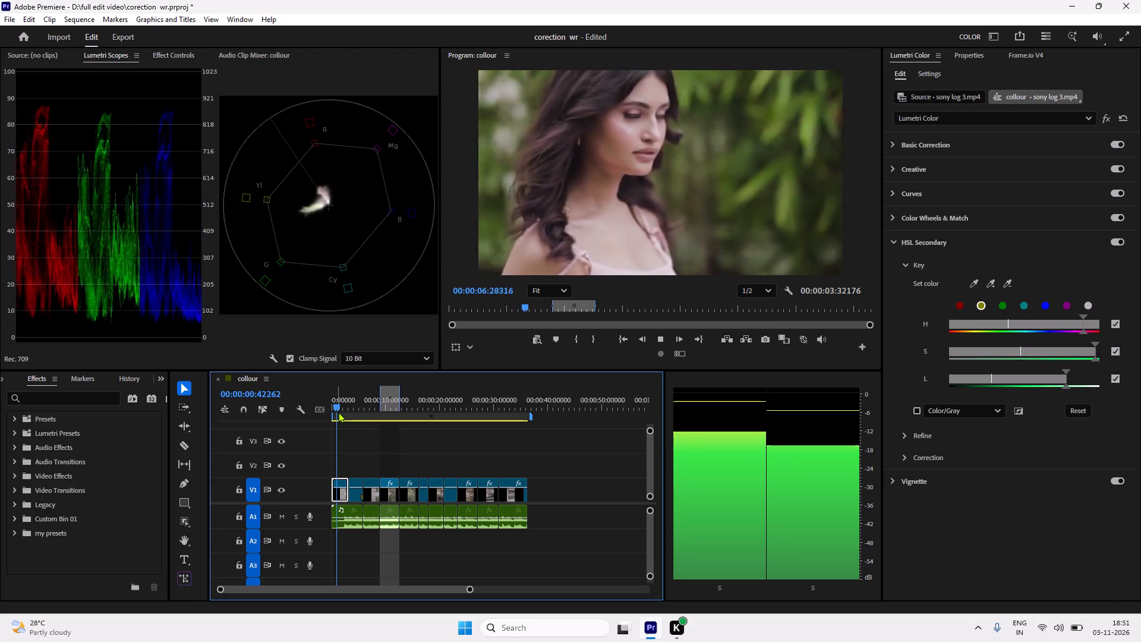
key("space")
key("space")
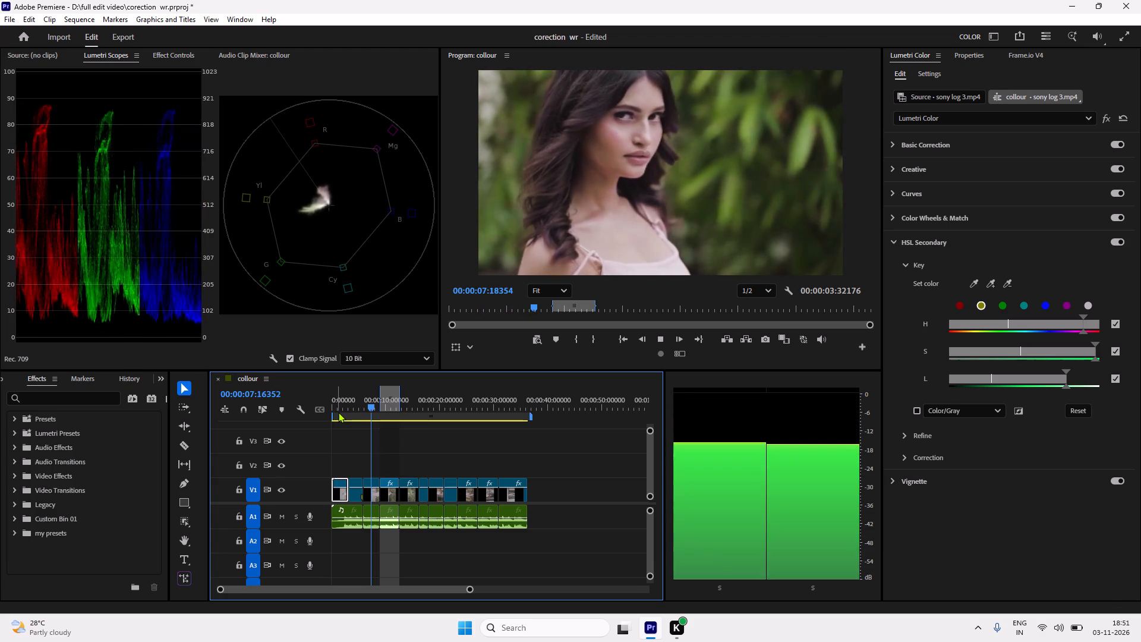
key("space")
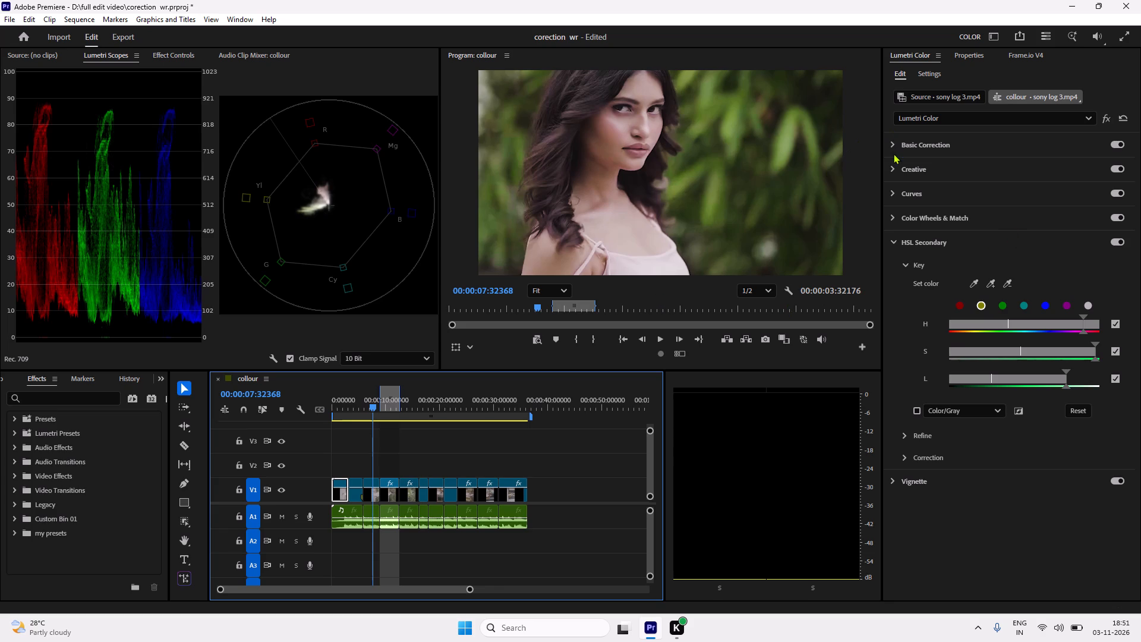
Select the clip of the woman's face and set its Basic Correction temperature to 5.0 and tint to 3.0.
left_click(367, 493)
left_click(371, 495)
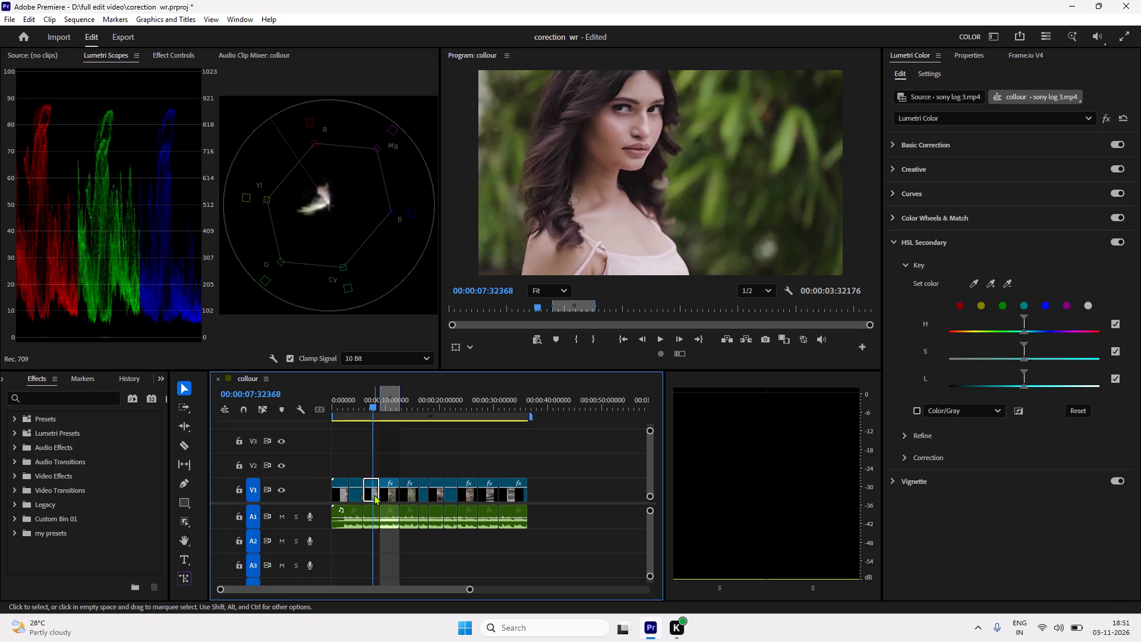
left_click(902, 143)
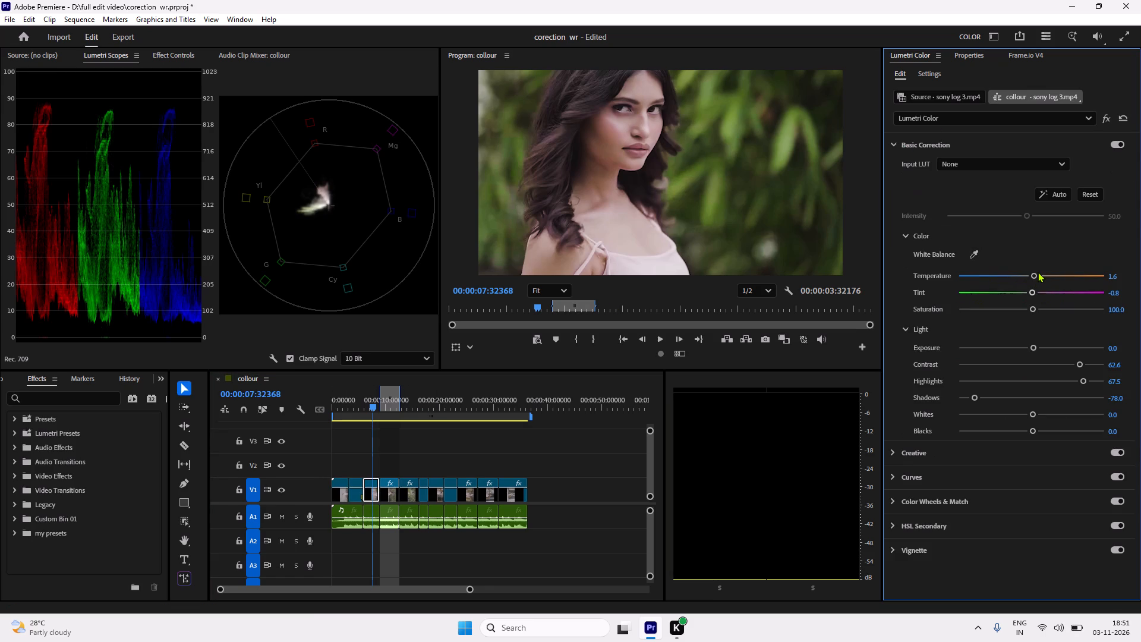
left_click(1107, 273)
left_click(1116, 276)
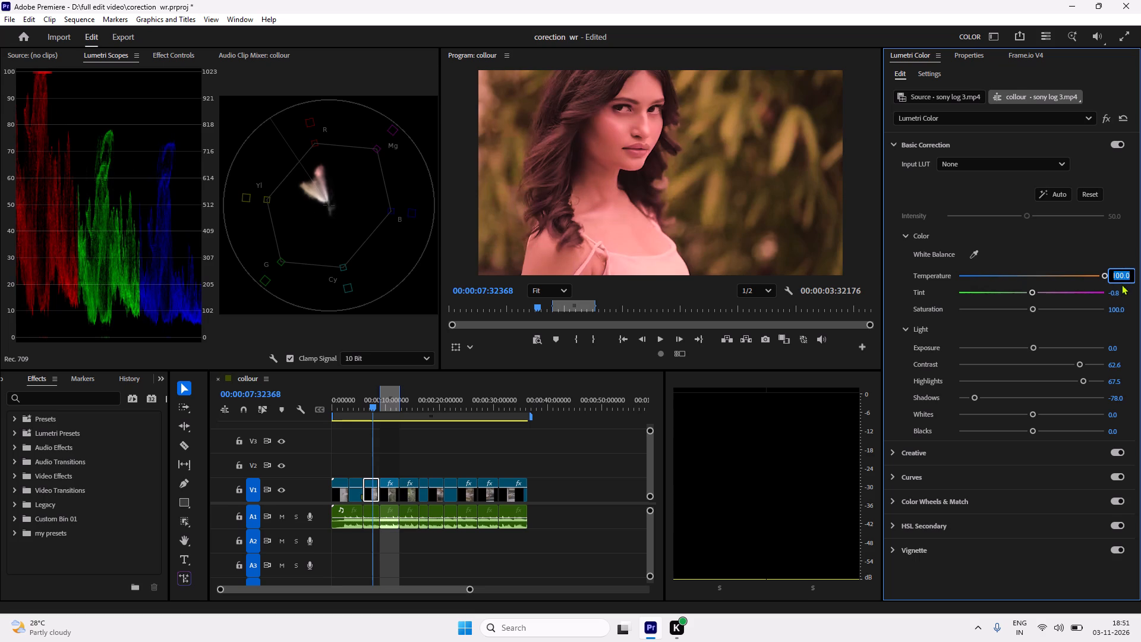
key("5")
left_click(1116, 250)
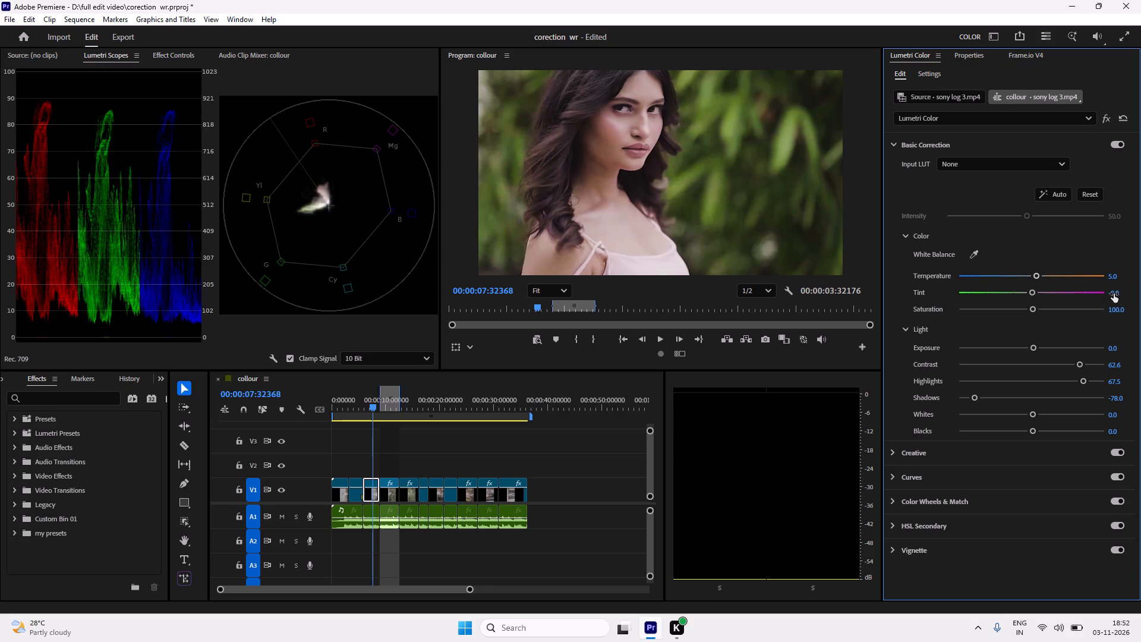
left_click(1114, 294)
key("3")
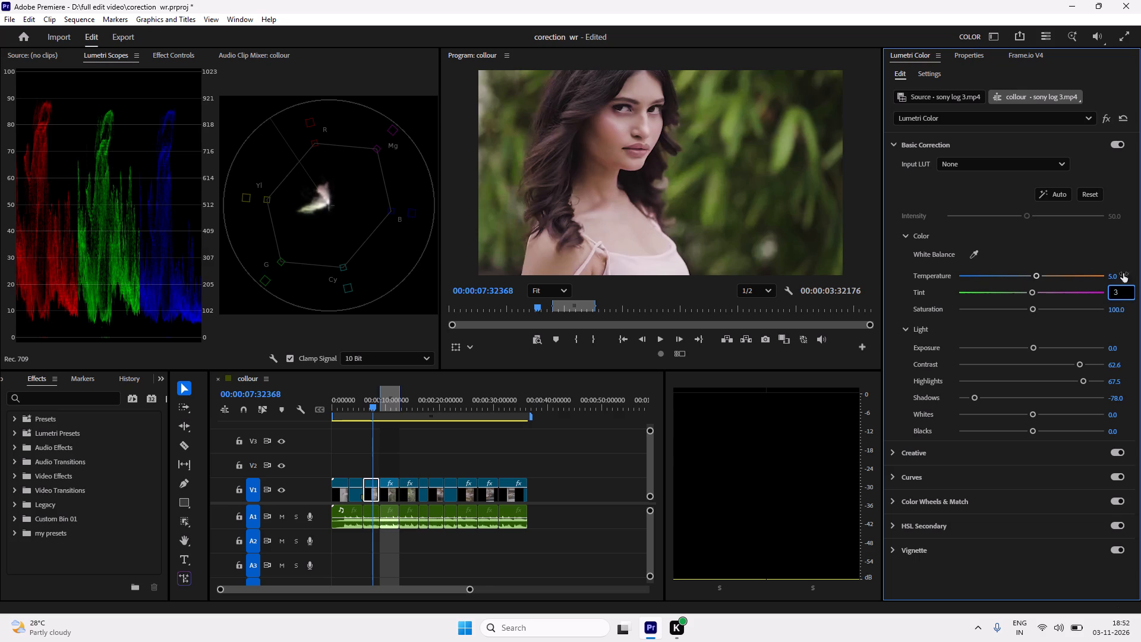
left_click(1124, 263)
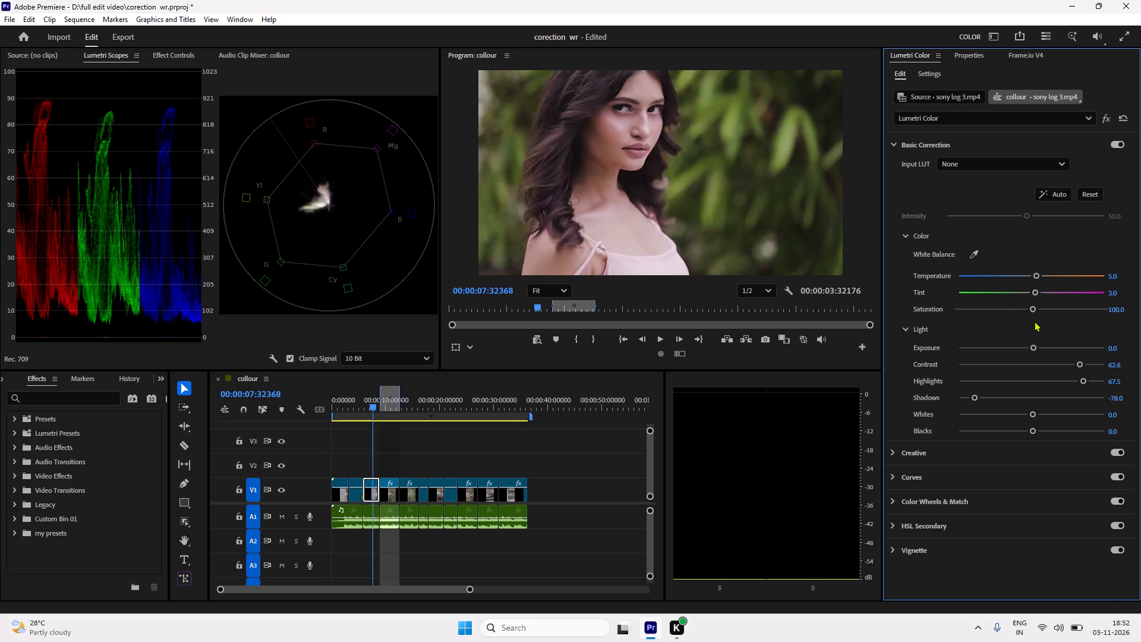
Set the clip's Basic Correction saturation to 110 and raise its exposure to 0.3.
left_click(1115, 309)
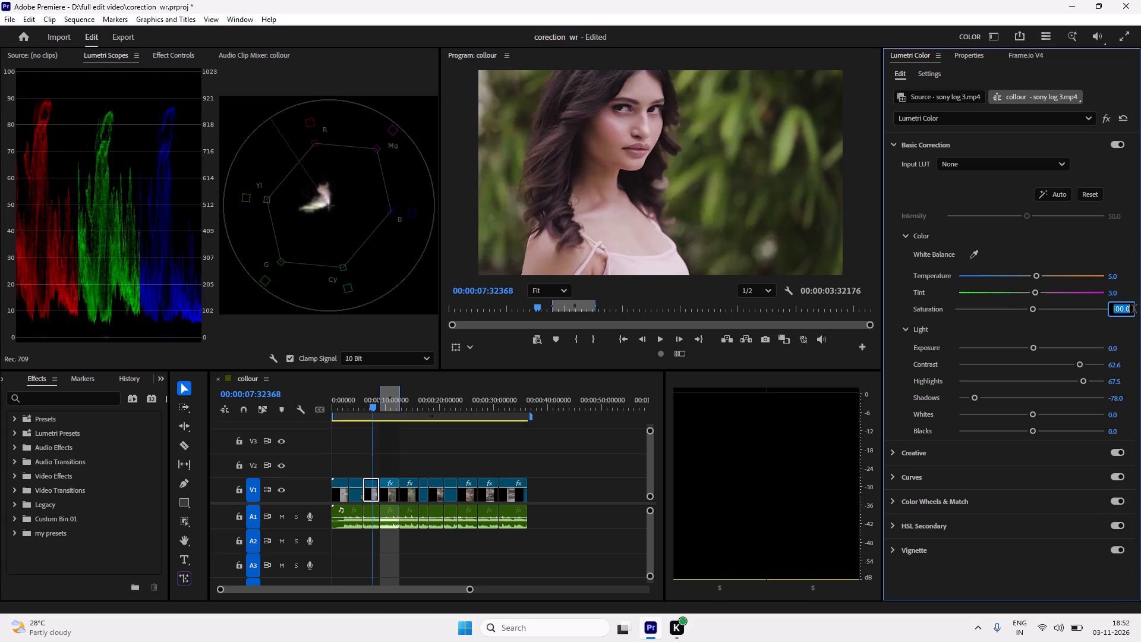
key("1")
key("1")
key("0")
left_click(1123, 326)
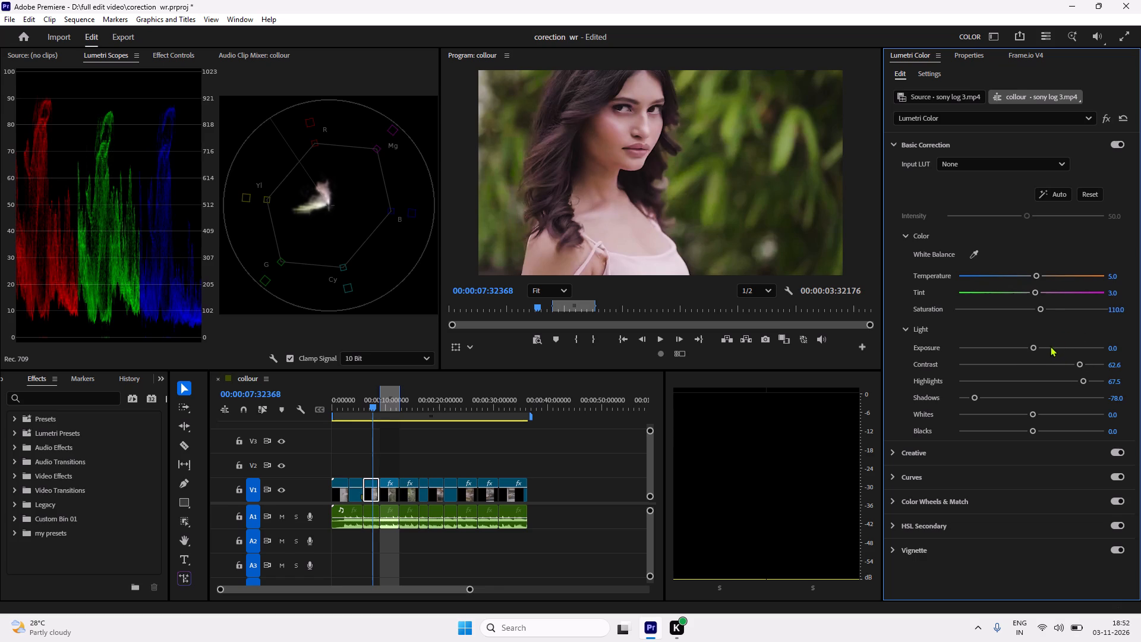
left_click(1035, 347)
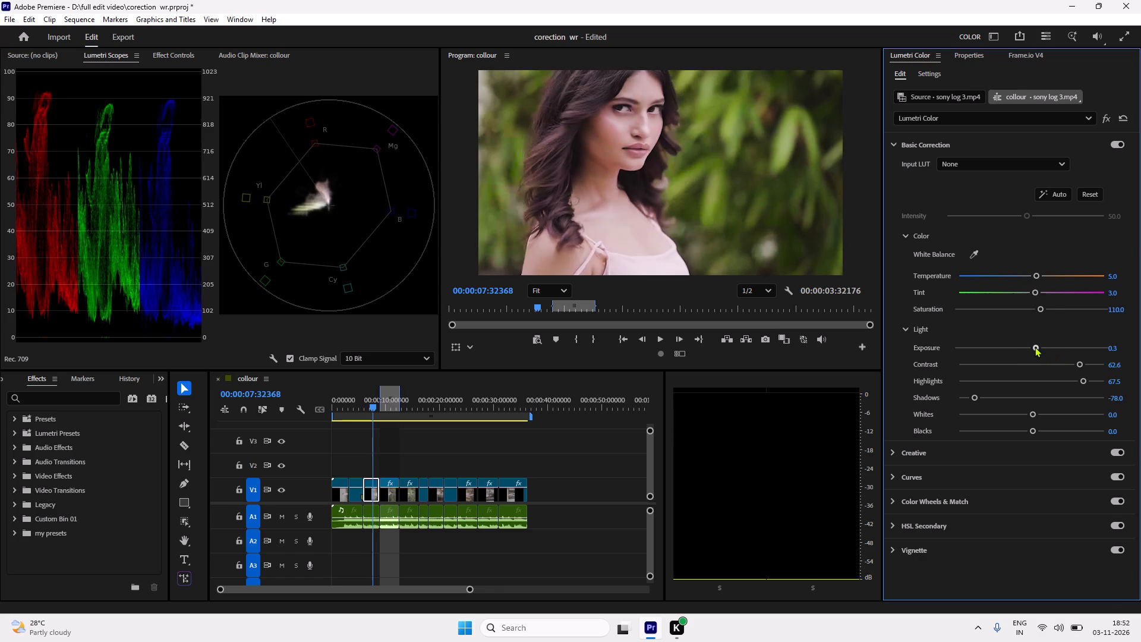
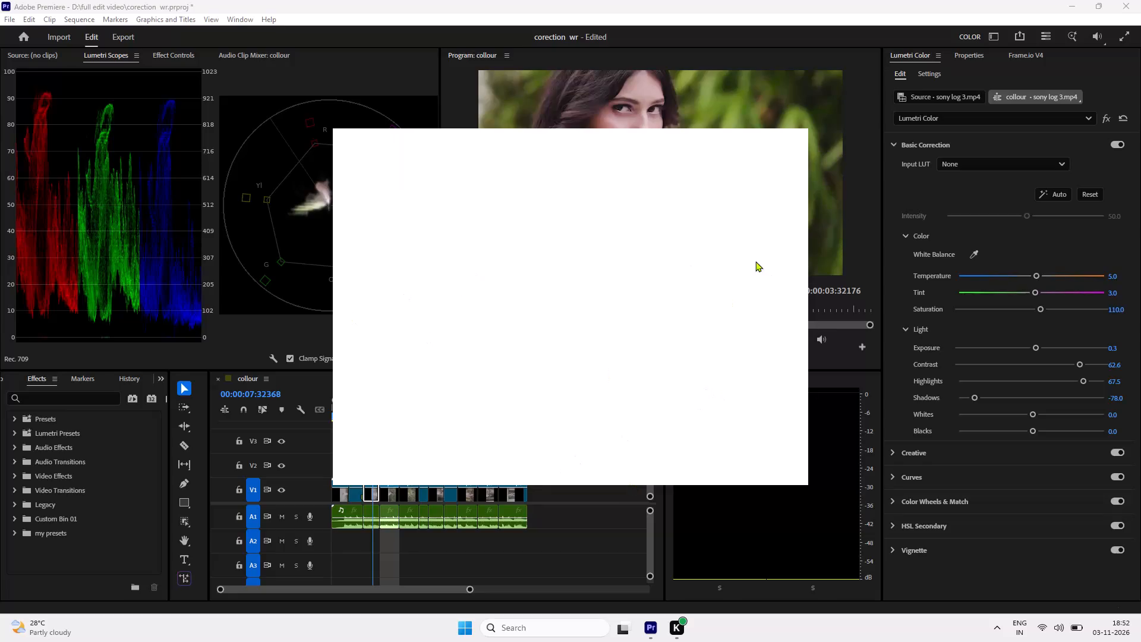
Scrub back to the woman facing the camera at about 7 seconds and set the clip's contrast to 20.
left_click(780, 624)
left_click(1042, 270)
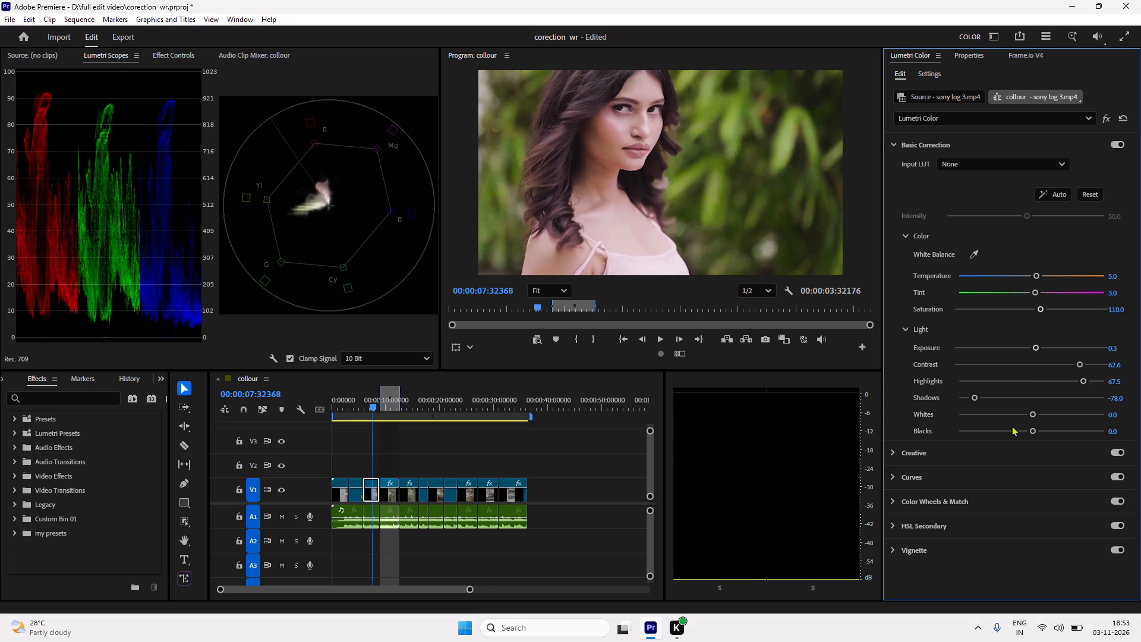
key("Up")
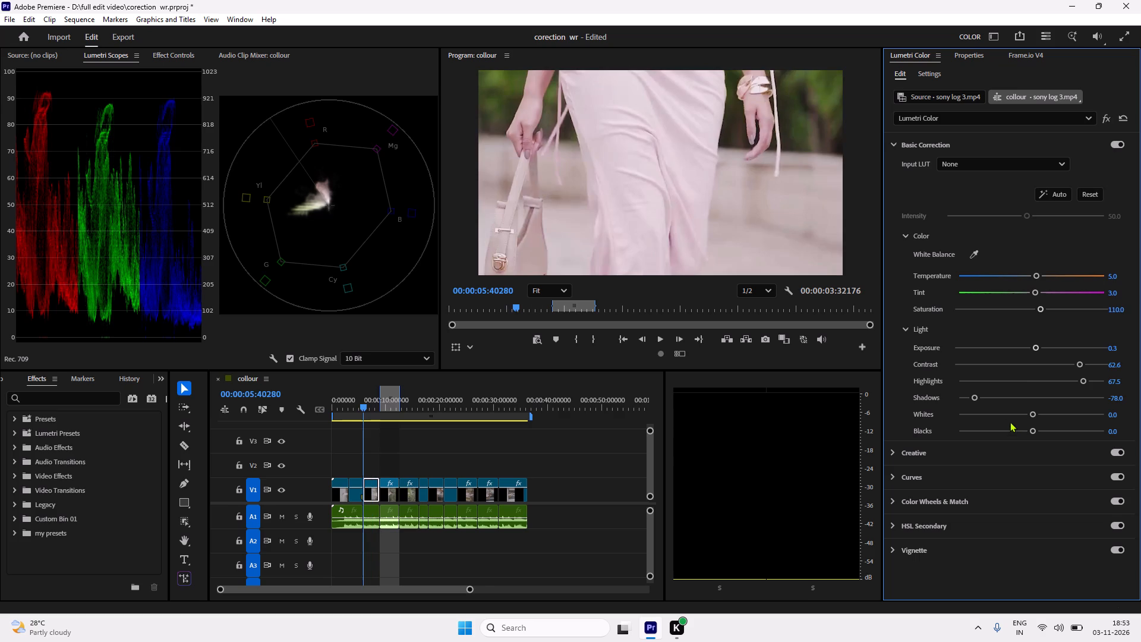
left_click_drag(364, 404, 367, 405)
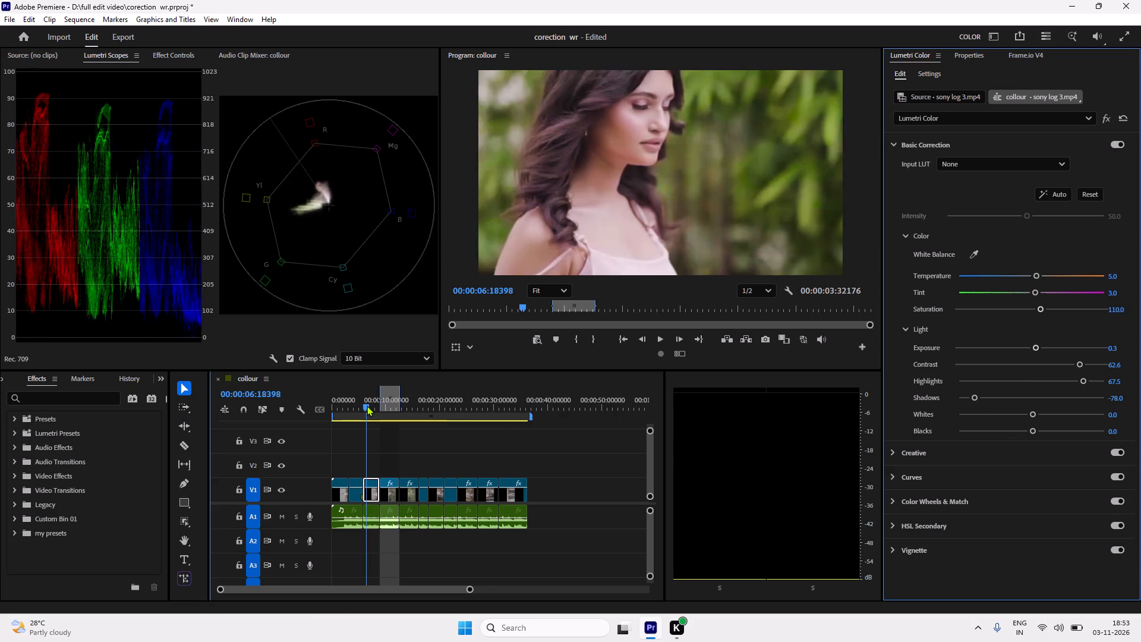
left_click_drag(367, 405, 371, 407)
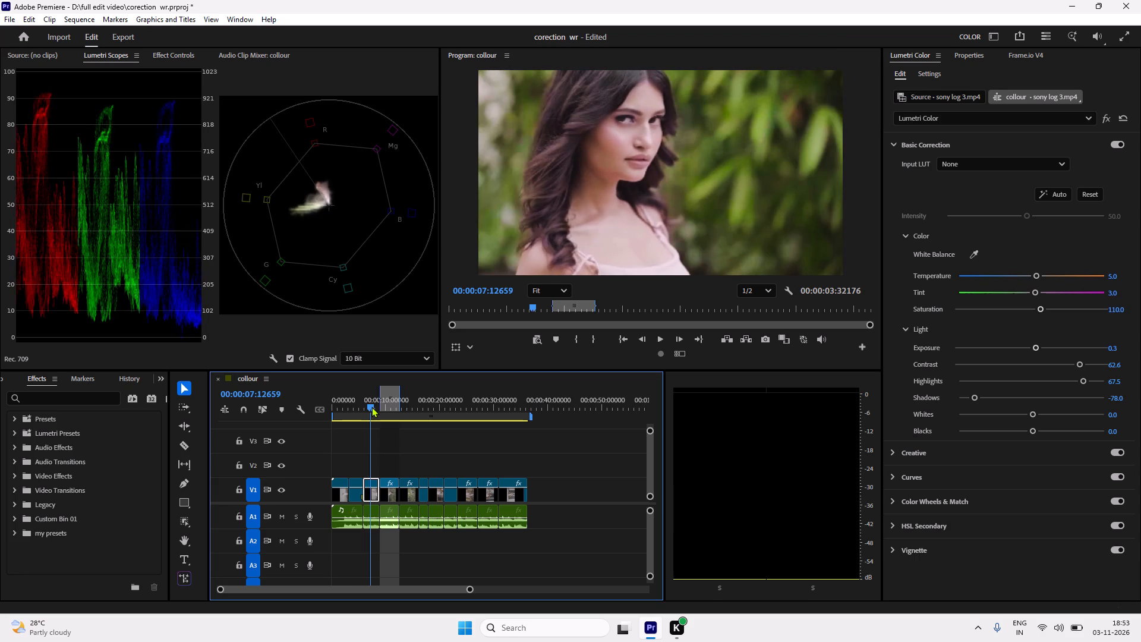
left_click_drag(371, 407, 371, 407)
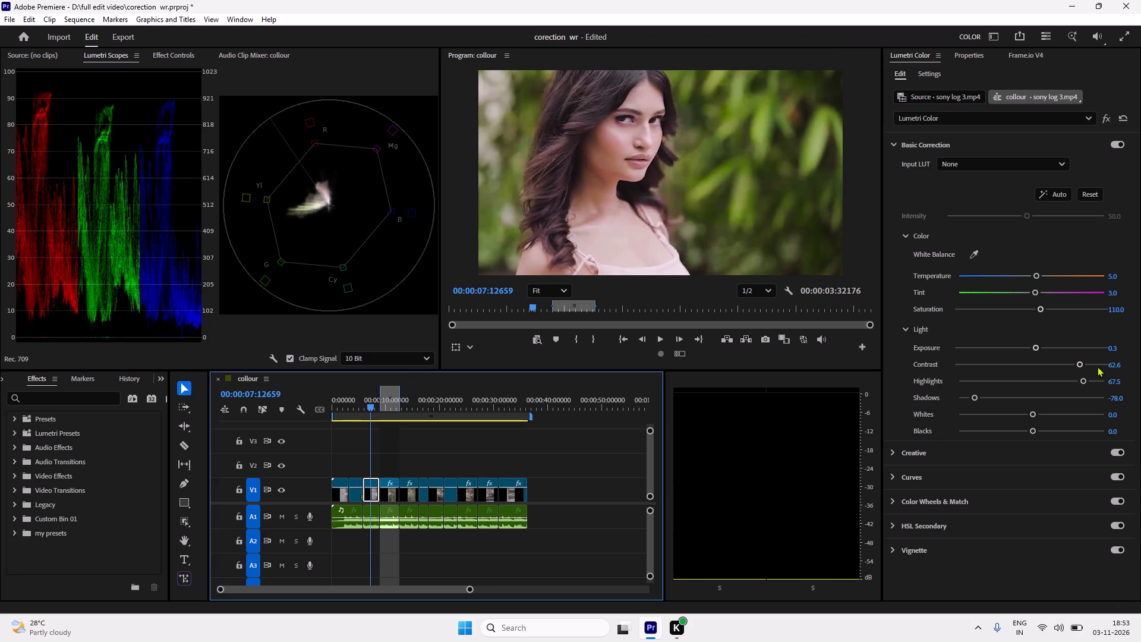
left_click(1116, 366)
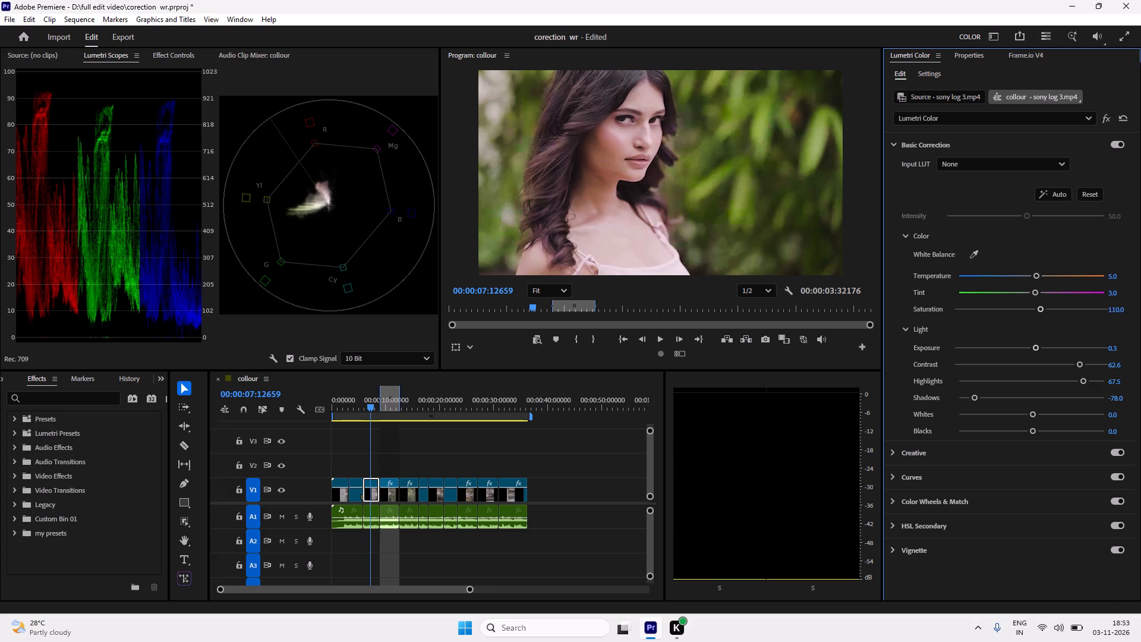
key("2")
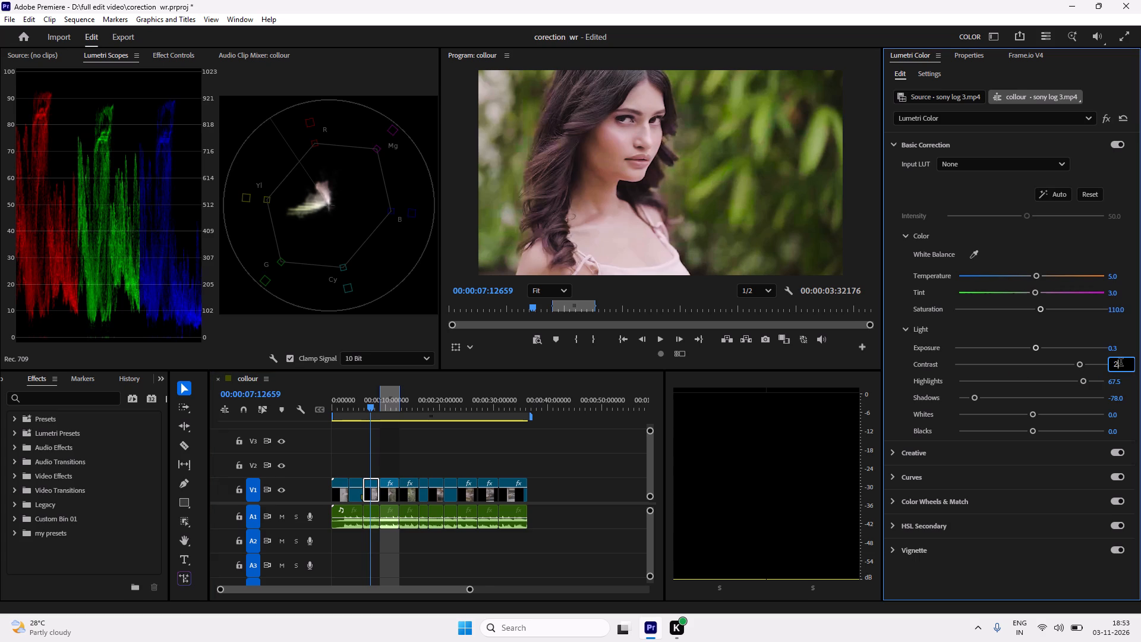
key("0")
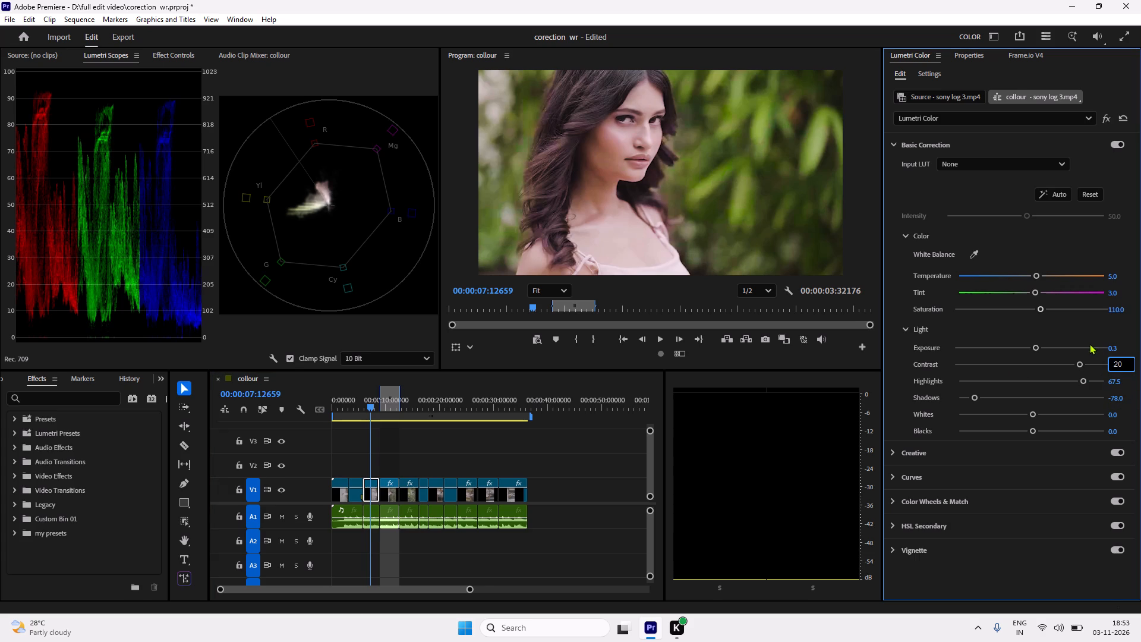
left_click(1082, 333)
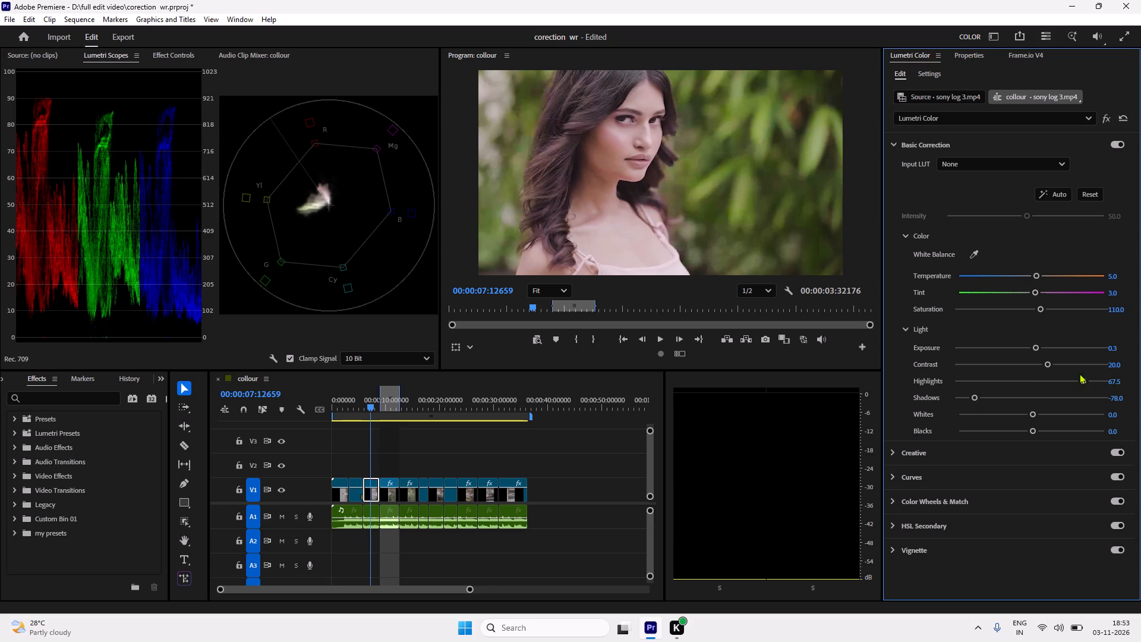
Lower the clip's Basic Correction highlights to about -30.
left_click_drag(1079, 382, 1057, 385)
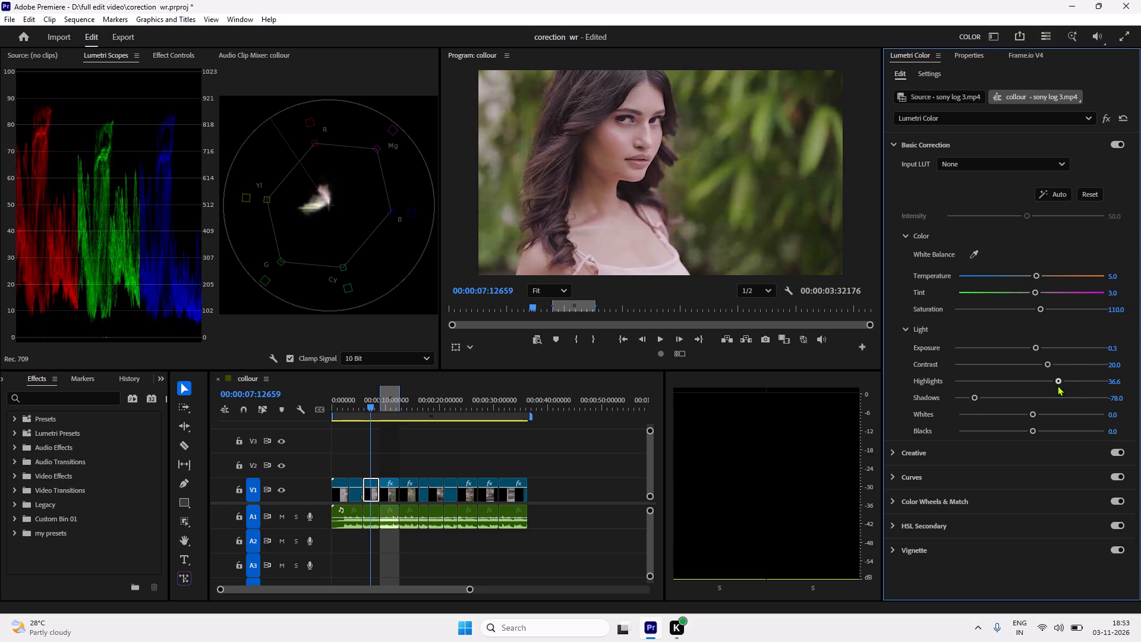
left_click_drag(1057, 385, 1024, 395)
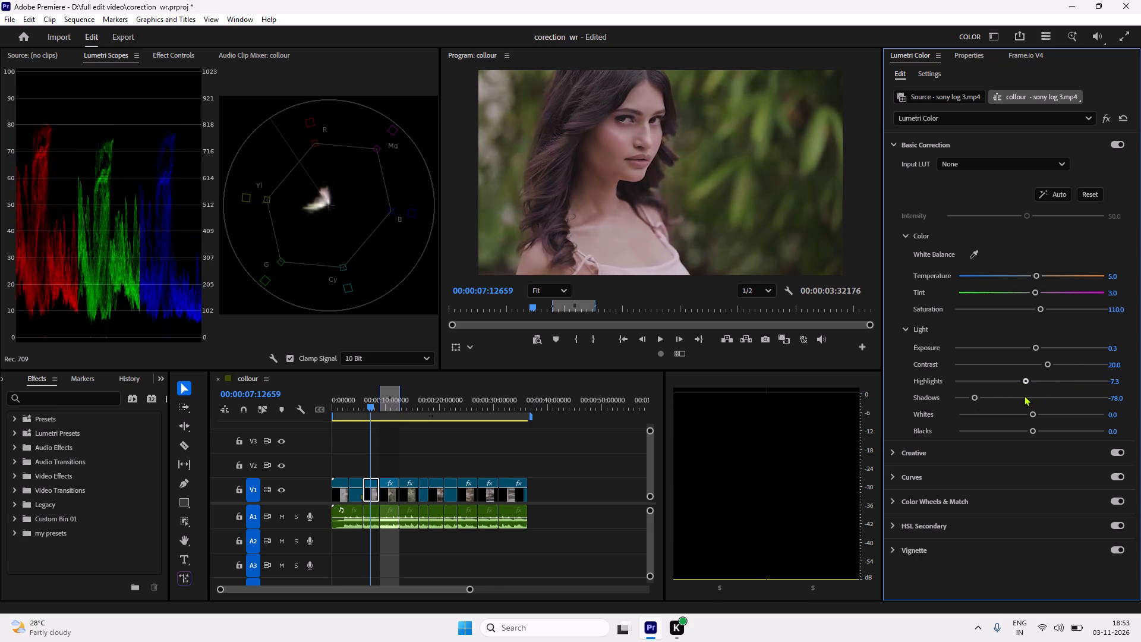
left_click_drag(1024, 395, 1012, 400)
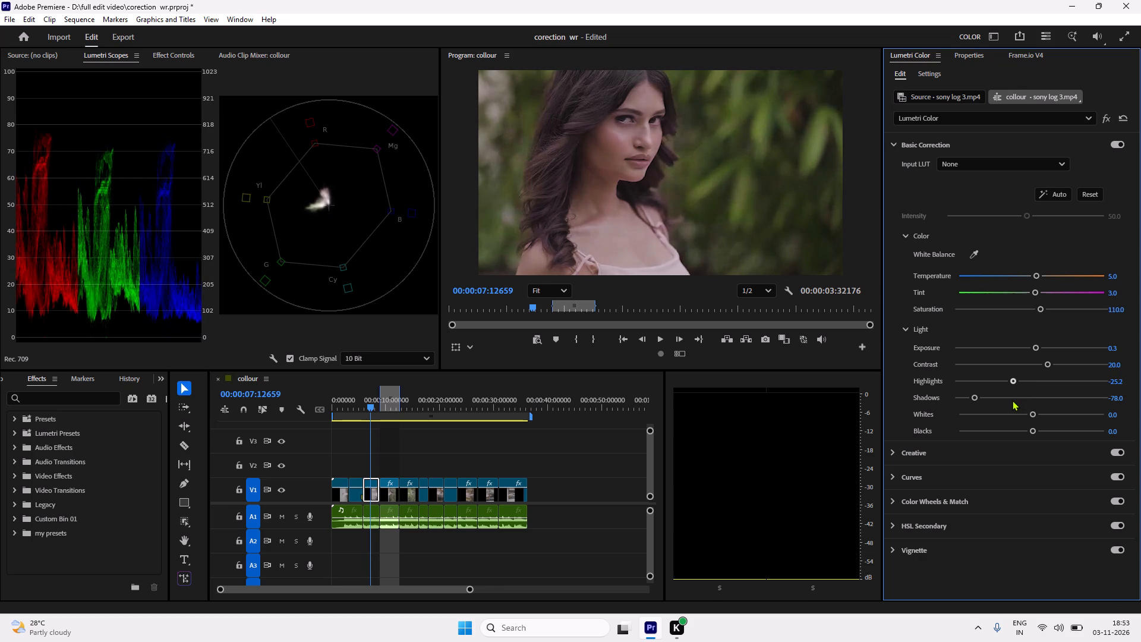
left_click_drag(1012, 400, 1009, 401)
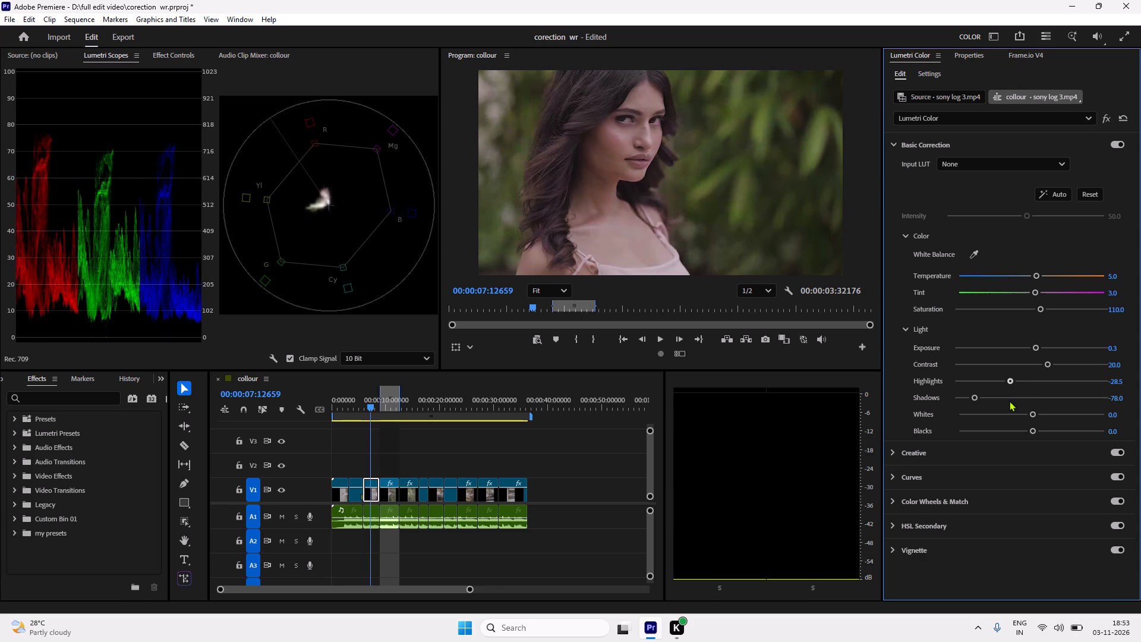
left_click_drag(1009, 401, 1009, 402)
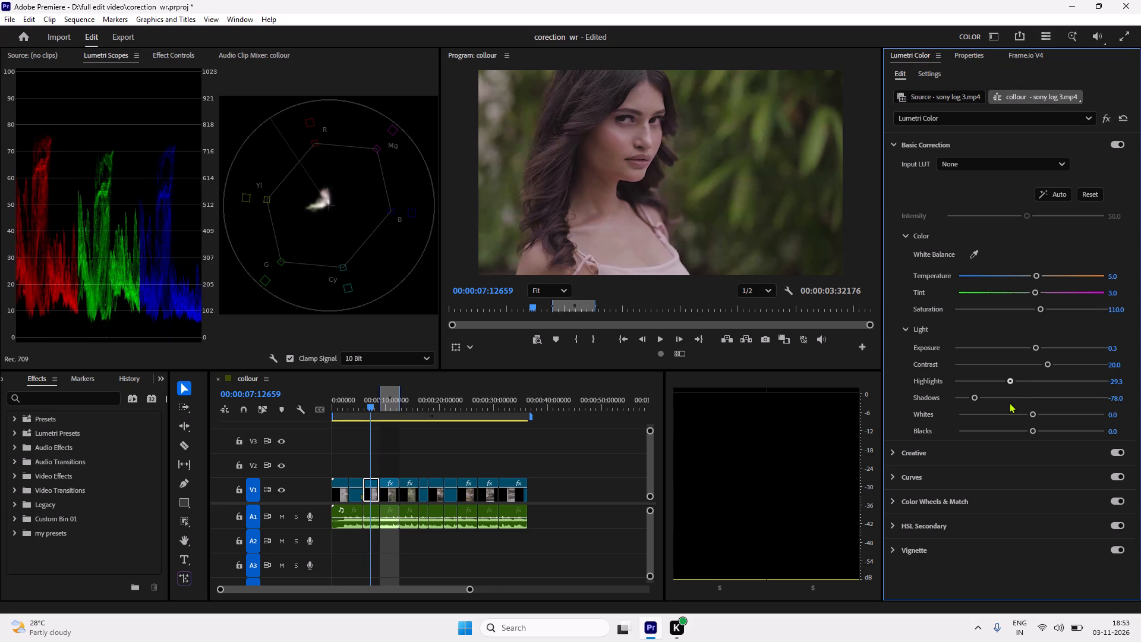
left_click_drag(1009, 402, 1008, 402)
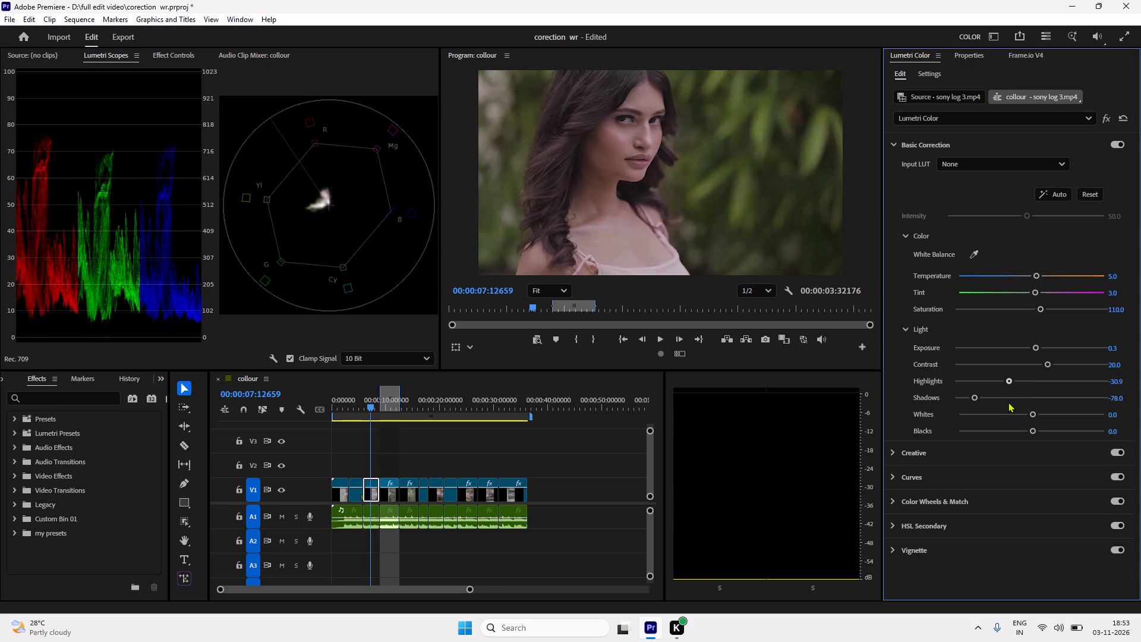
left_click_drag(1008, 402, 1009, 401)
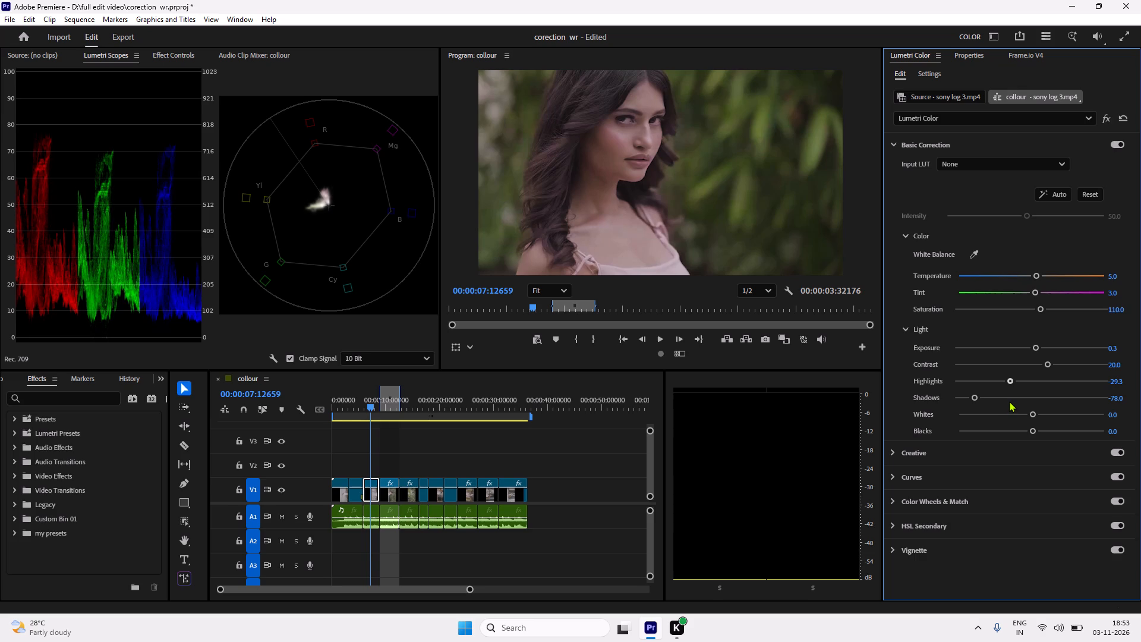
left_click_drag(1009, 401, 1008, 401)
Raise the clip's Basic Correction shadows to 20.
left_click_drag(973, 397, 1032, 405)
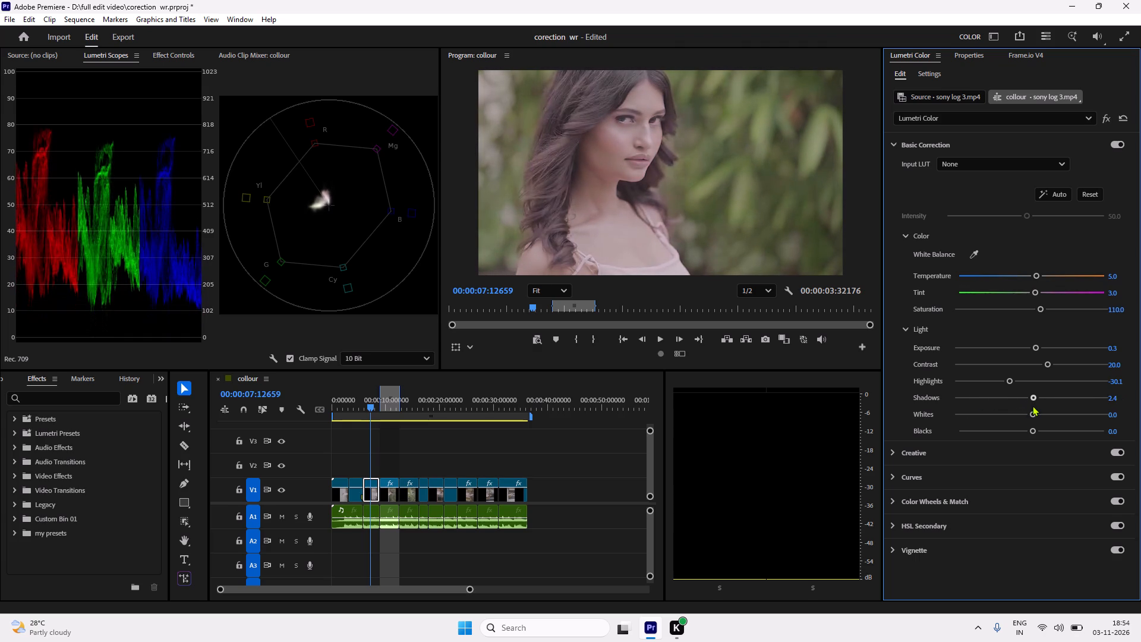
left_click_drag(1032, 405, 1035, 405)
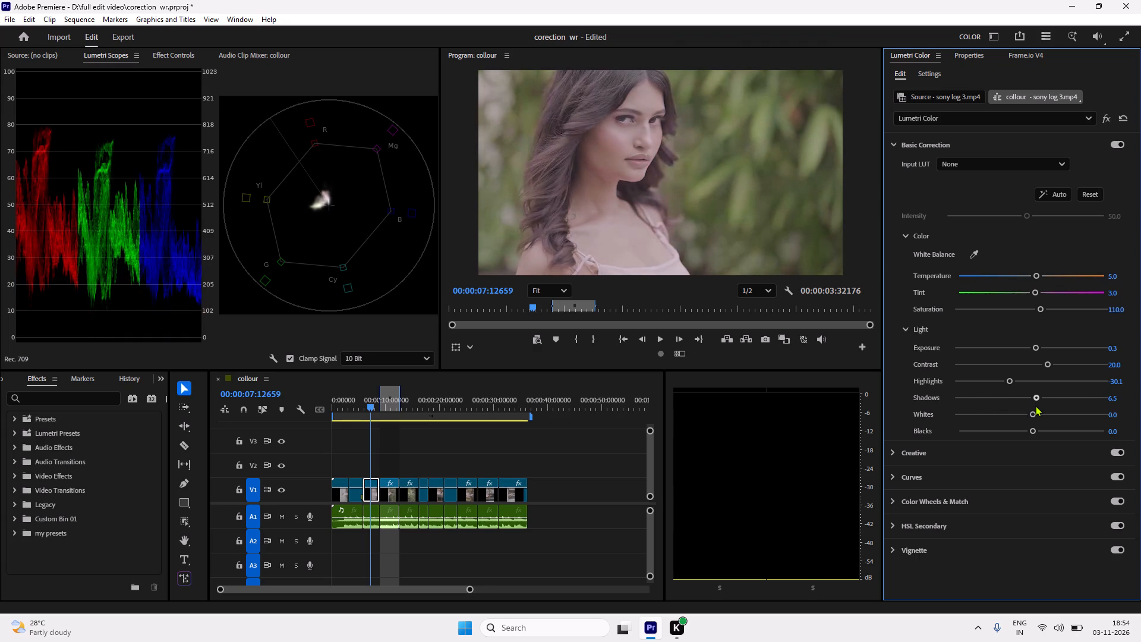
left_click_drag(1035, 405, 1043, 406)
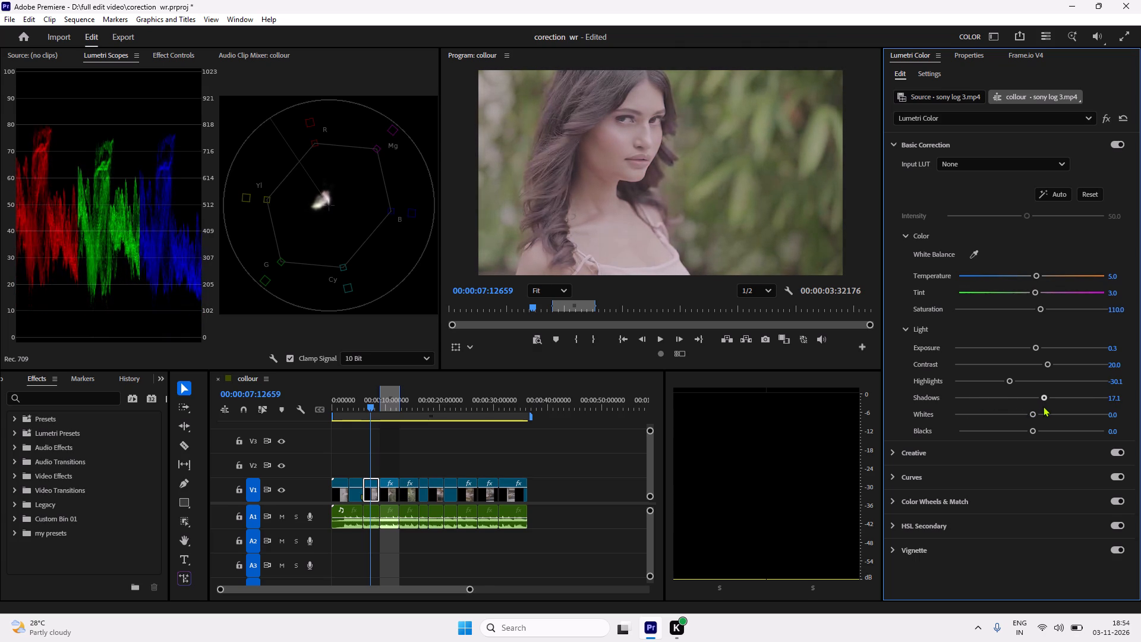
left_click_drag(1043, 406, 1045, 406)
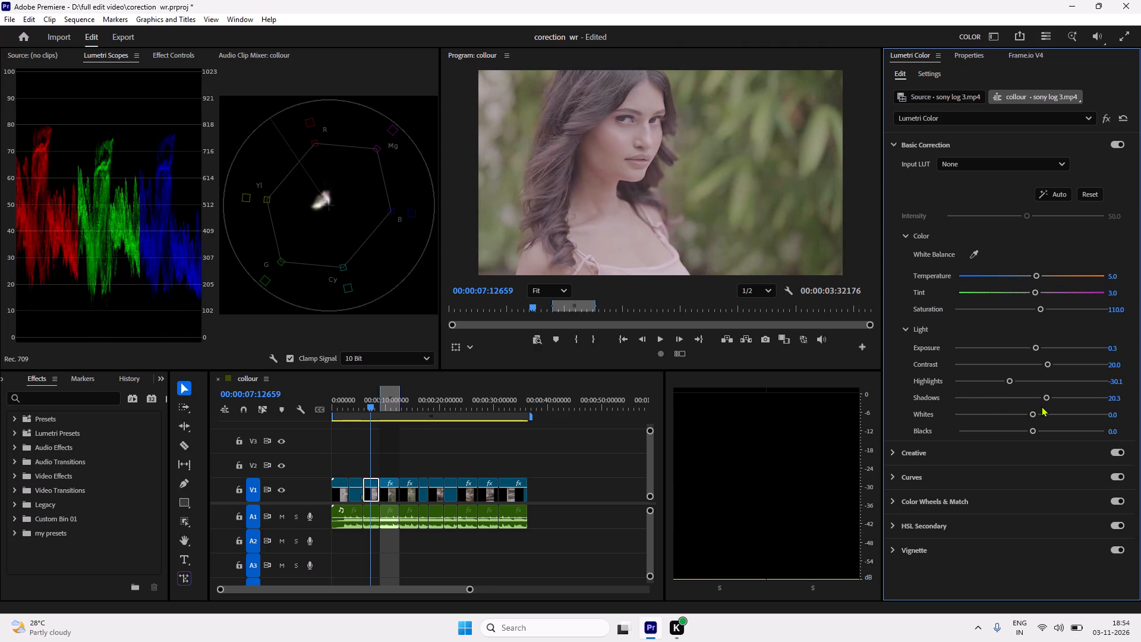
left_click(1115, 396)
key("2")
key("0")
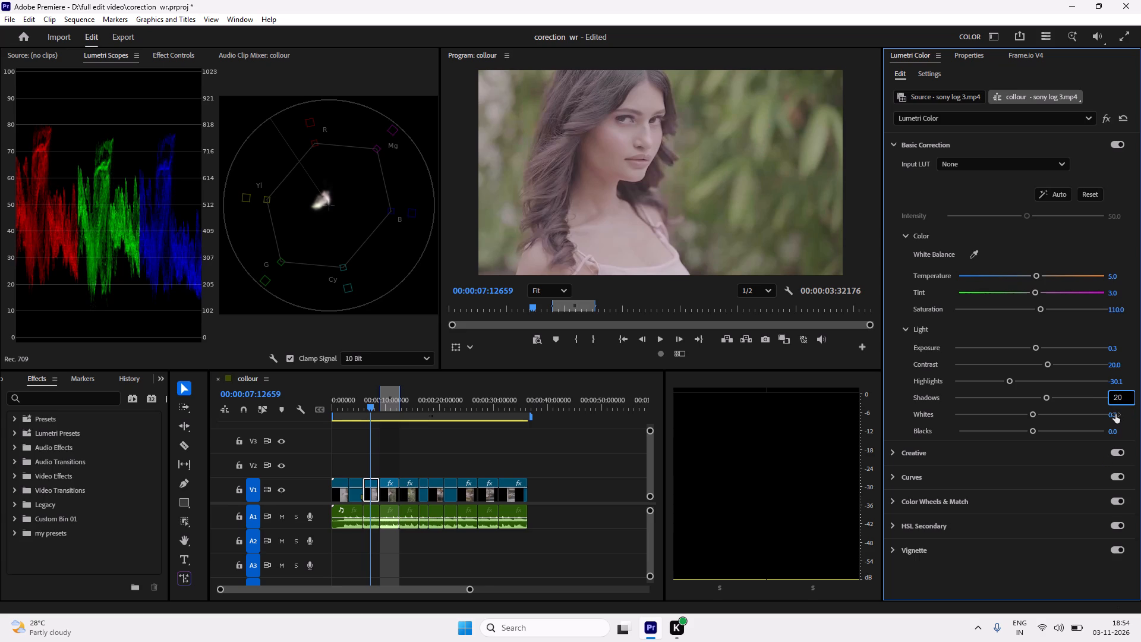
Set the clip's Basic Correction whites to 10 and blacks to -15.
left_click(1116, 414)
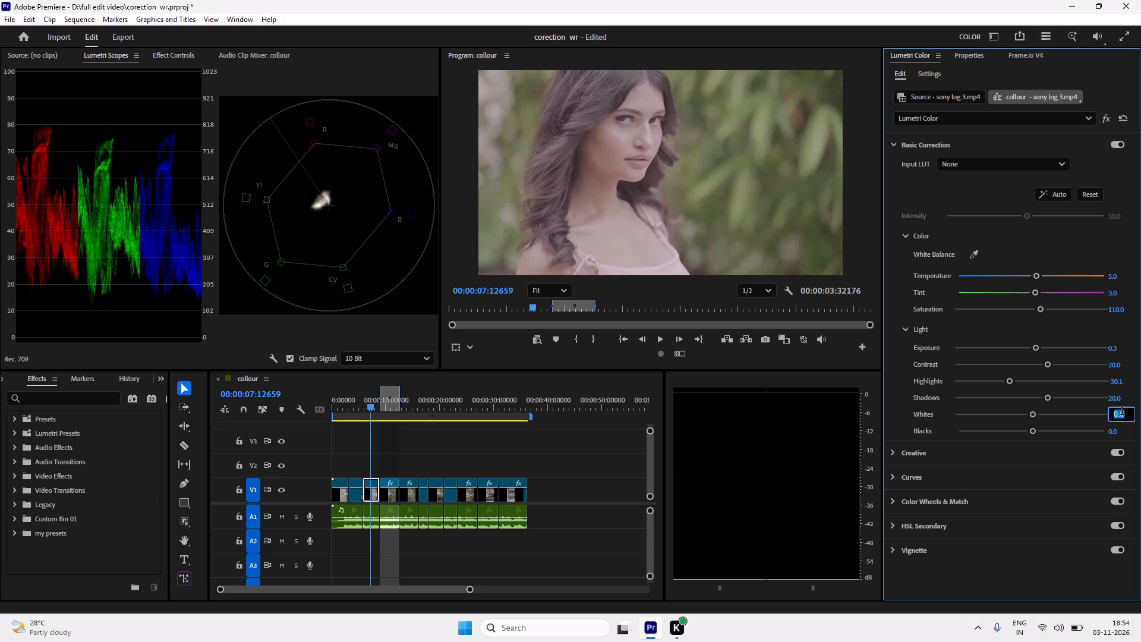
type("10")
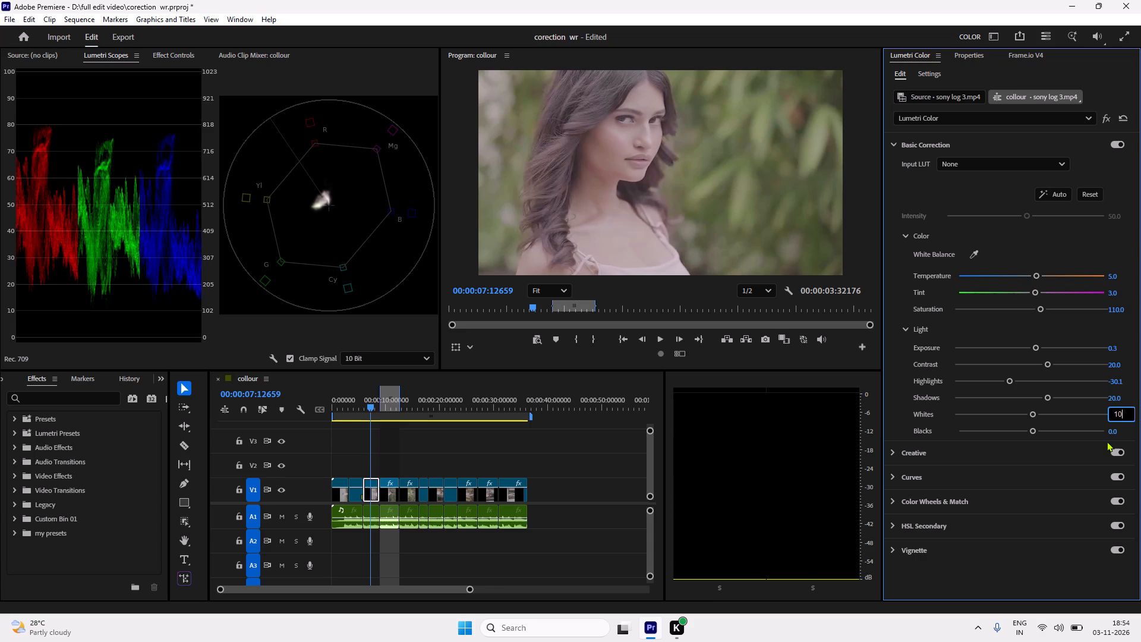
left_click(1111, 430)
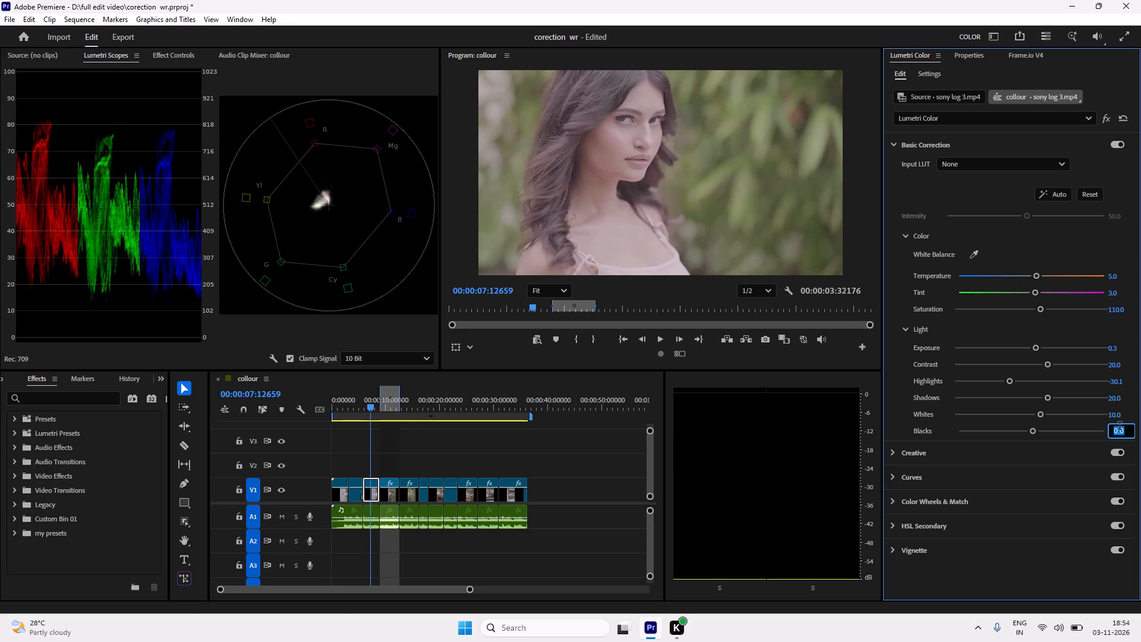
key("minus")
type("15")
left_click(1107, 326)
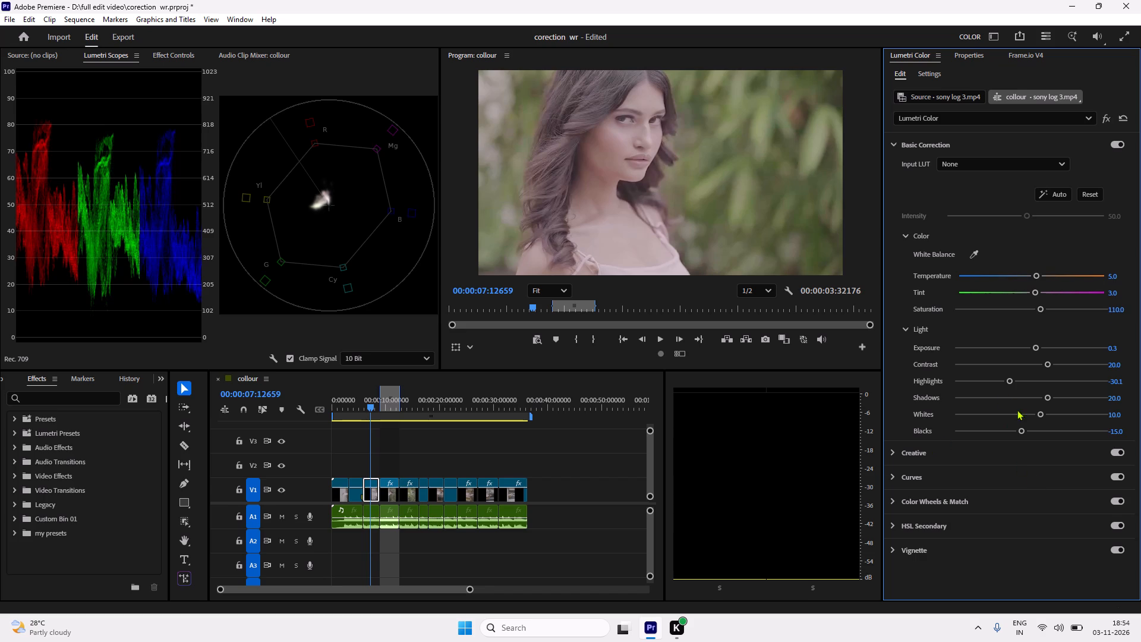
Switch from Basic Correction to the Creative adjustments and set the clip's sharpen to 10.
left_click(894, 143)
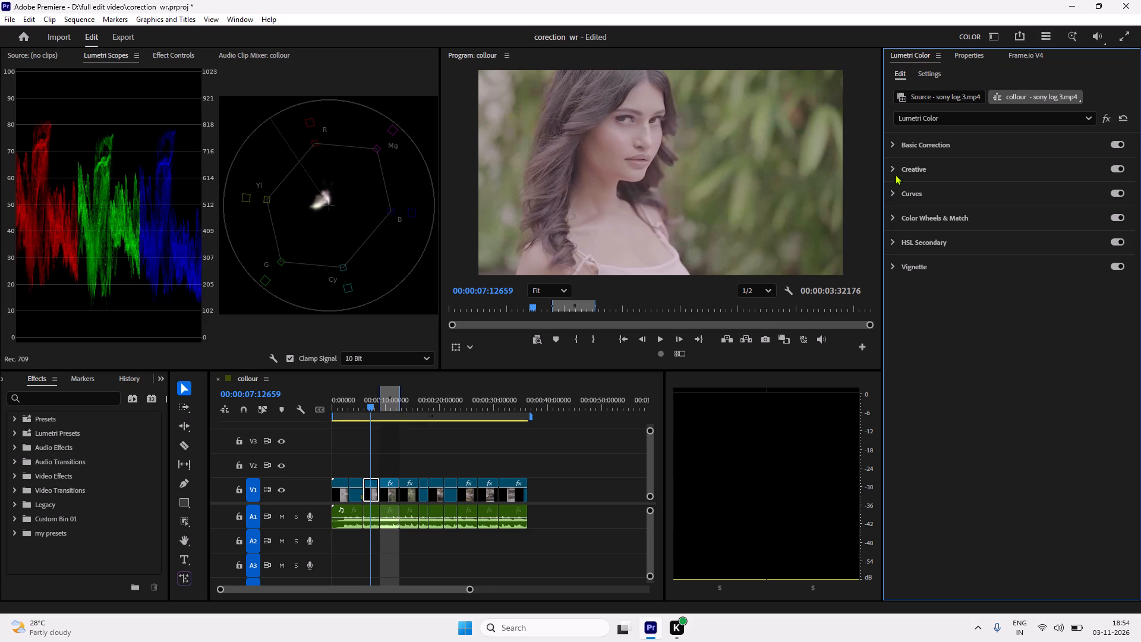
left_click(893, 168)
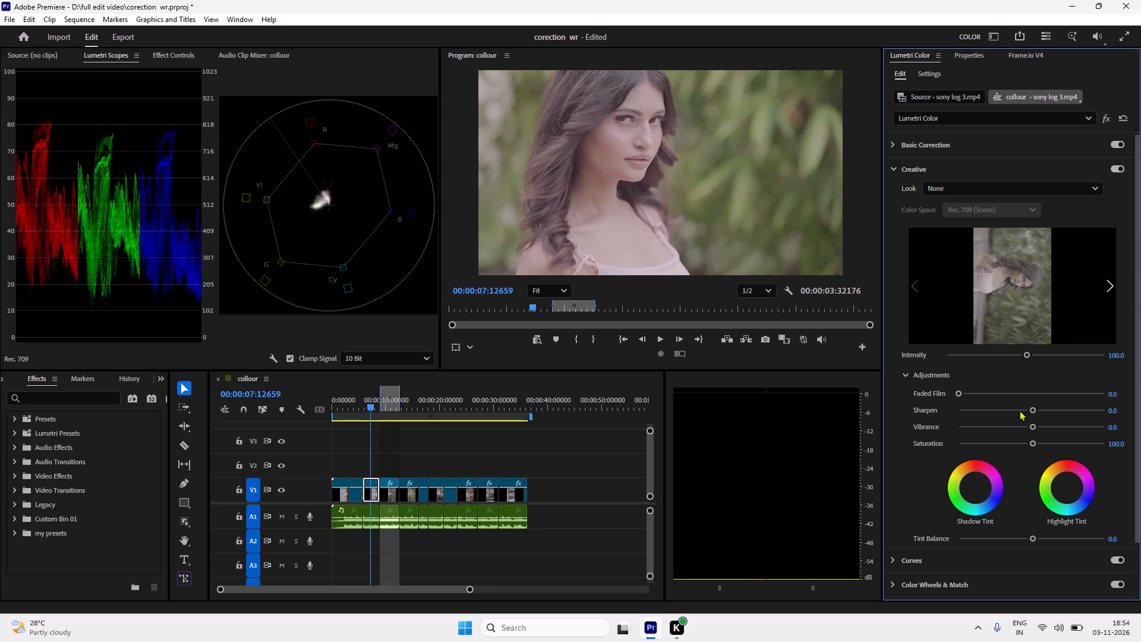
left_click(1114, 412)
type("10")
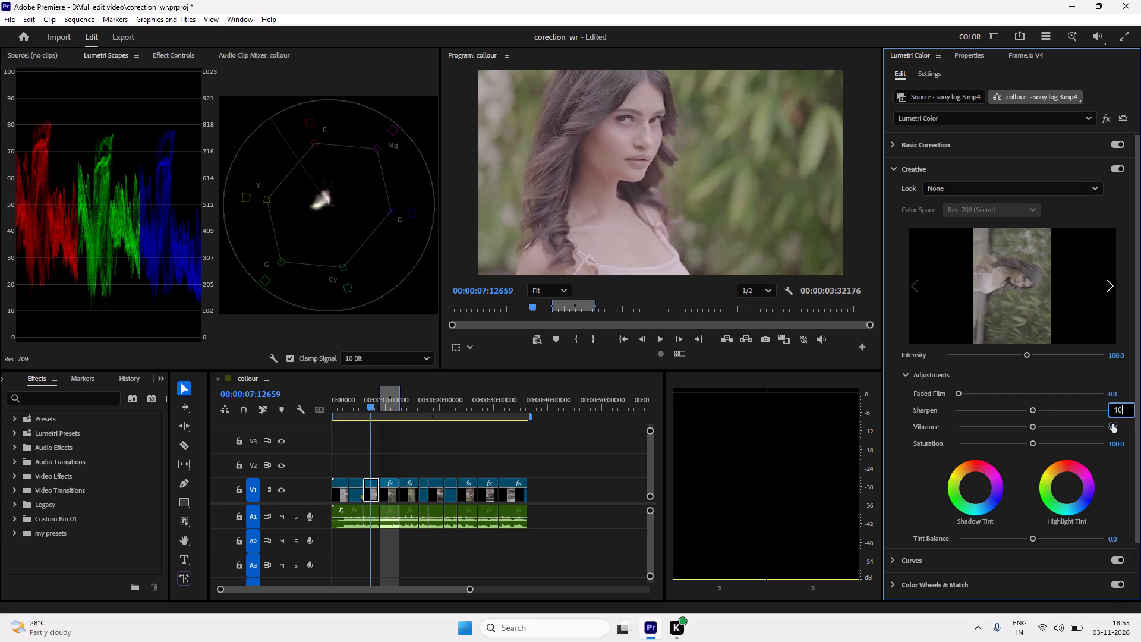
Set the clip's Creative vibrance to 20.
left_click(1112, 424)
type("+20")
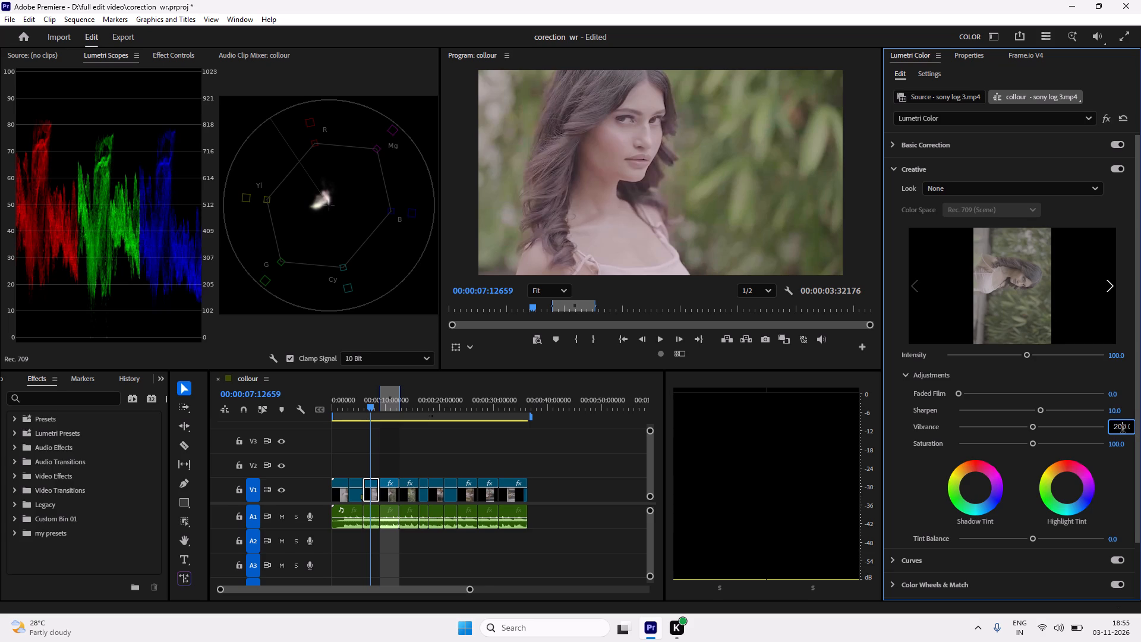
key("BackSpace")
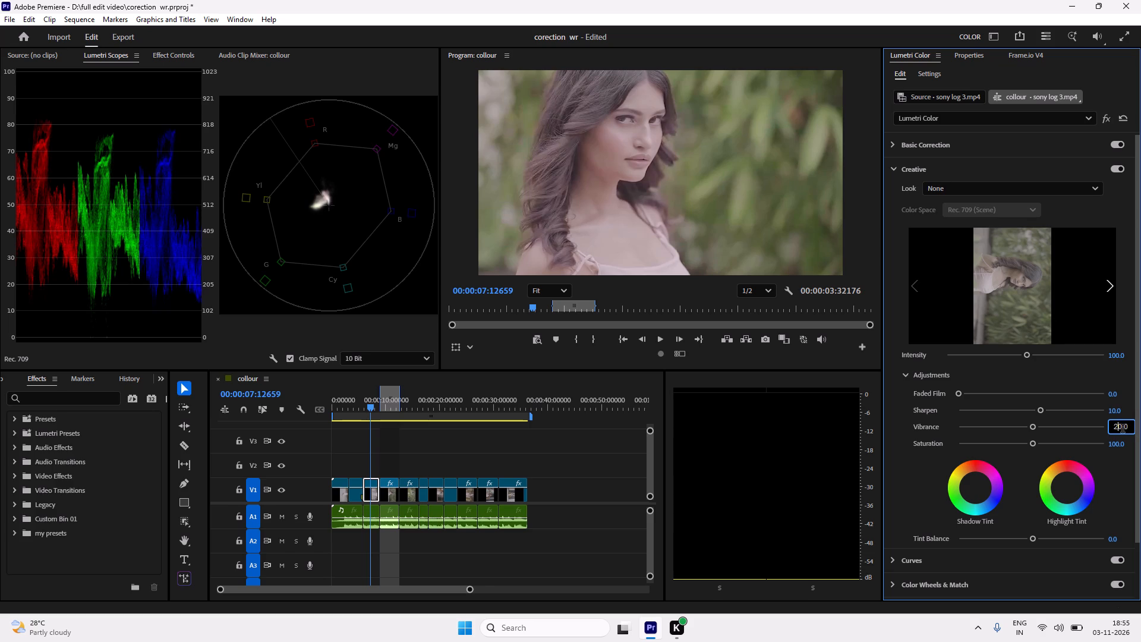
key("BackSpace")
key("BackSpace")
left_click(1123, 430)
key("BackSpace")
key("BackSpace")
key("BackSpace")
type("20")
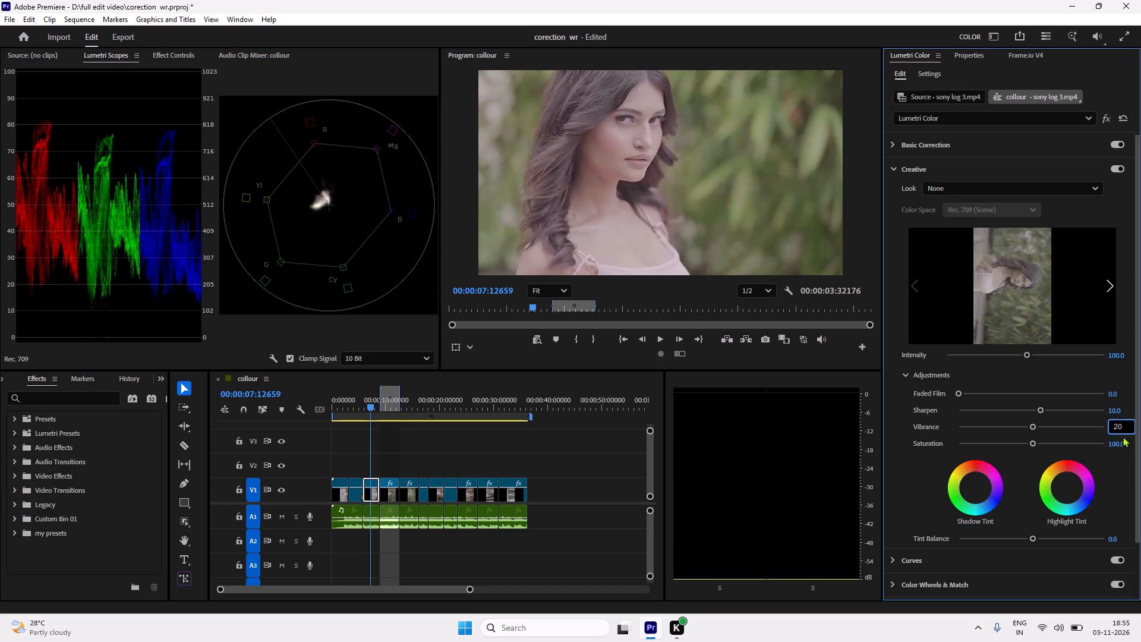
left_click(1113, 442)
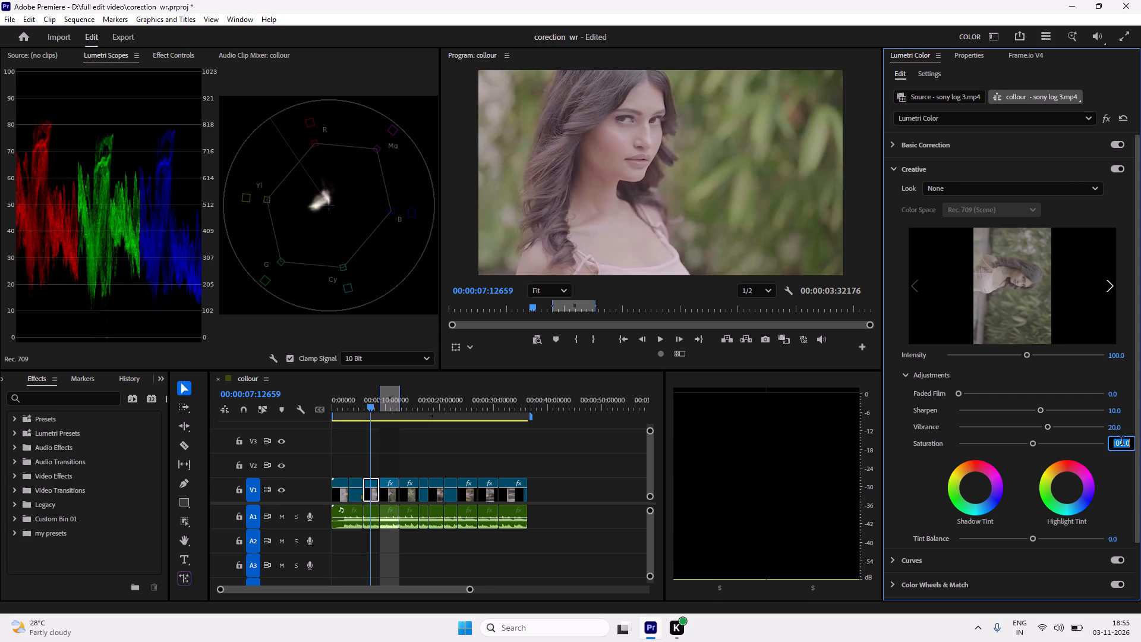
left_click(1125, 464)
Switch from Creative to Curves and shape the white RGB curve, slightly lowering the shadows and slightly lifting the highlights.
scroll(1130, 477, "down", 4)
scroll(1033, 523, "down", 2)
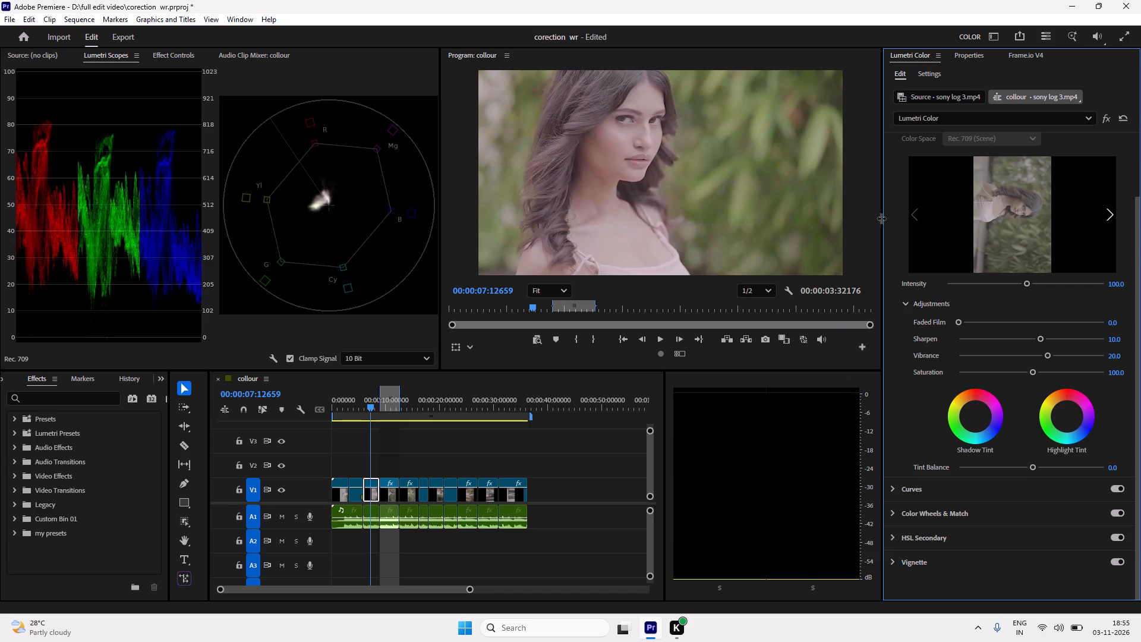
scroll(915, 155, "up", 3)
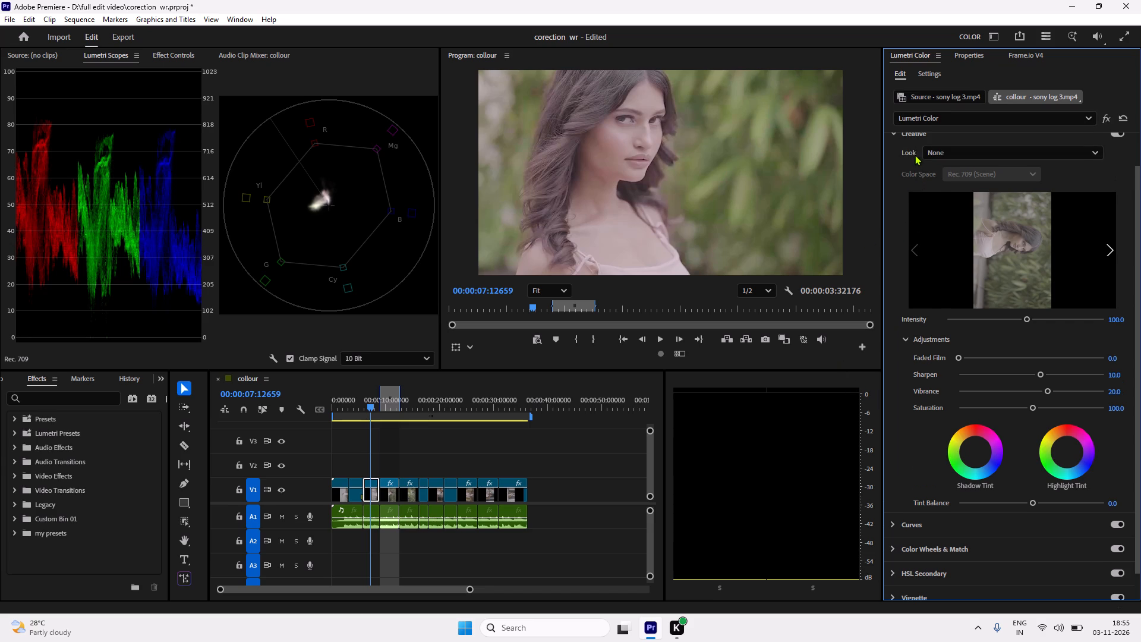
left_click(900, 134)
left_click(897, 193)
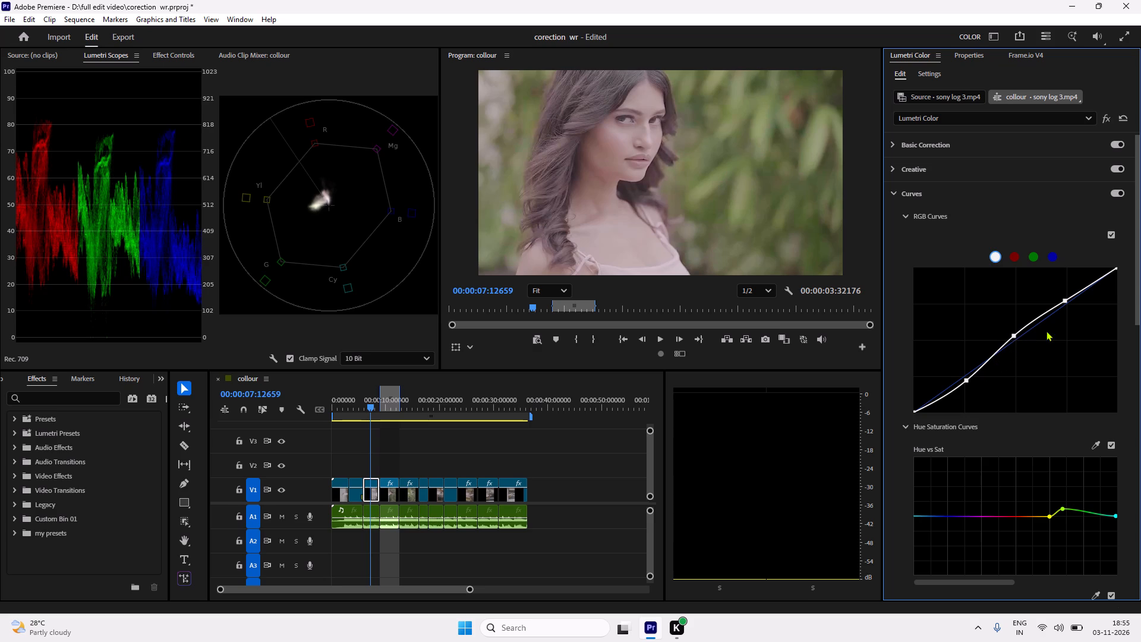
left_click(1065, 299)
left_click(1066, 301)
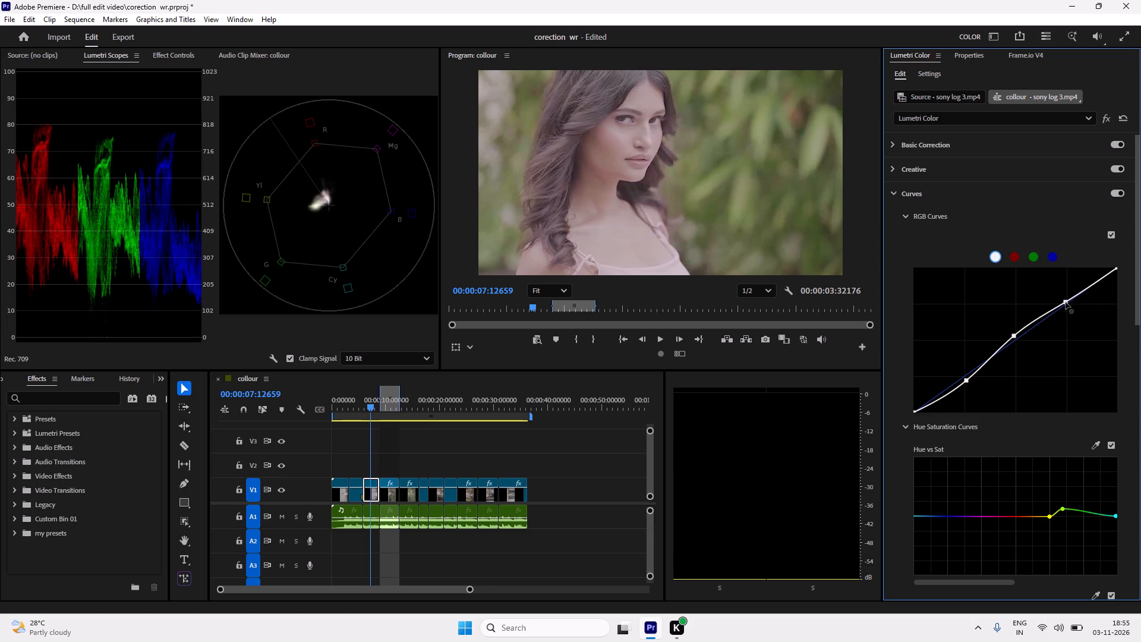
left_click(968, 380)
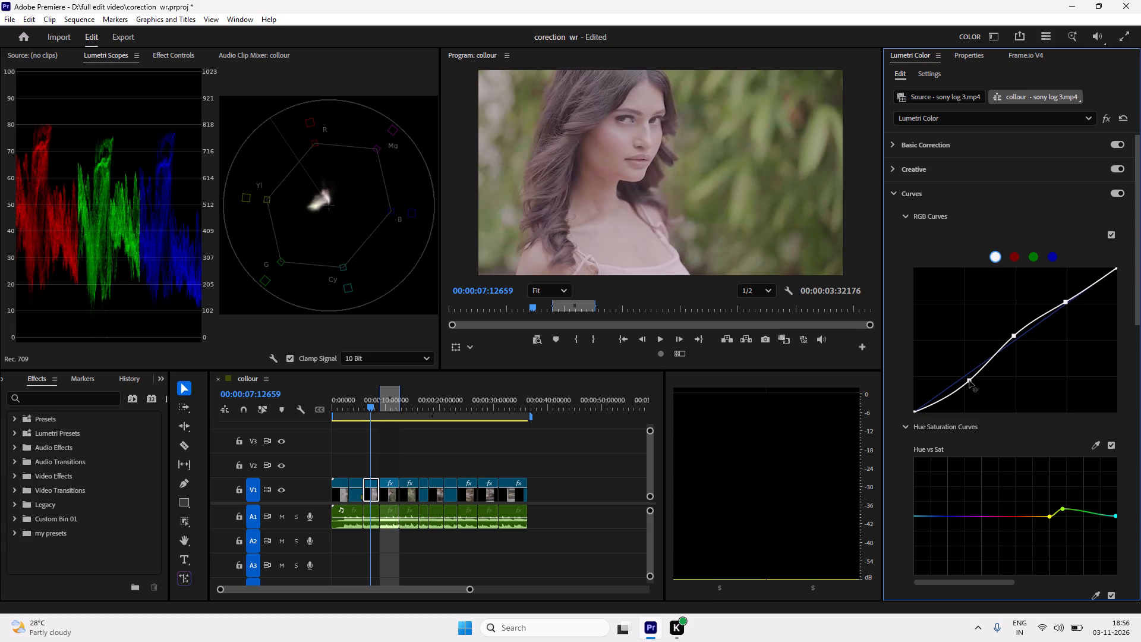
left_click_drag(1066, 301, 1067, 302)
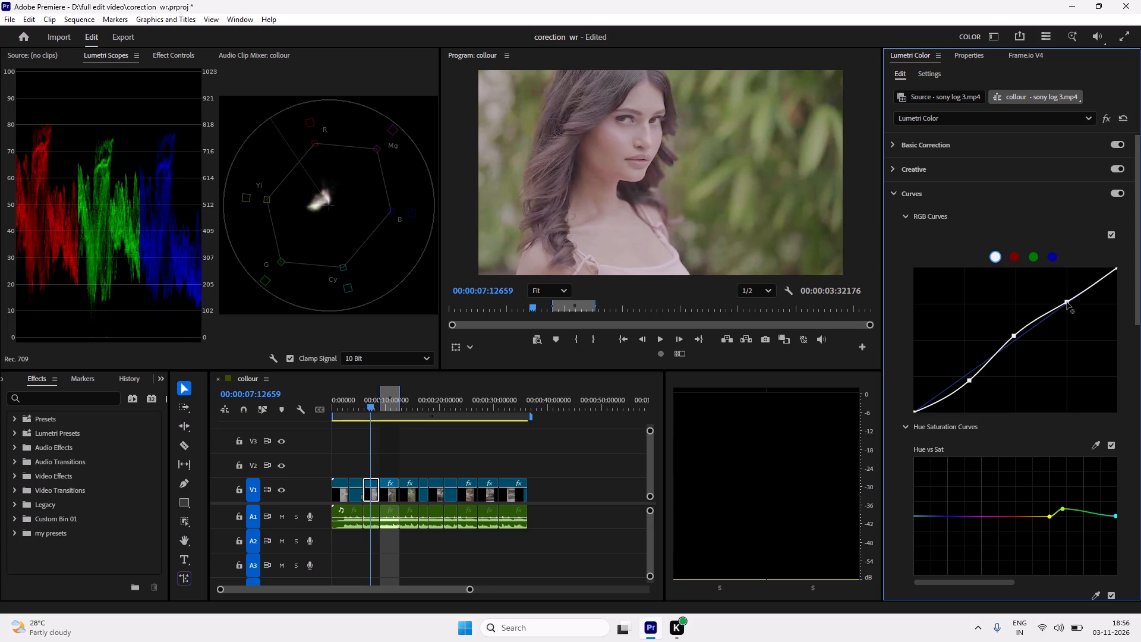
left_click_drag(1067, 302, 1070, 307)
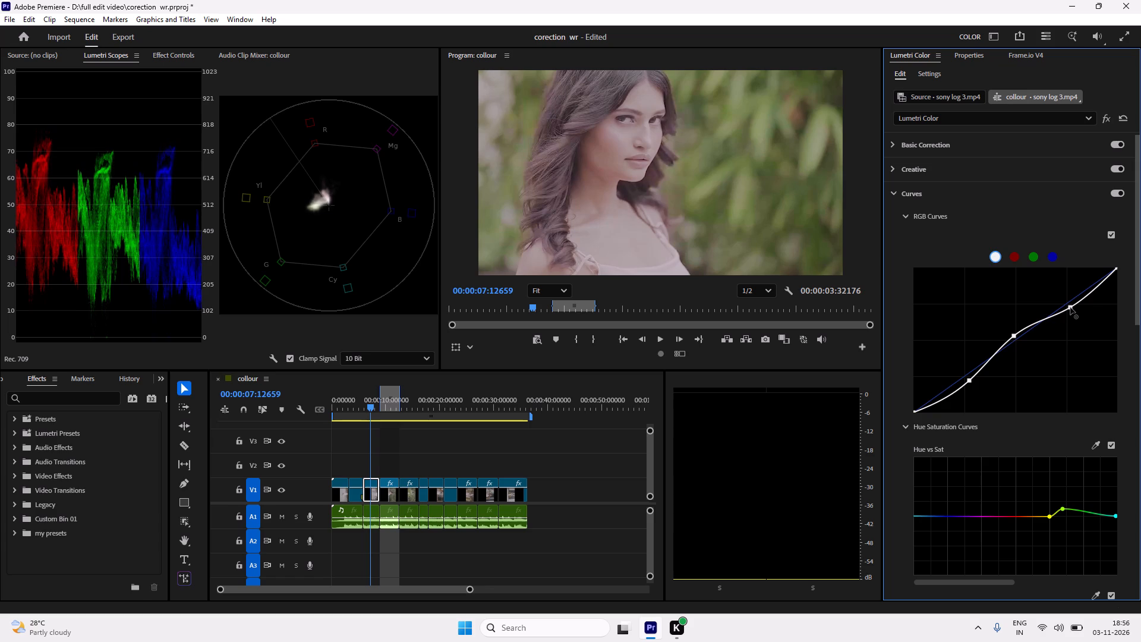
left_click_drag(1070, 307, 1070, 308)
left_click_drag(1070, 309, 1066, 302)
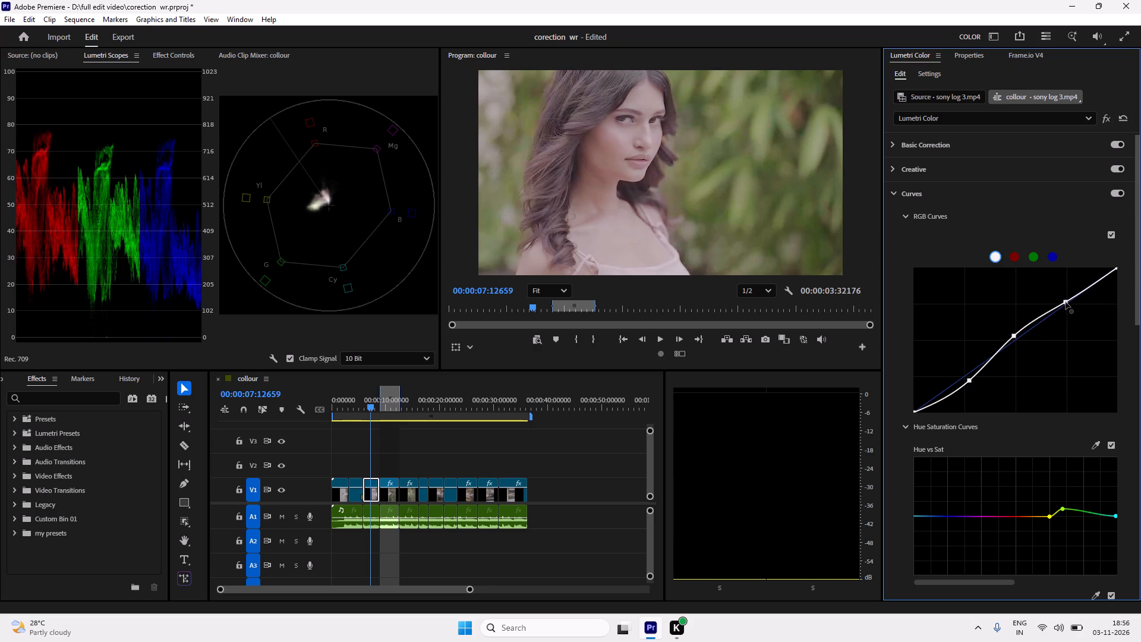
left_click_drag(1066, 302, 1064, 300)
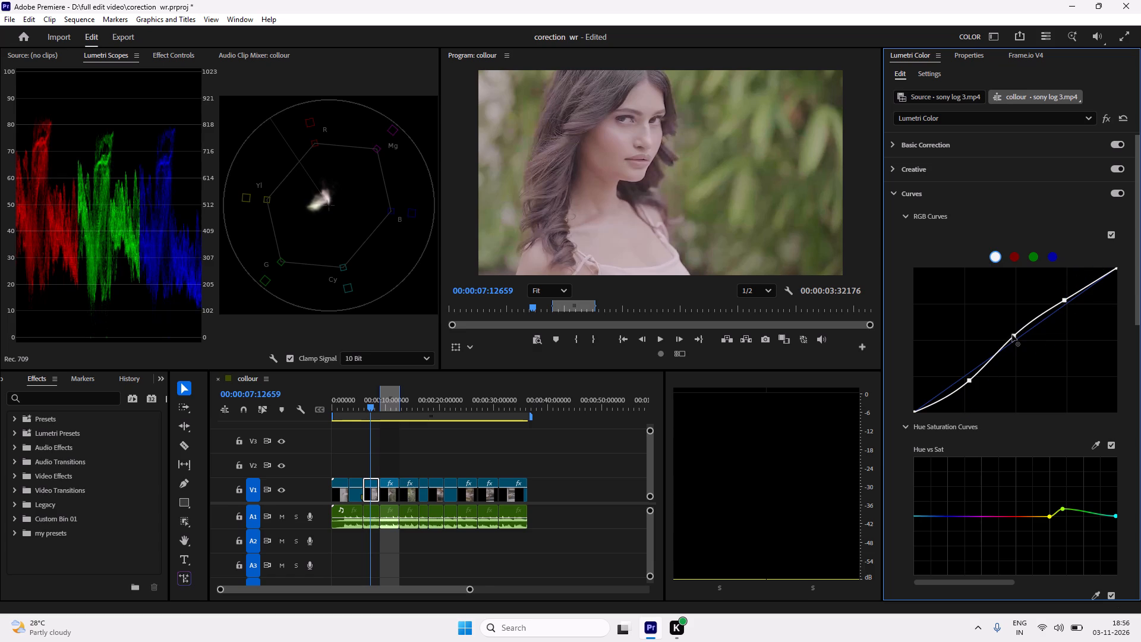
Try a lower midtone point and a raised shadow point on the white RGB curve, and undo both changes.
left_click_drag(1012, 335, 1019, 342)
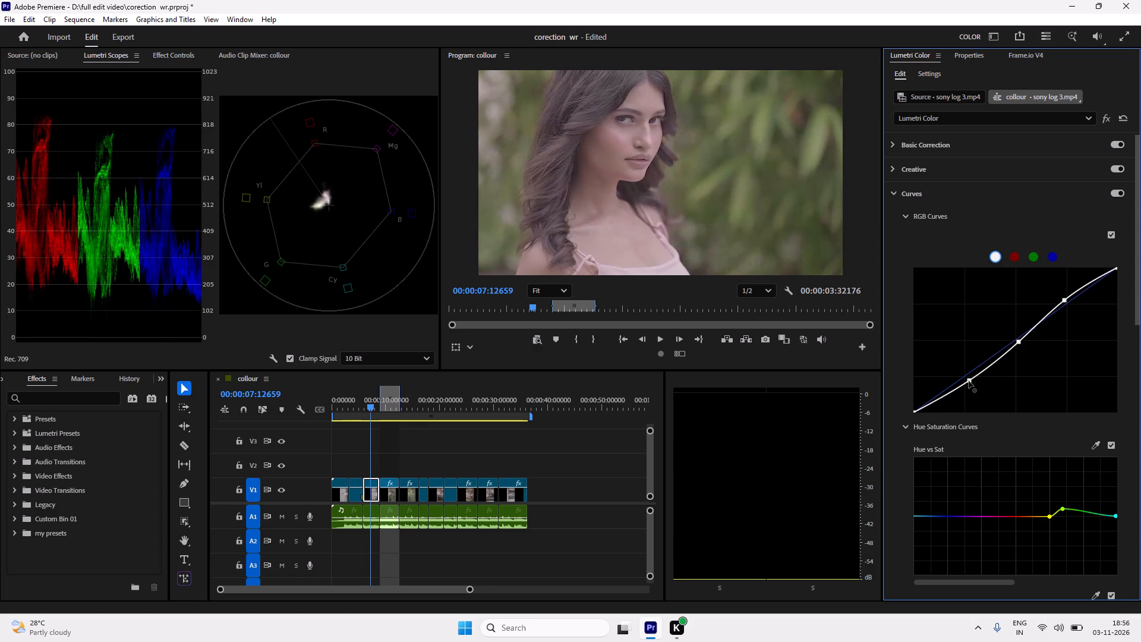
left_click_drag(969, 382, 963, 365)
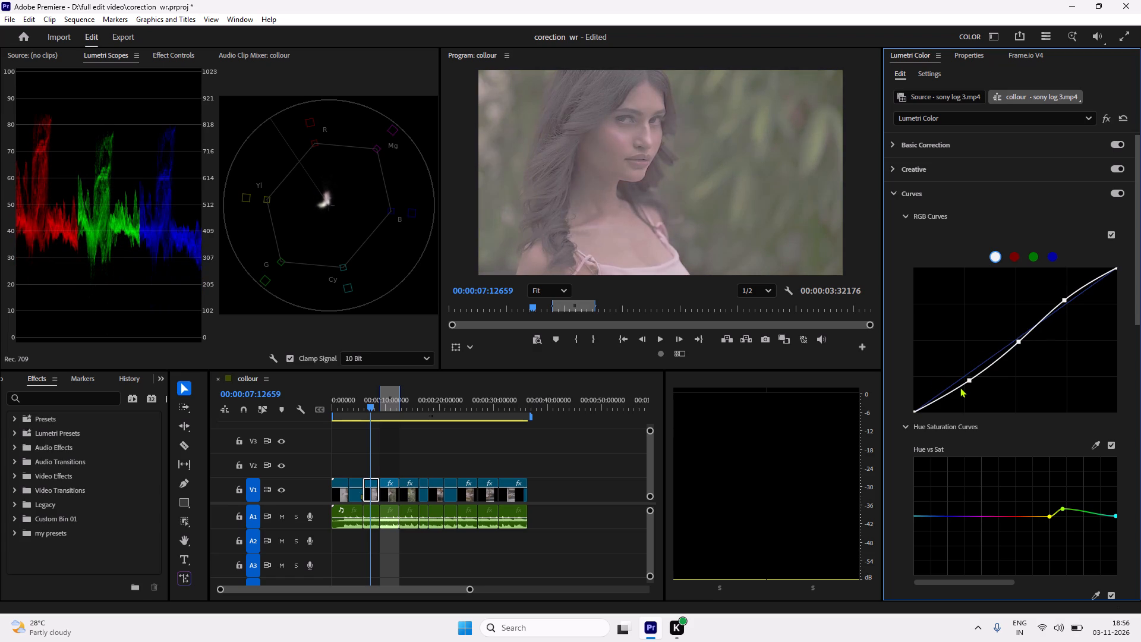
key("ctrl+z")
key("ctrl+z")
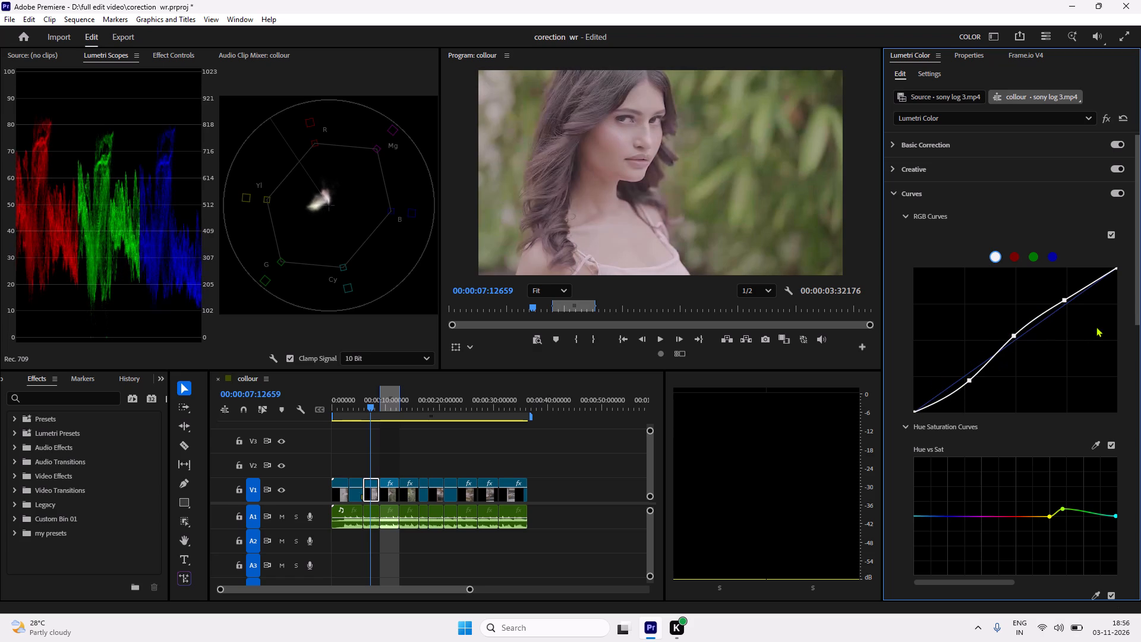
Lower the midtone point of the white RGB curve slightly and fine-tune the shadow point just below the diagonal.
left_click(1013, 335)
left_click(969, 380)
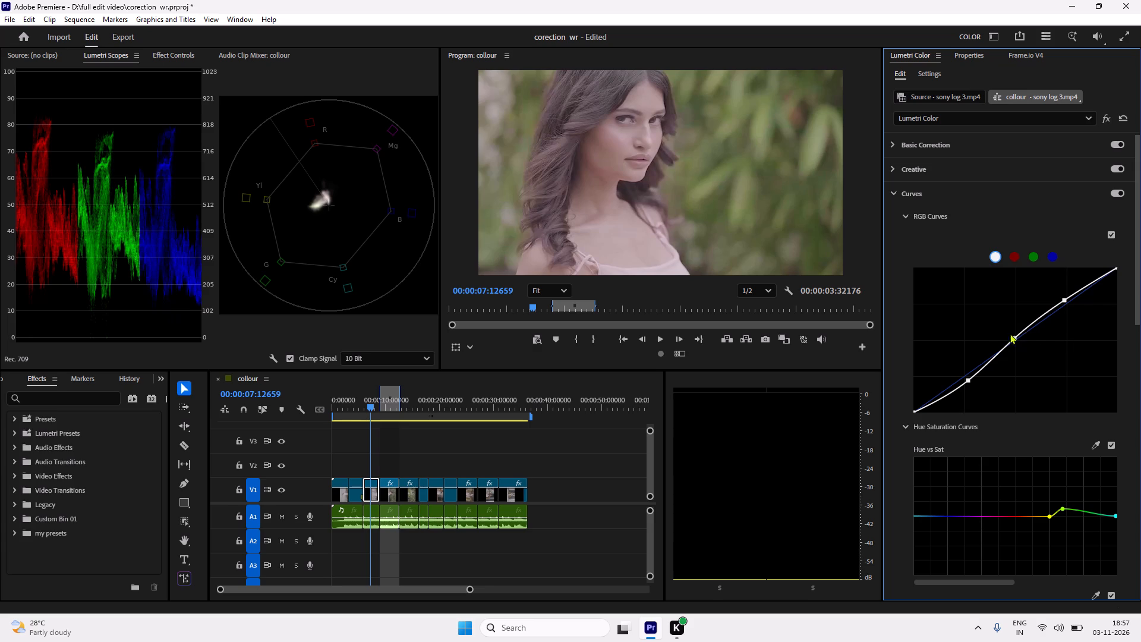
left_click(966, 378)
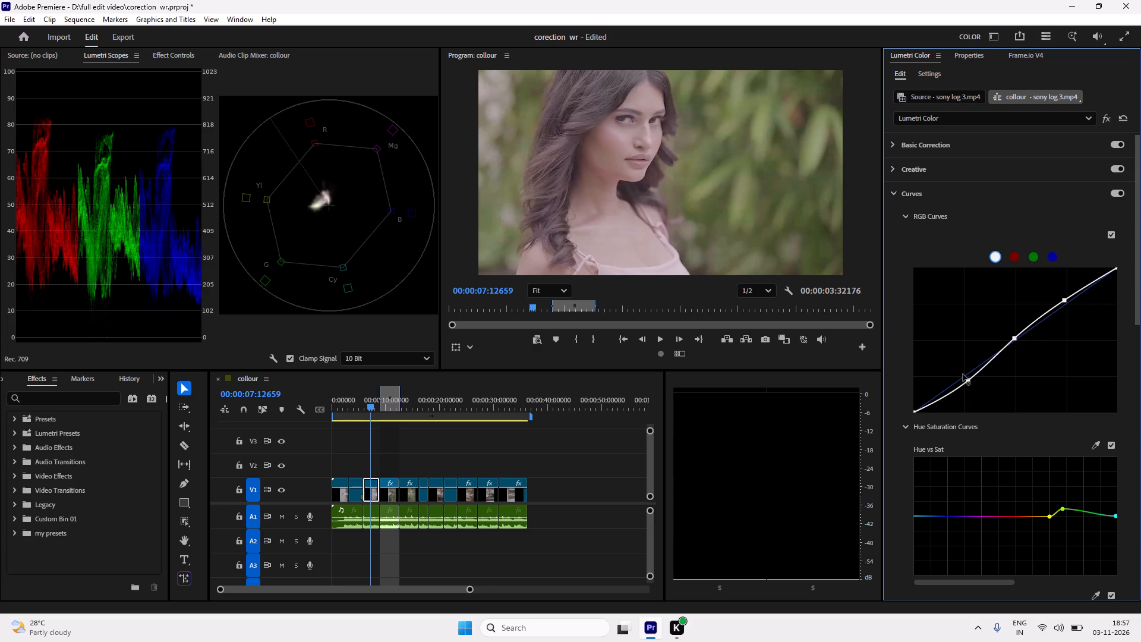
left_click(967, 379)
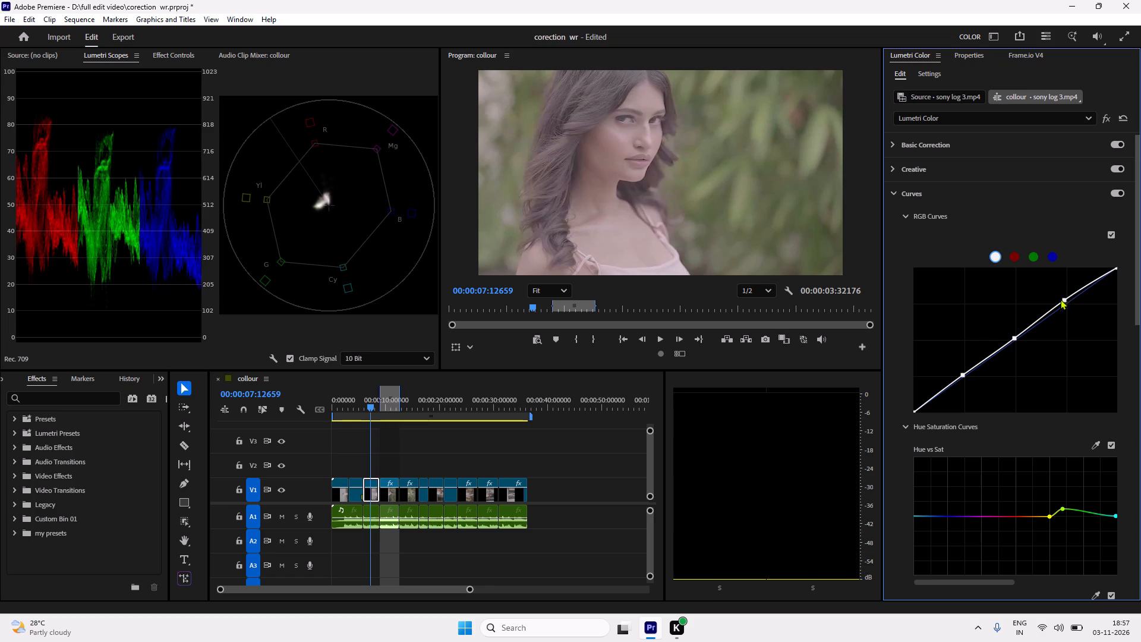
left_click_drag(964, 373, 967, 378)
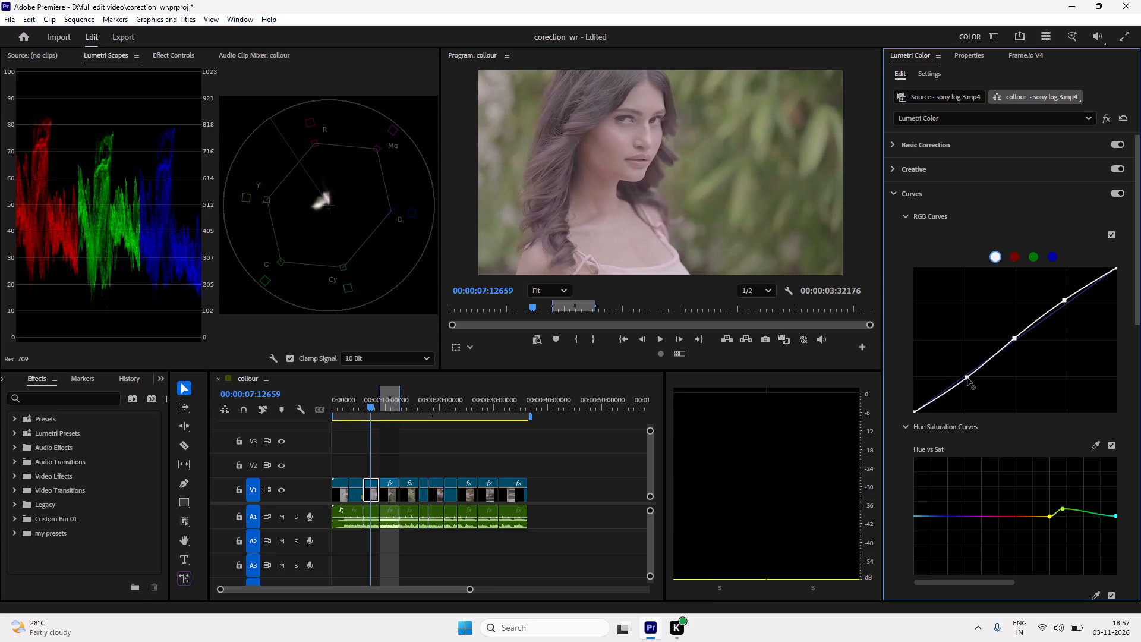
left_click_drag(967, 378, 970, 379)
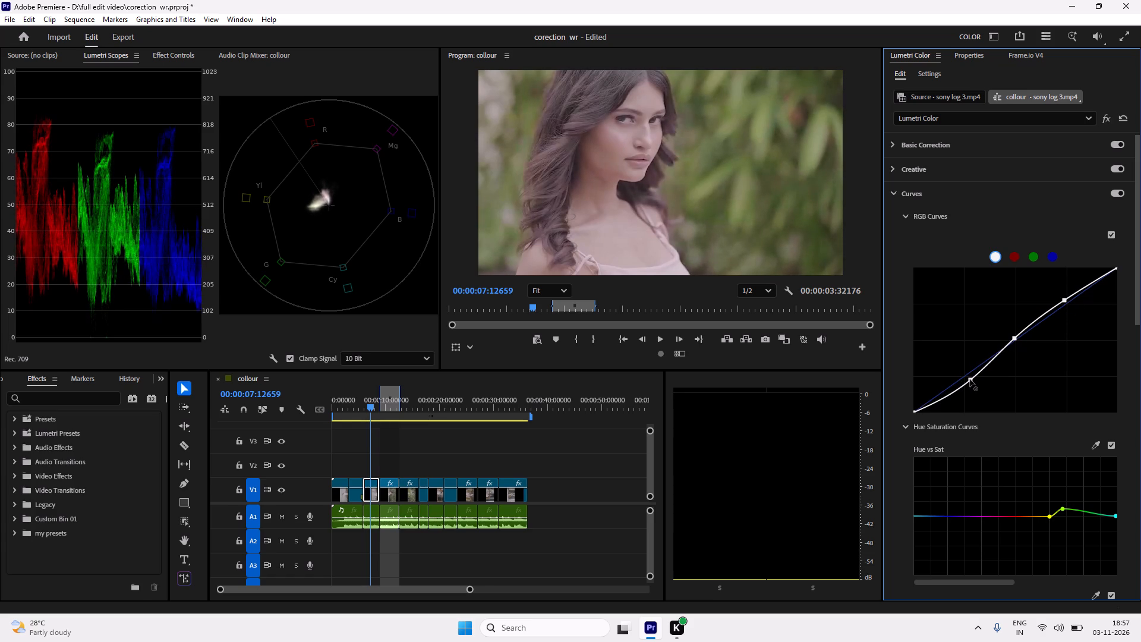
left_click_drag(970, 379, 969, 379)
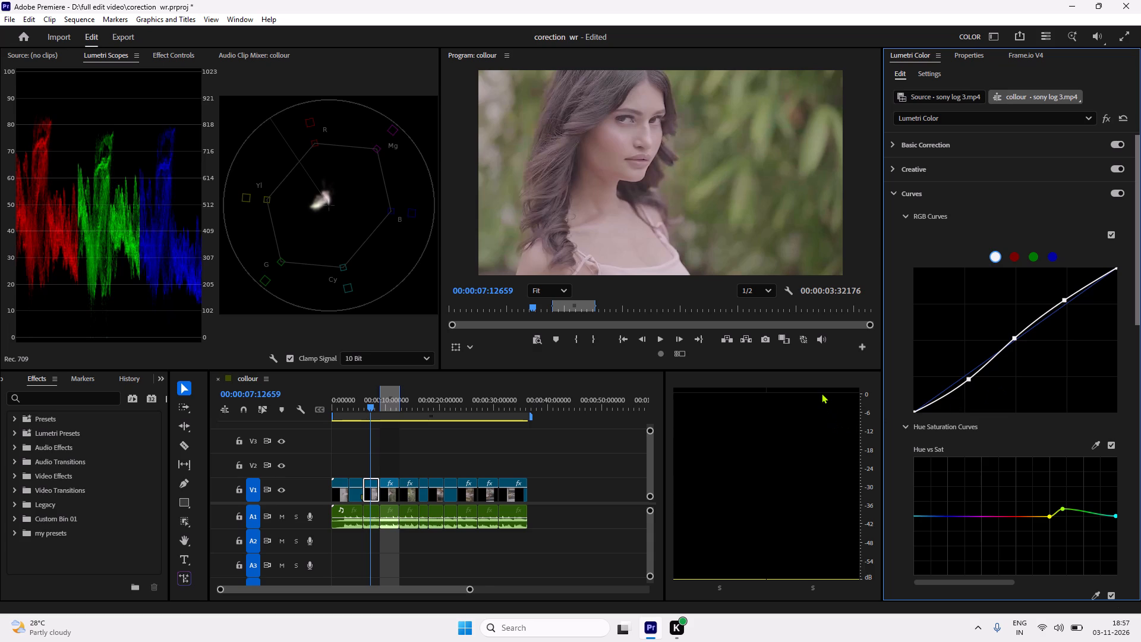
Switch from Curves to Color Wheels & Match and darken the shadows moderately with the Shadows luminance slider.
left_click(894, 194)
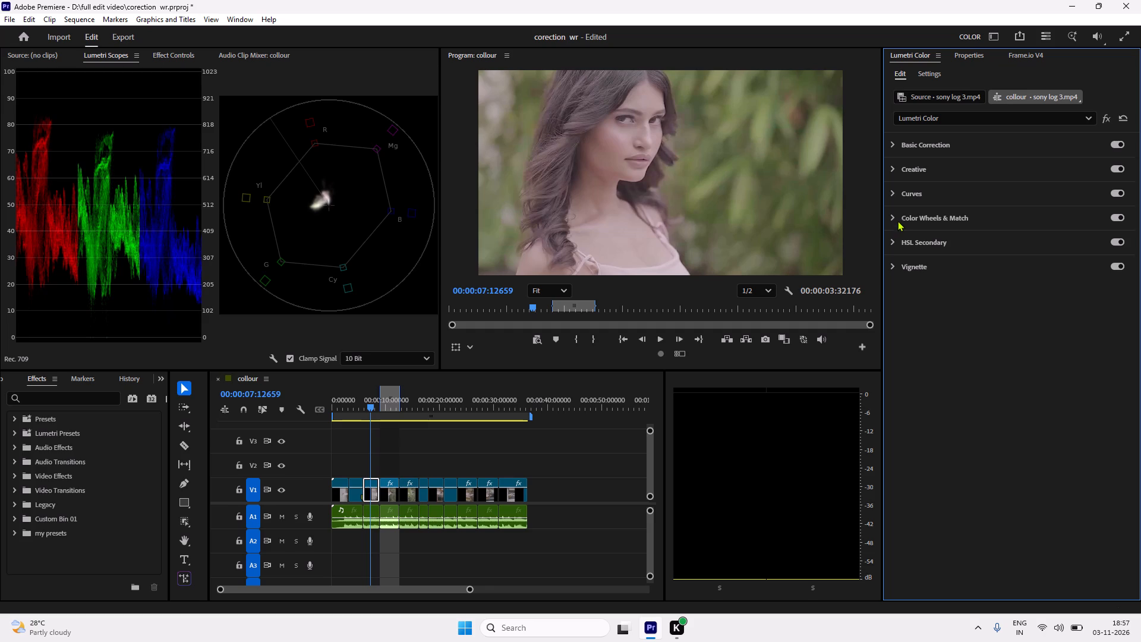
left_click(898, 219)
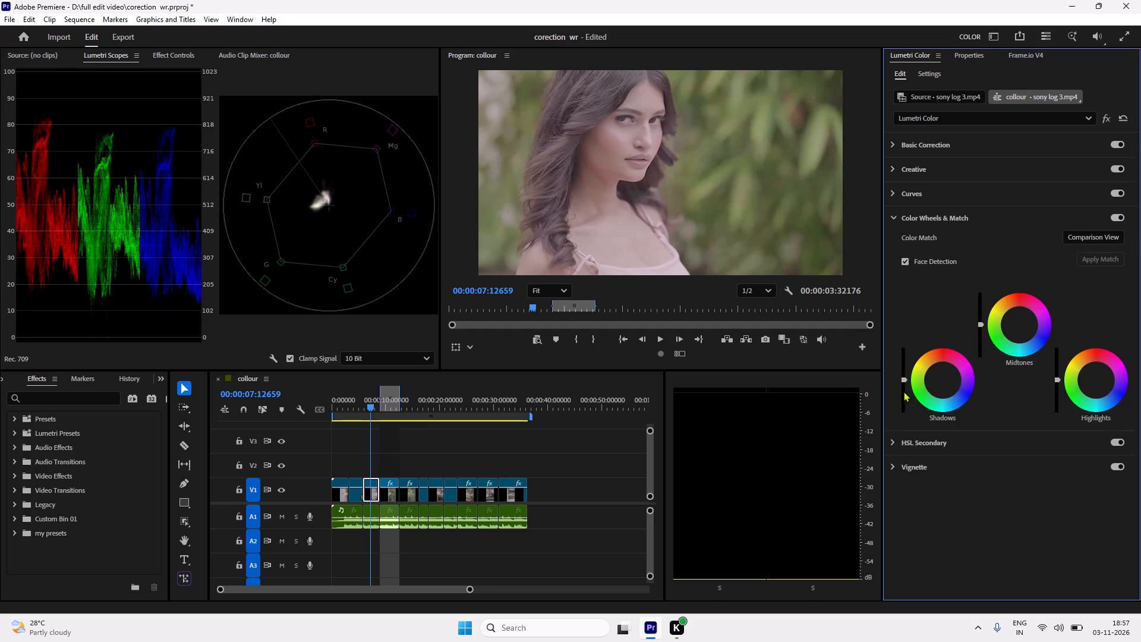
left_click_drag(905, 379, 909, 342)
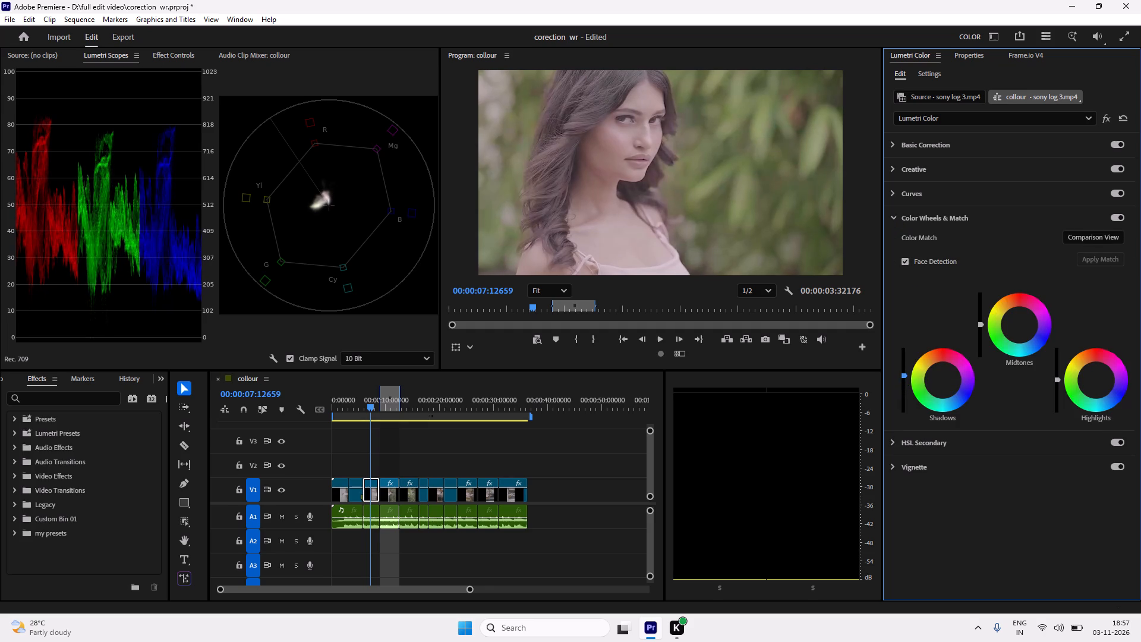
left_click_drag(909, 342, 915, 346)
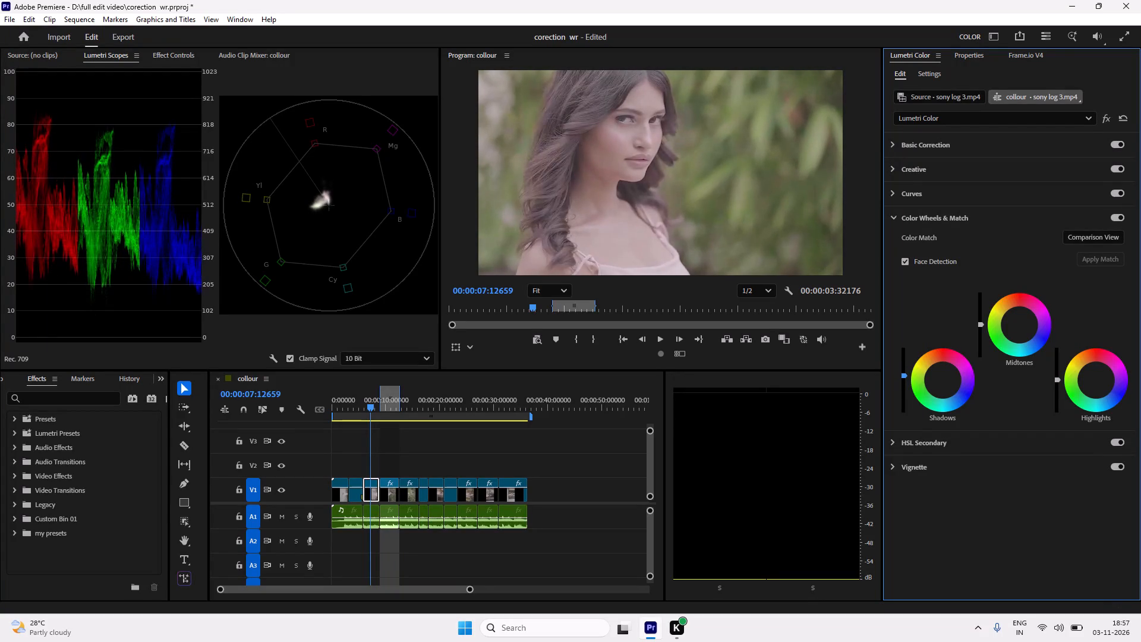
left_click_drag(915, 346, 899, 436)
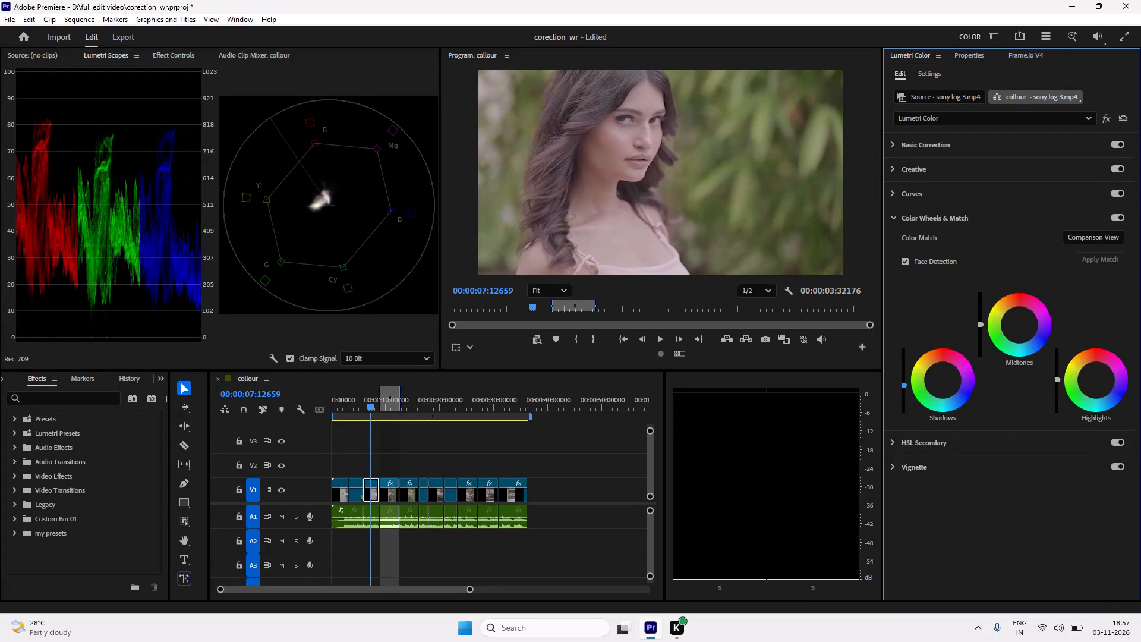
left_click_drag(899, 436, 899, 454)
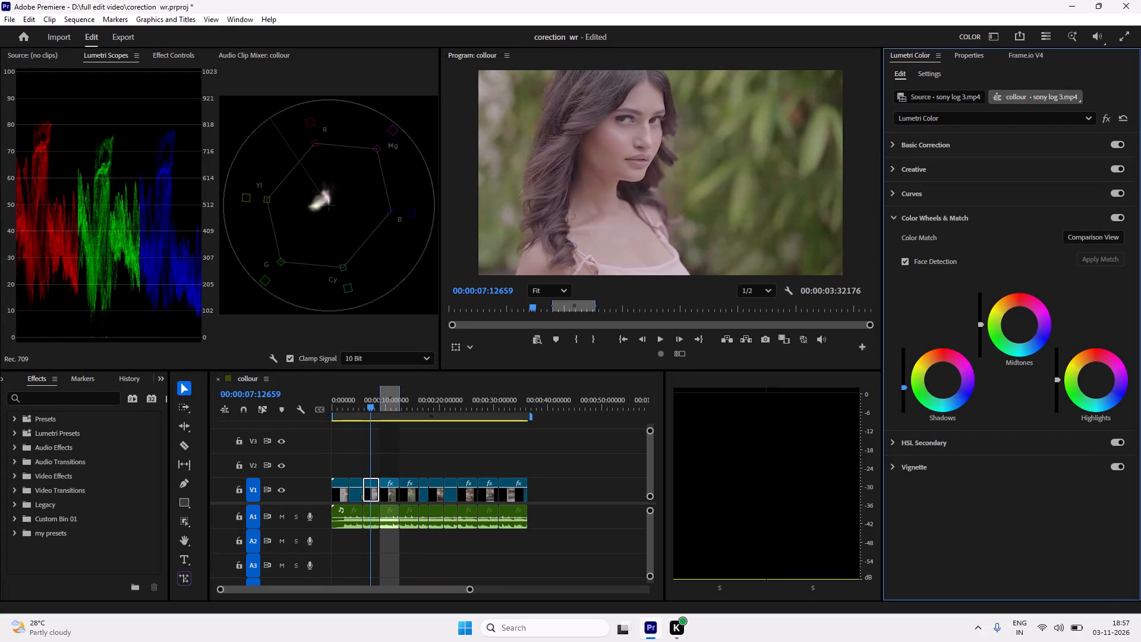
left_click_drag(899, 454, 904, 477)
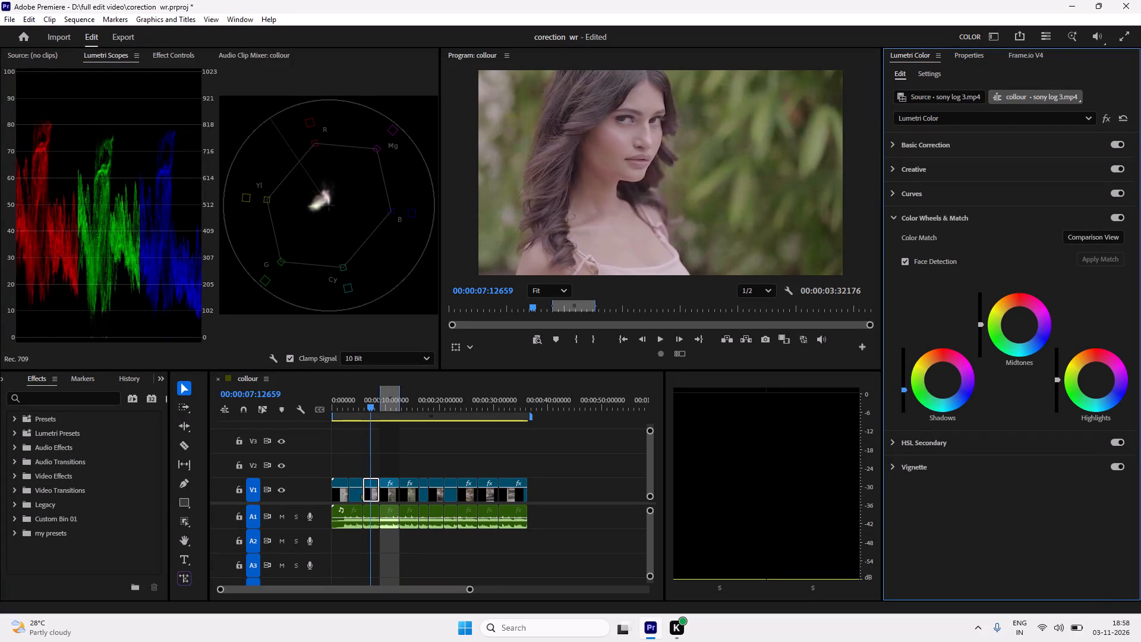
left_click_drag(904, 477, 905, 489)
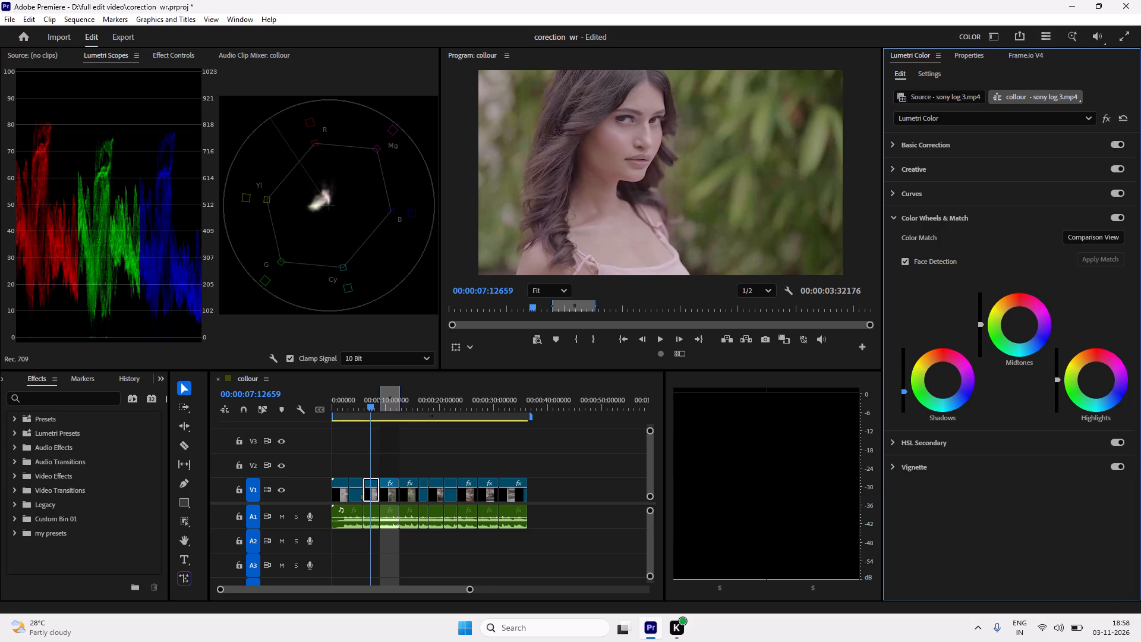
left_click_drag(905, 489, 904, 505)
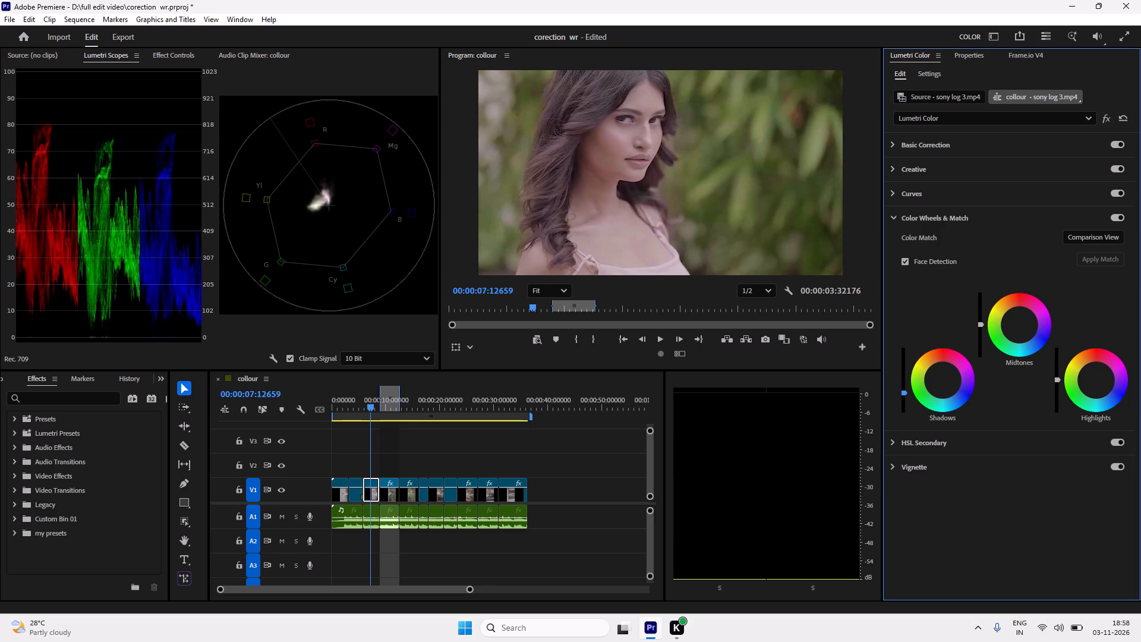
left_click_drag(904, 505, 909, 486)
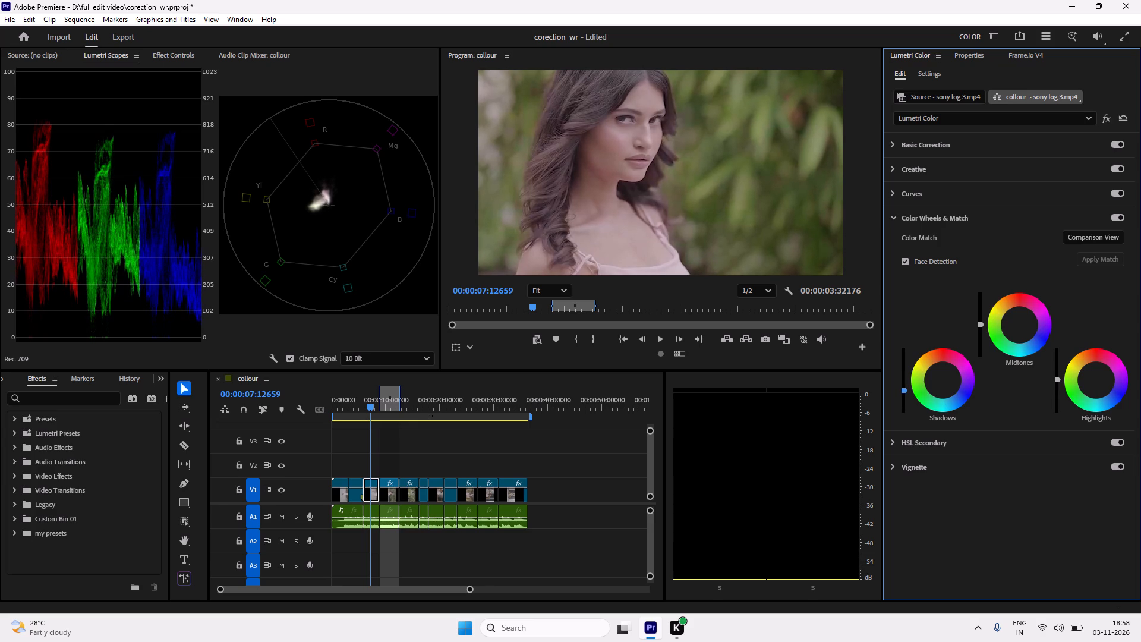
left_click_drag(909, 486, 905, 504)
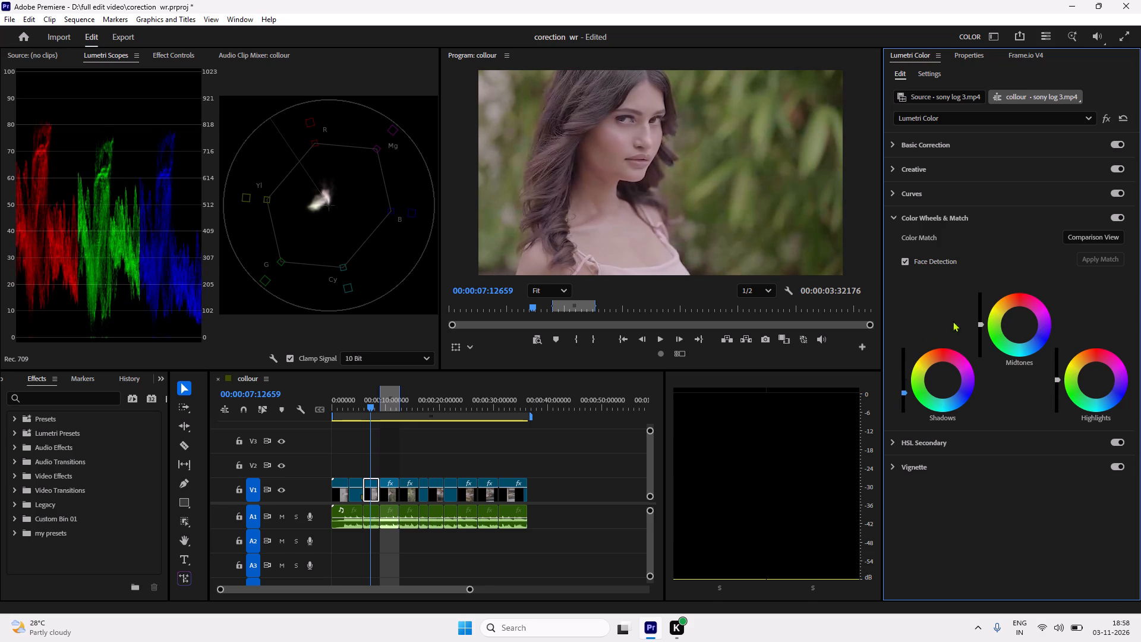
Tint the shadows very slightly toward red on the Shadows color wheel.
left_click_drag(941, 378, 933, 333)
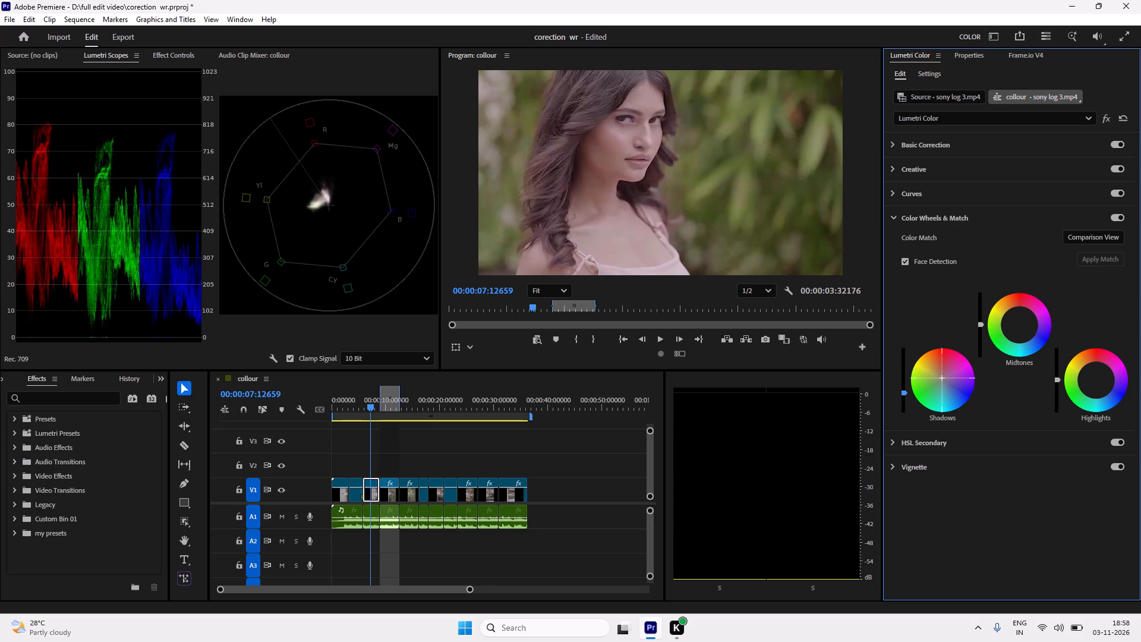
left_click_drag(933, 333, 919, 282)
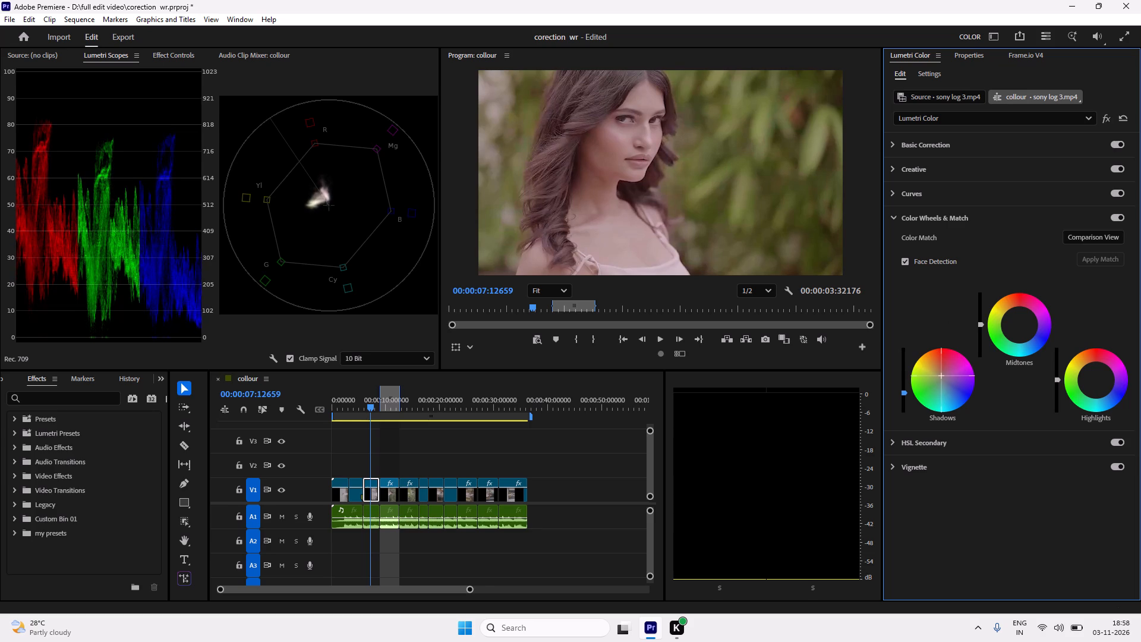
left_click_drag(919, 282, 931, 274)
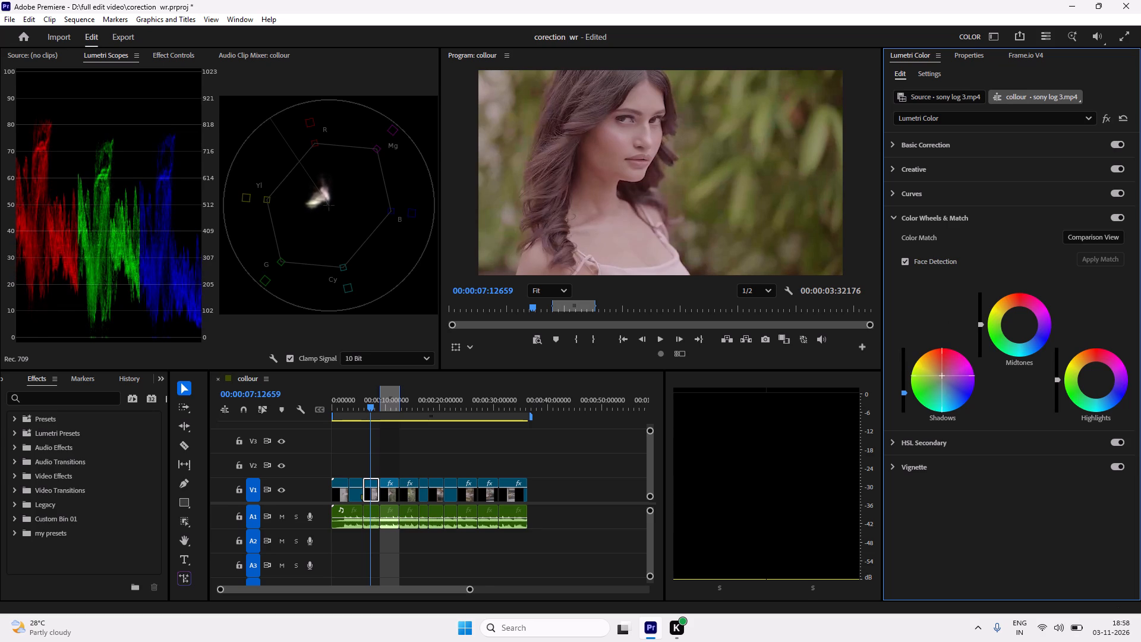
left_click_drag(931, 274, 962, 306)
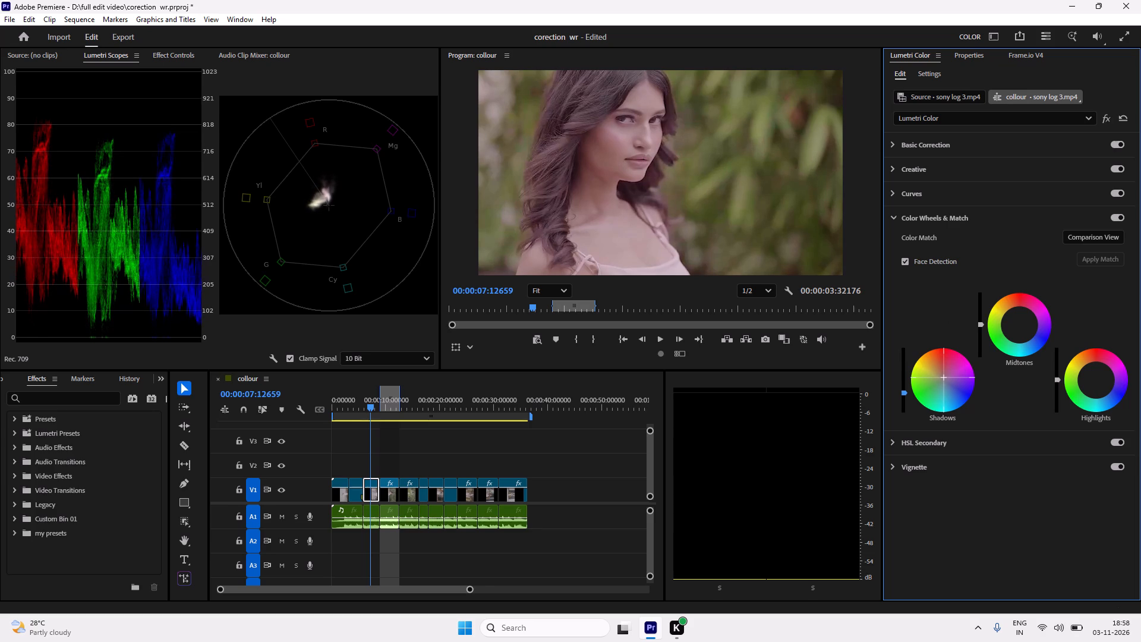
left_click_drag(962, 306, 952, 307)
left_click_drag(952, 307, 947, 303)
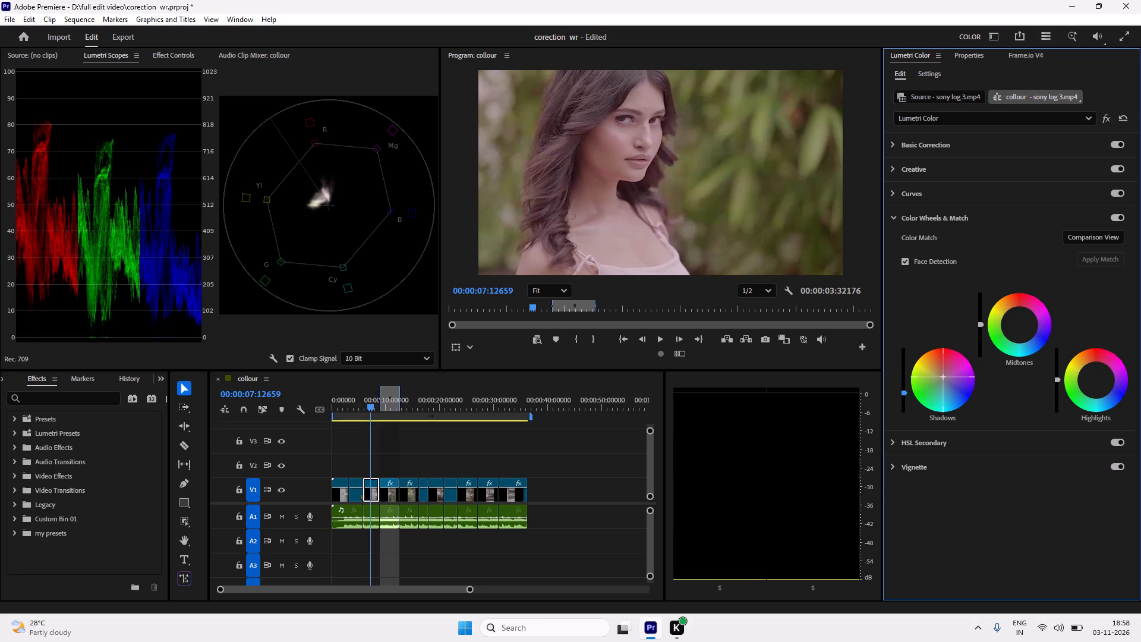
left_click_drag(947, 303, 939, 304)
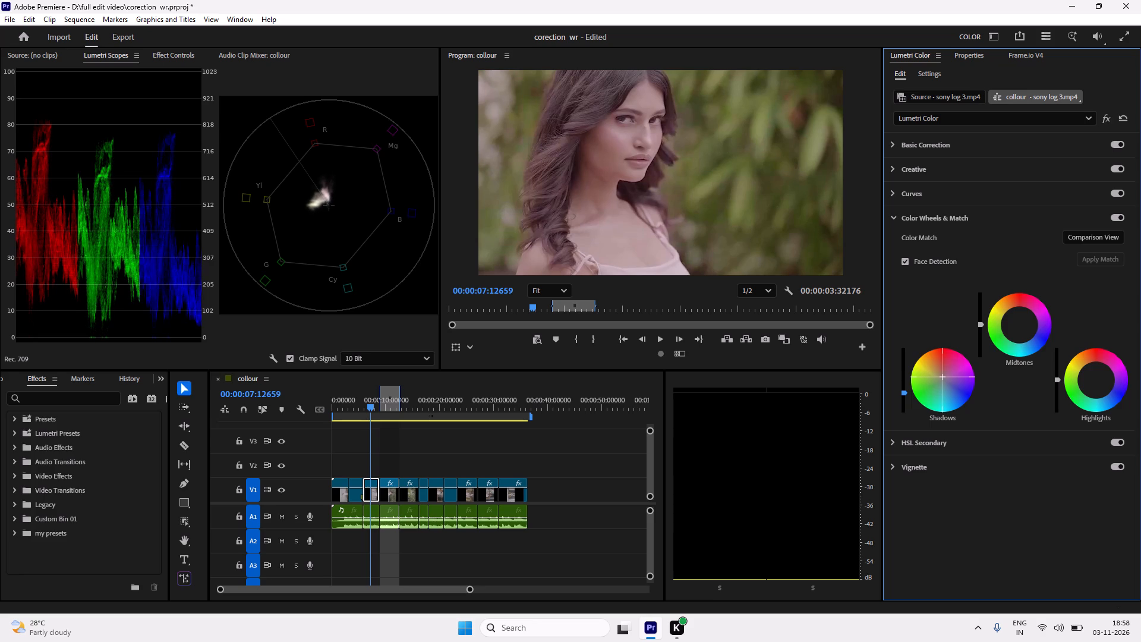
left_click_drag(939, 304, 936, 317)
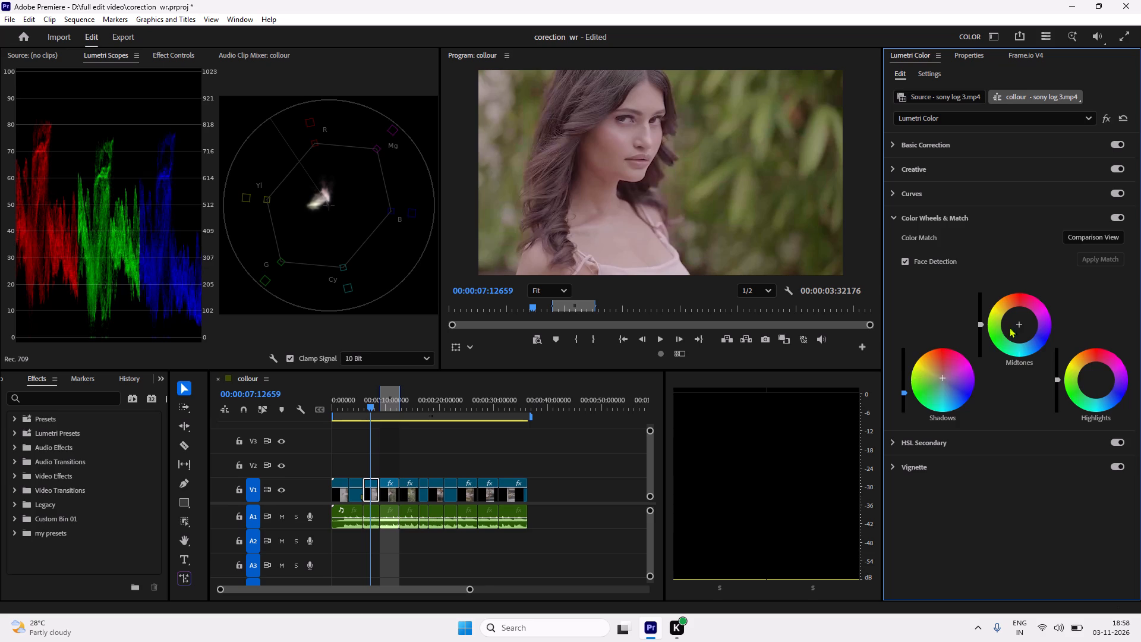
Warm the midtones slightly by shifting the Midtones color wheel toward red-orange.
left_click_drag(1018, 323, 1018, 322)
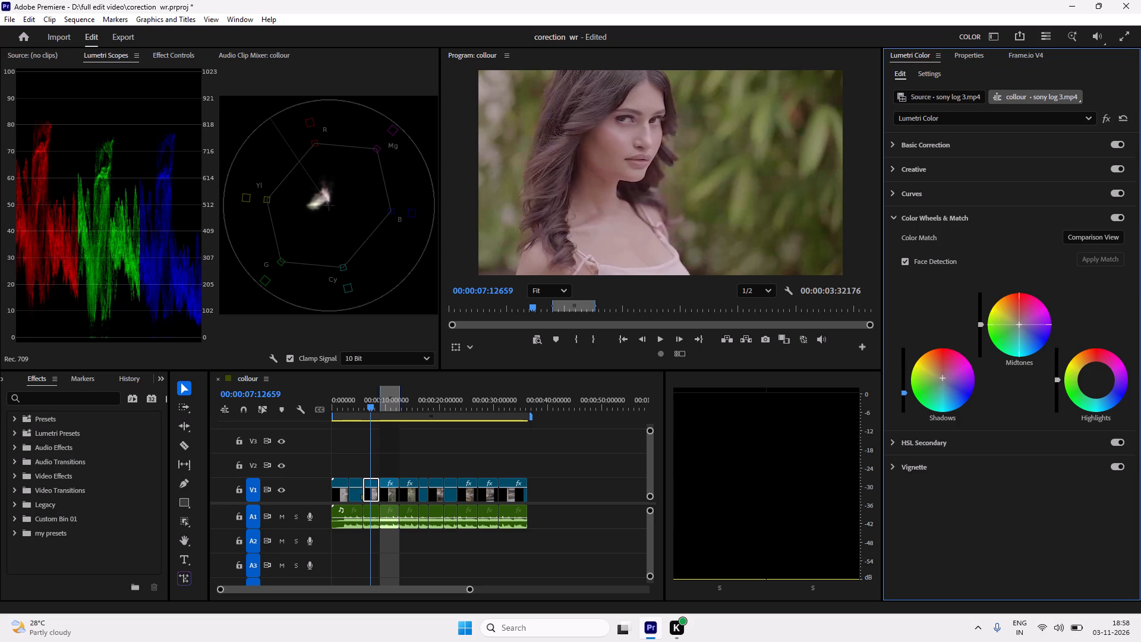
left_click_drag(1018, 322, 1017, 311)
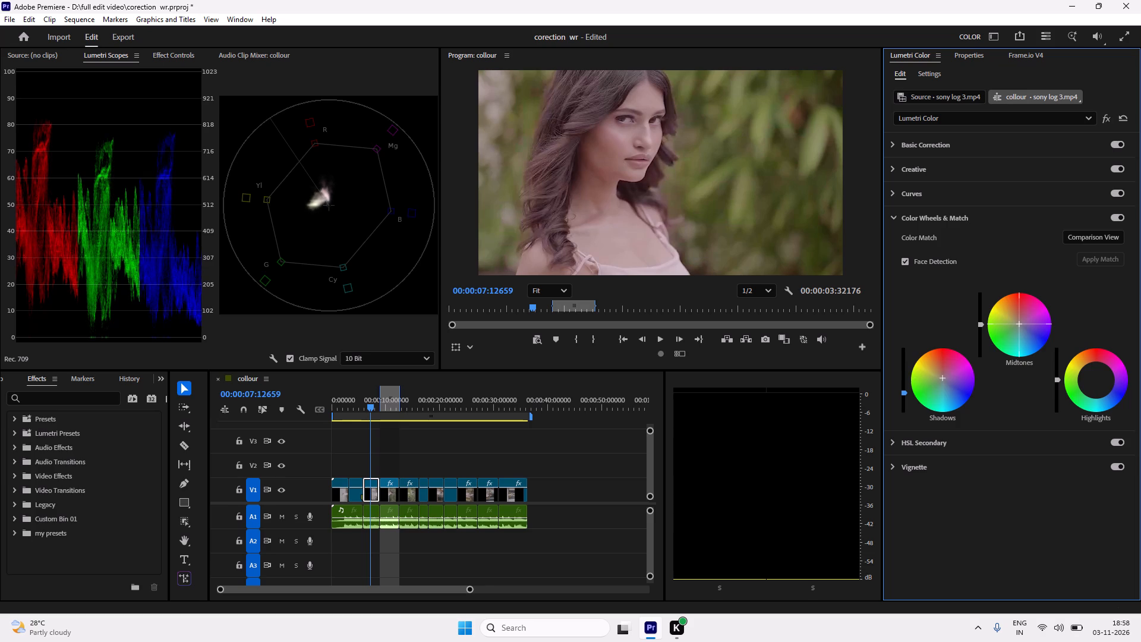
left_click_drag(1017, 311, 1014, 292)
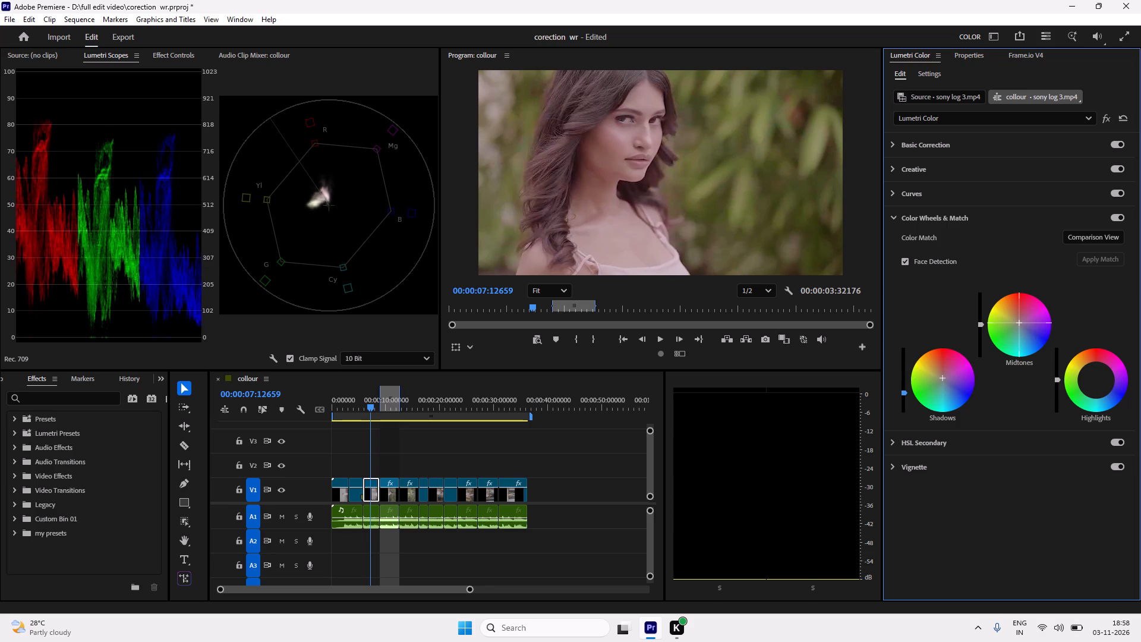
left_click_drag(1014, 292, 982, 241)
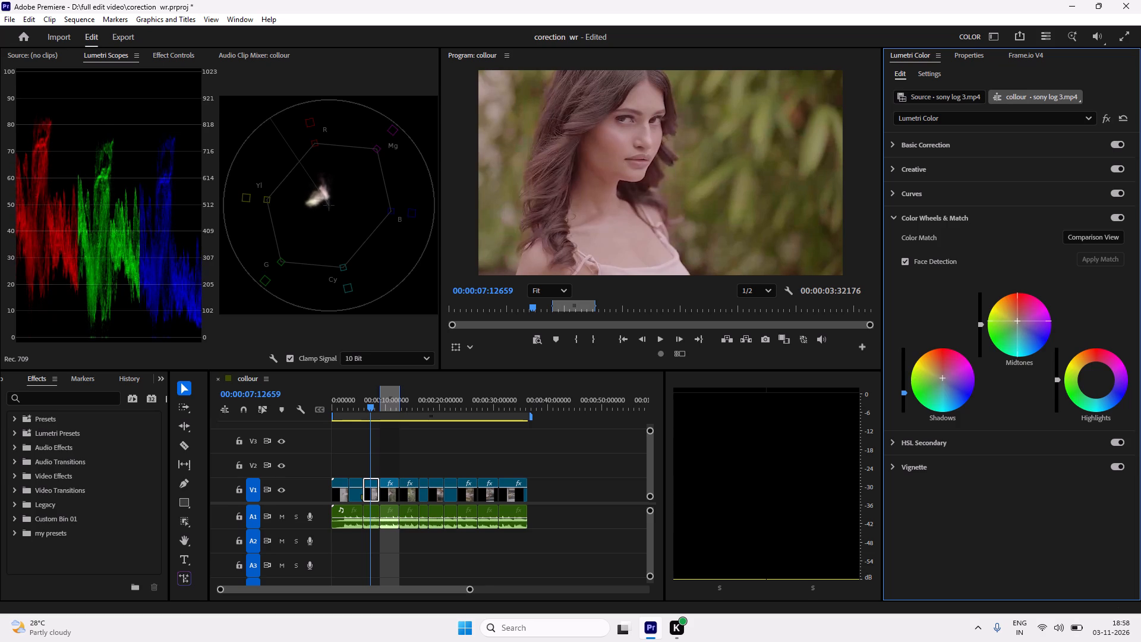
left_click_drag(982, 241, 982, 270)
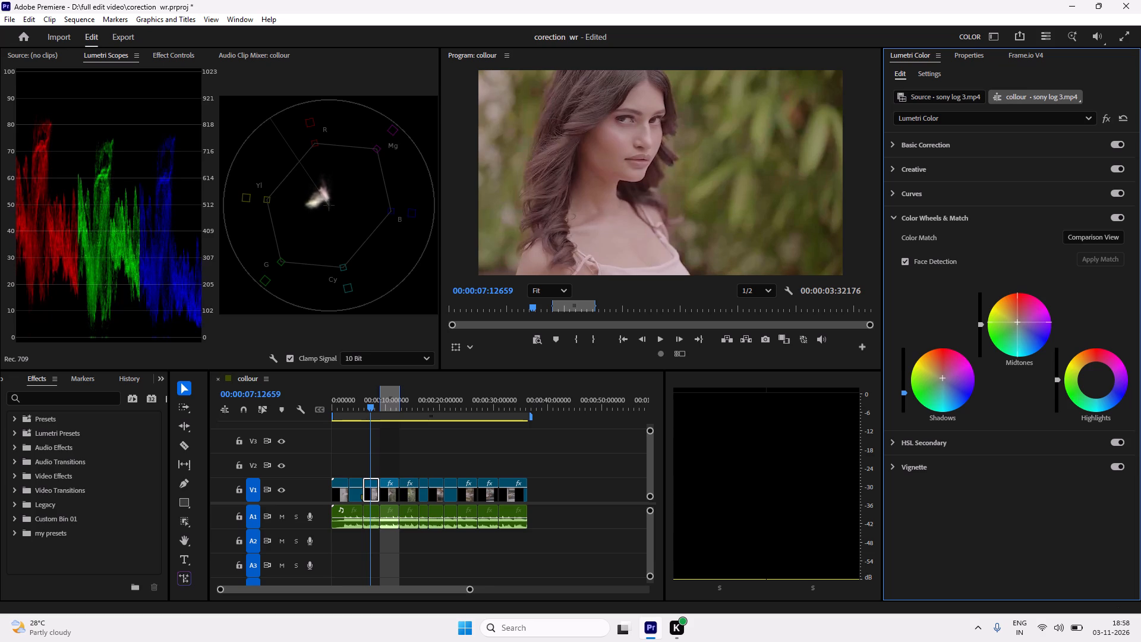
left_click_drag(982, 270, 982, 259)
left_click_drag(982, 259, 997, 265)
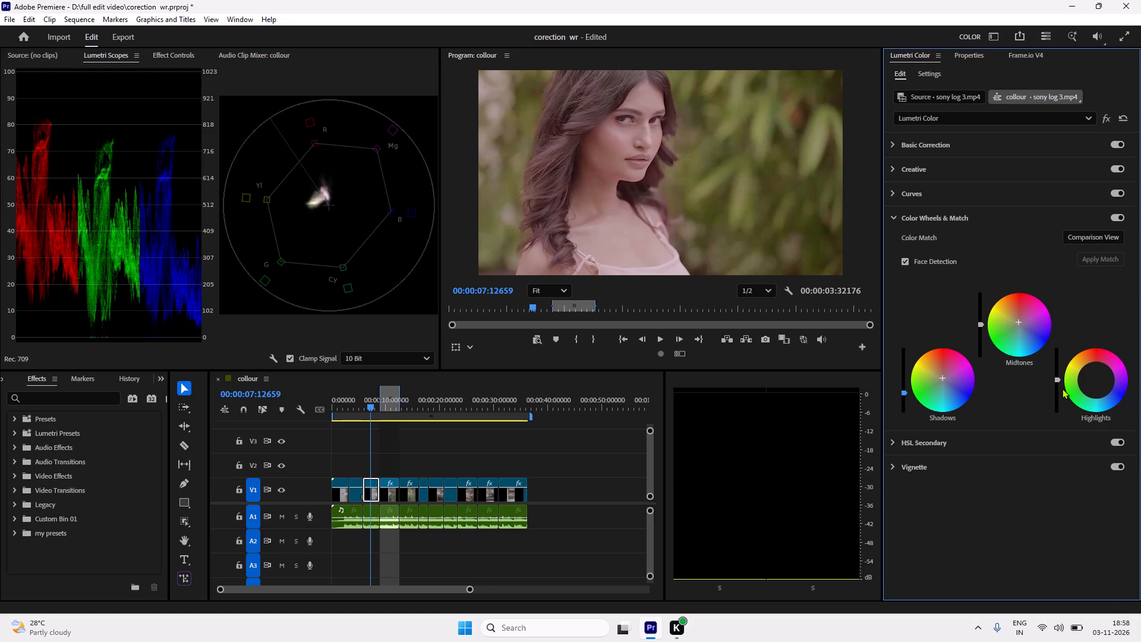
Warm the highlights very slightly by shifting the Highlights color wheel toward red-orange.
left_click_drag(1096, 377, 1092, 374)
left_click_drag(1092, 374, 1080, 368)
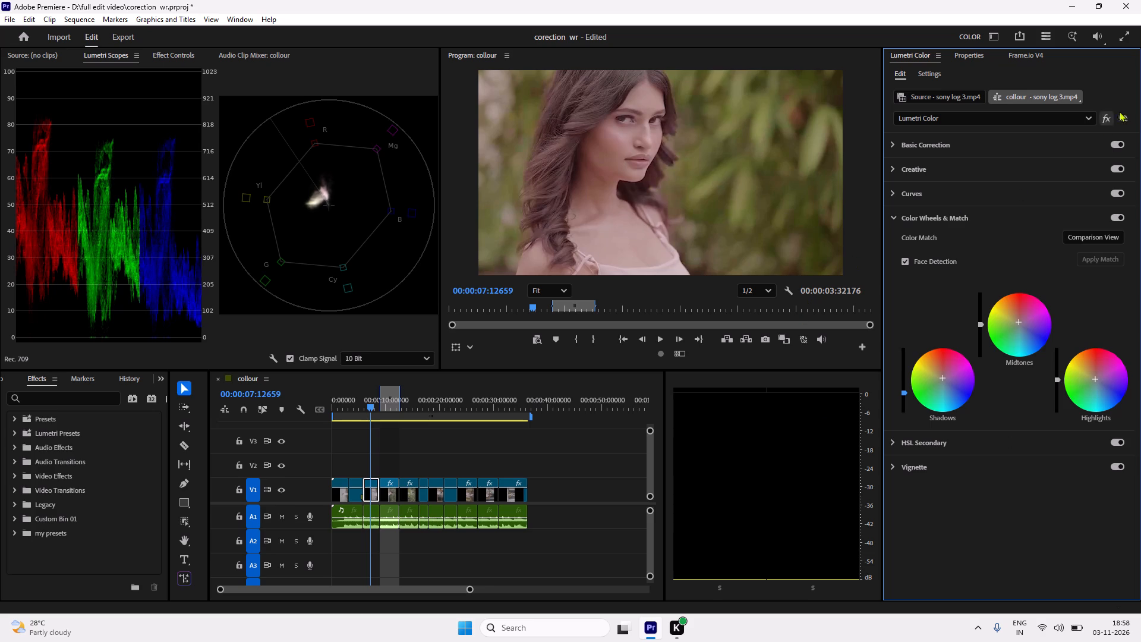
Check the graded portrait frame at full screen and return to the editing workspace.
left_click(1129, 35)
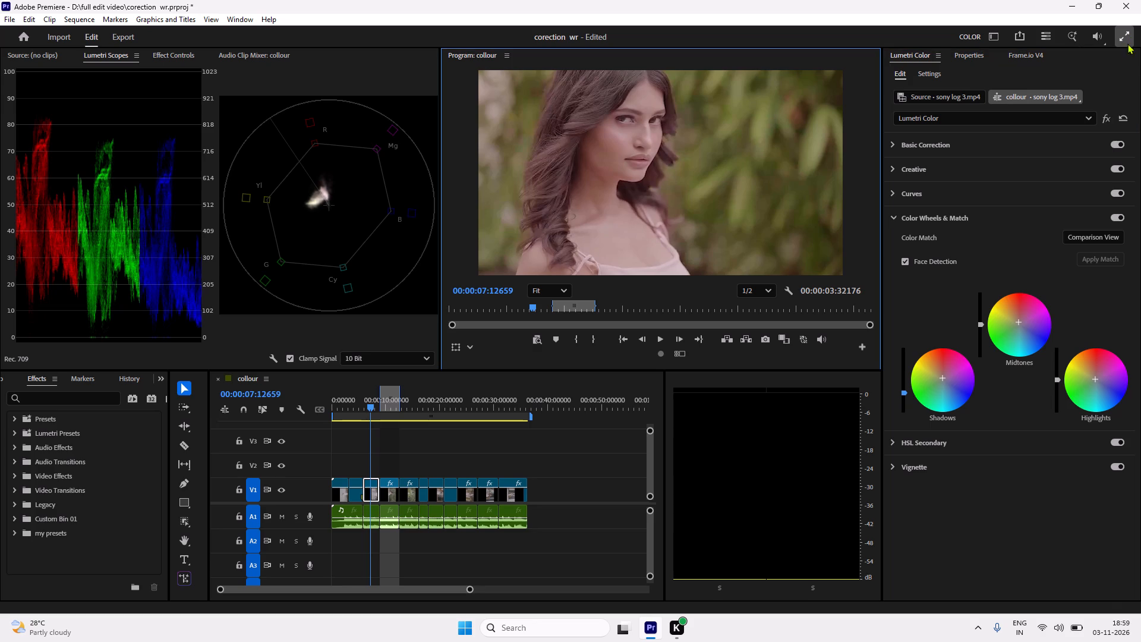
key("Escape")
key("Escape")
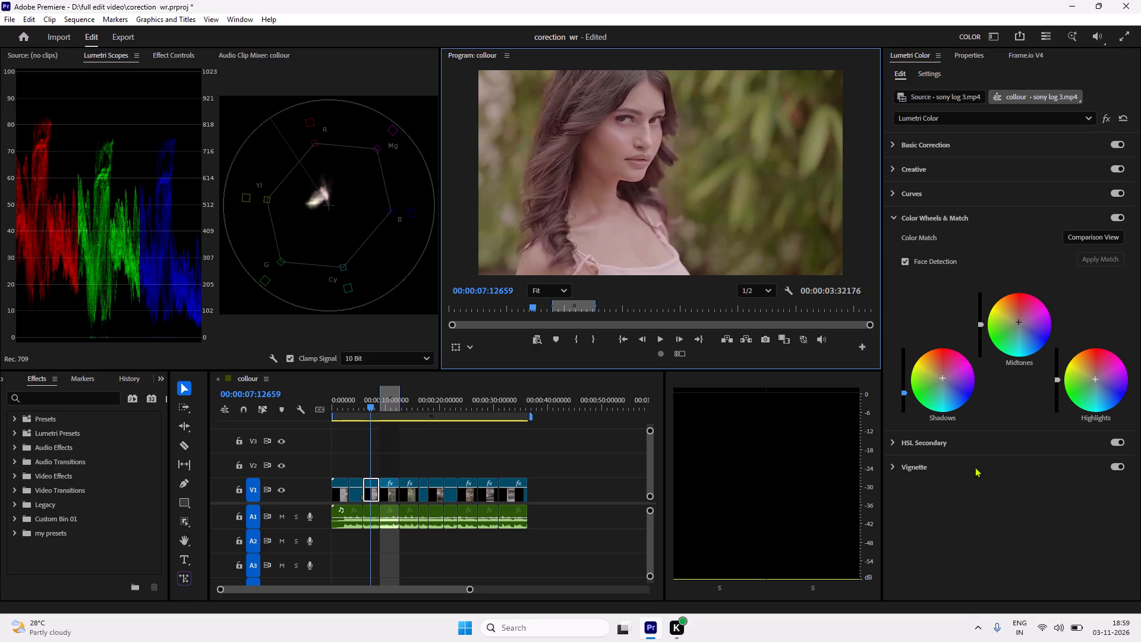
Try darker highlights, then brighten them slightly above neutral with the Highlights luminance slider.
left_click_drag(1056, 377, 1060, 392)
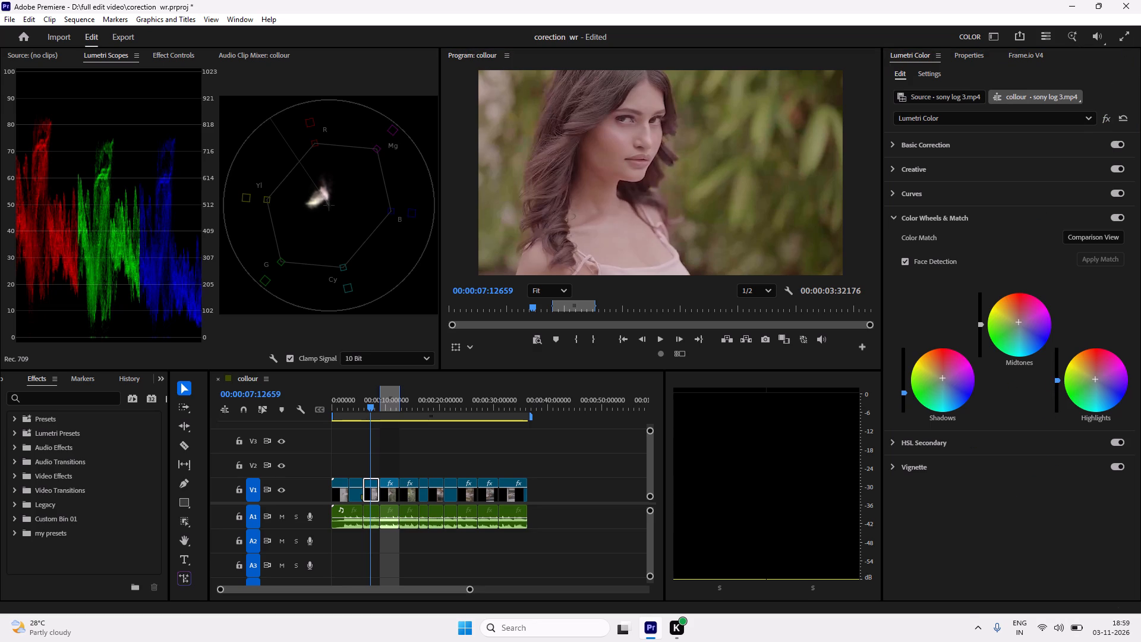
left_click_drag(1060, 392, 1100, 534)
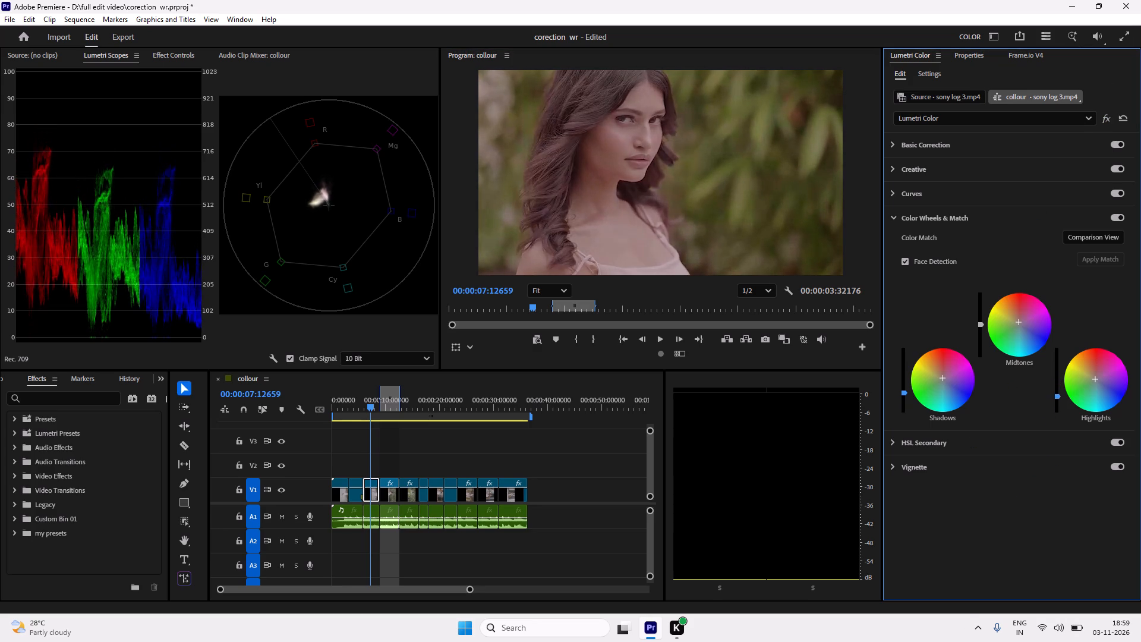
left_click_drag(1100, 534, 1125, 341)
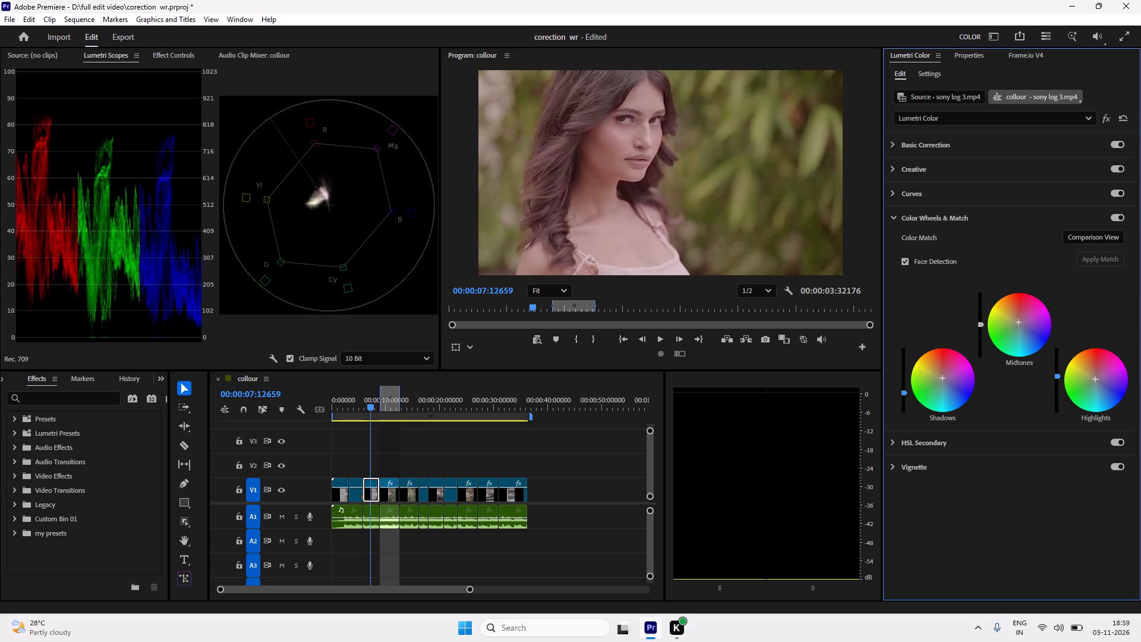
left_click_drag(1125, 341, 1129, 316)
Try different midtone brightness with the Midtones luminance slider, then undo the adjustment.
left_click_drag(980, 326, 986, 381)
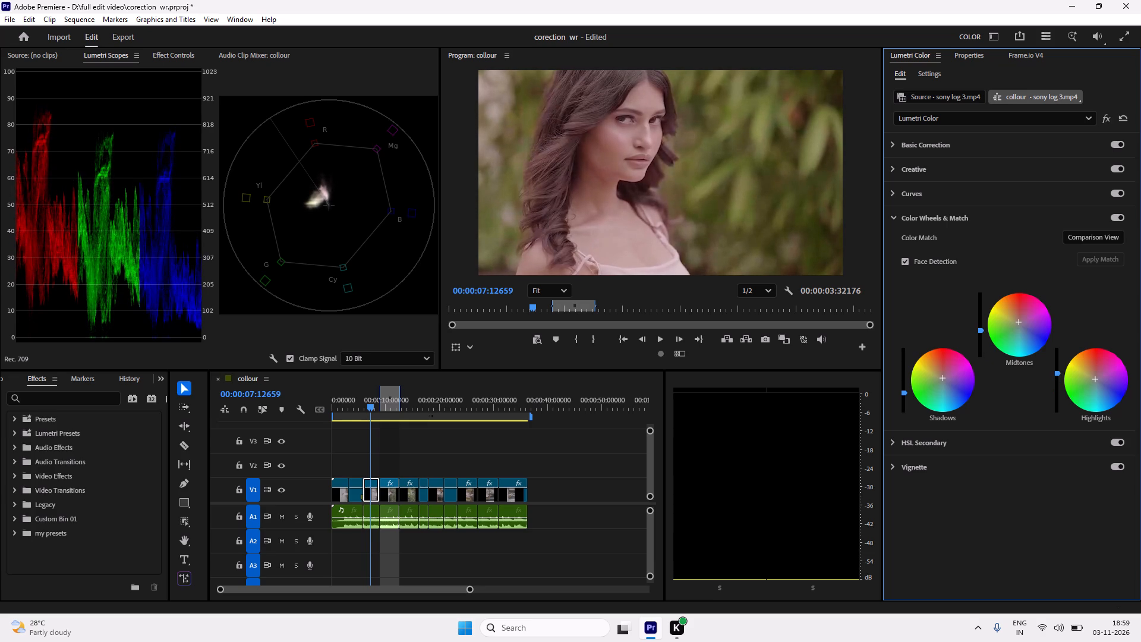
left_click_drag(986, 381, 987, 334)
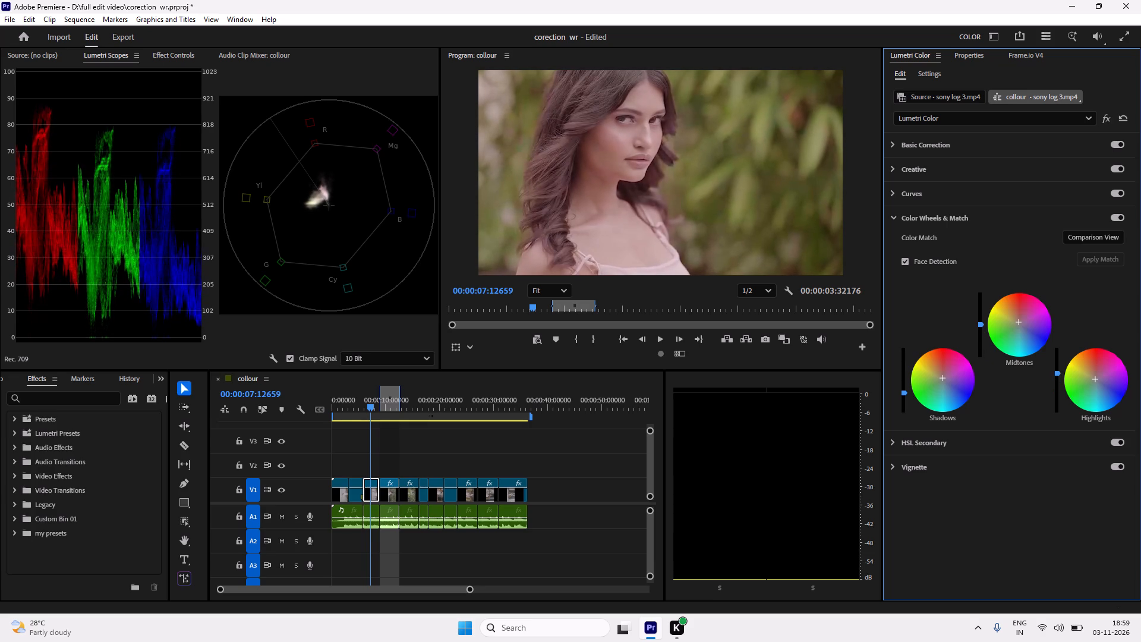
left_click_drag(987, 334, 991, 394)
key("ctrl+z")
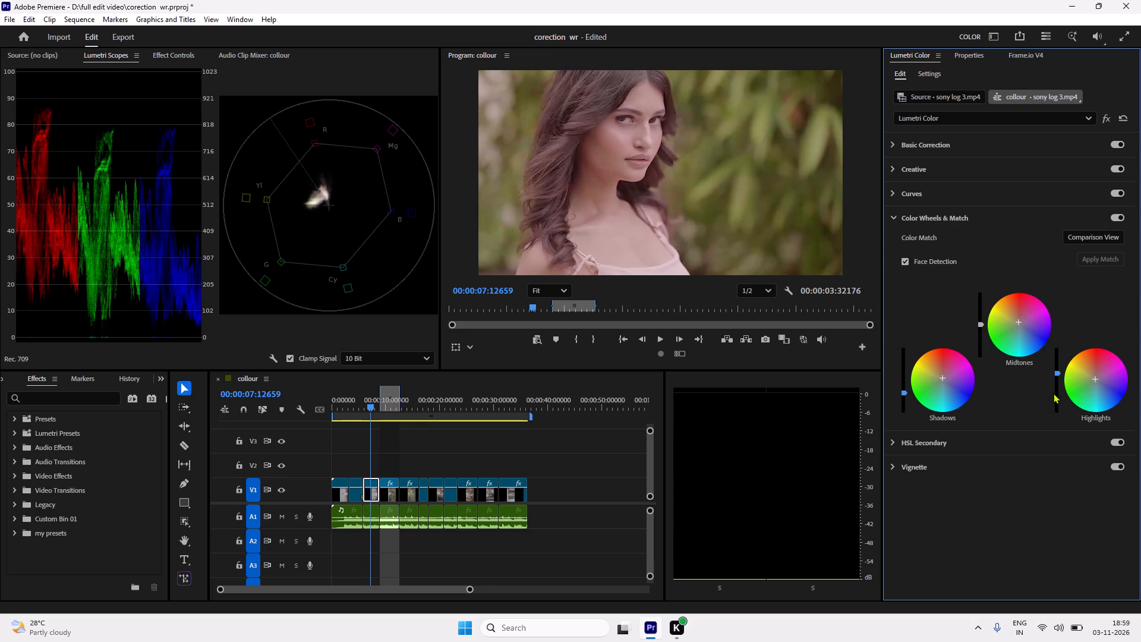
Undo the last Highlights luminance adjustment in Color Wheels.
key("ctrl+z")
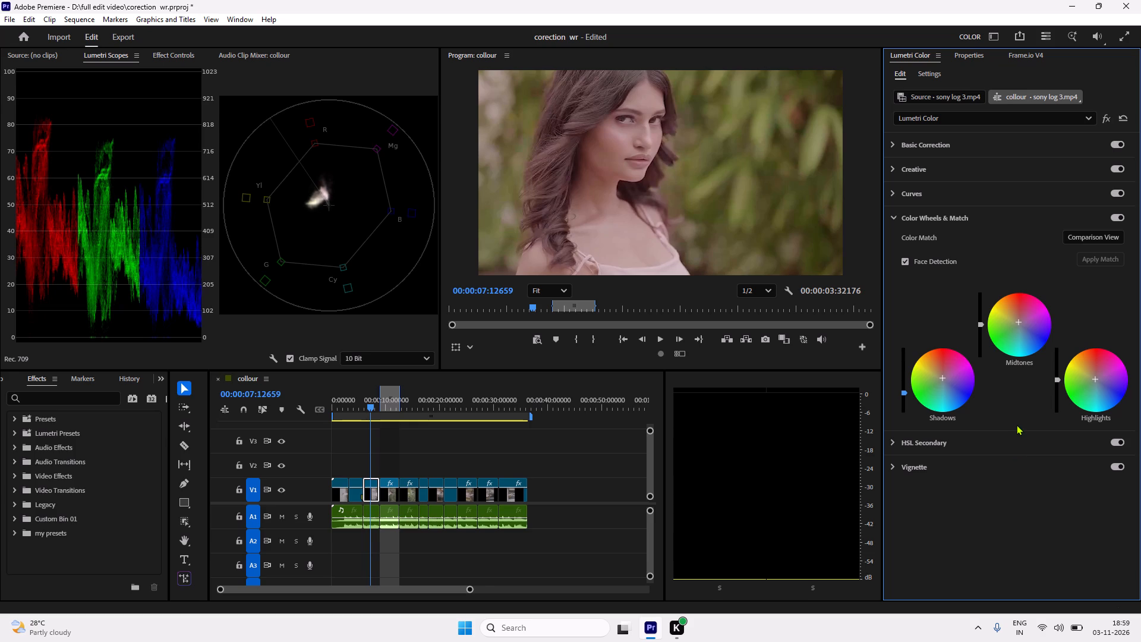
In HSL Secondary, choose green as the key color and restrict the key to hue by disabling the saturation and luminance ranges.
left_click(897, 223)
left_click(891, 244)
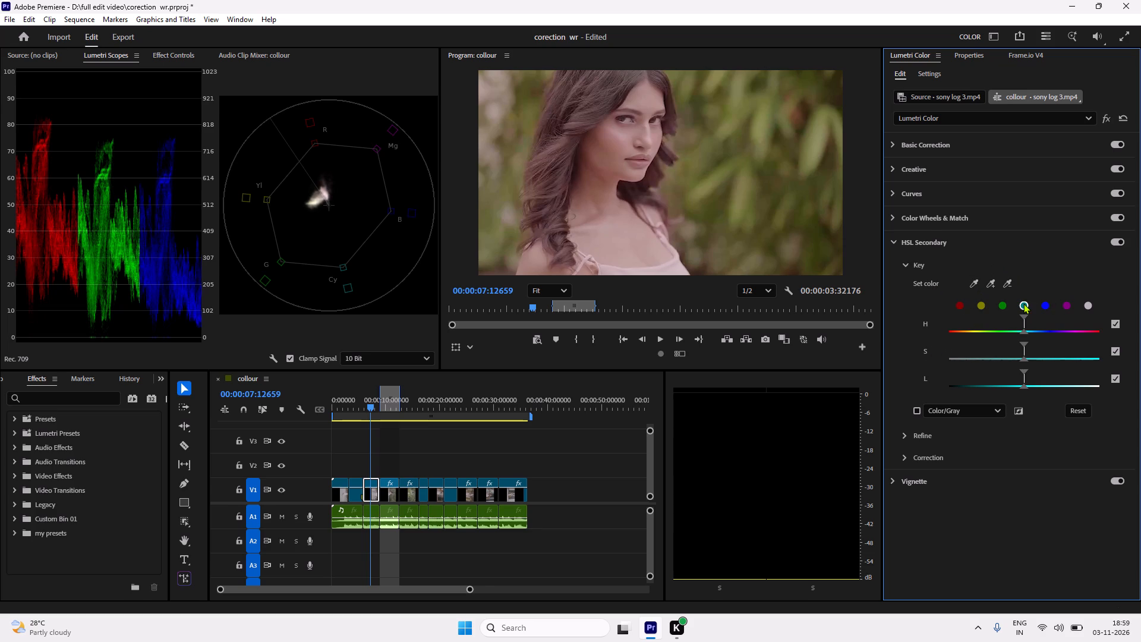
left_click(1004, 305)
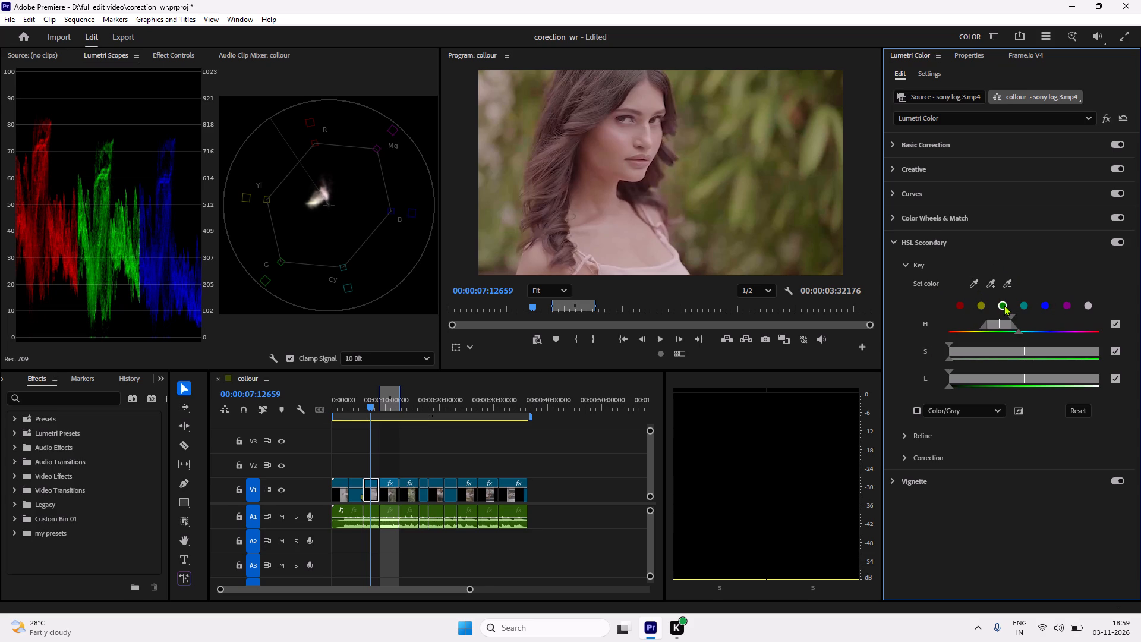
left_click(925, 321)
left_click(1114, 321)
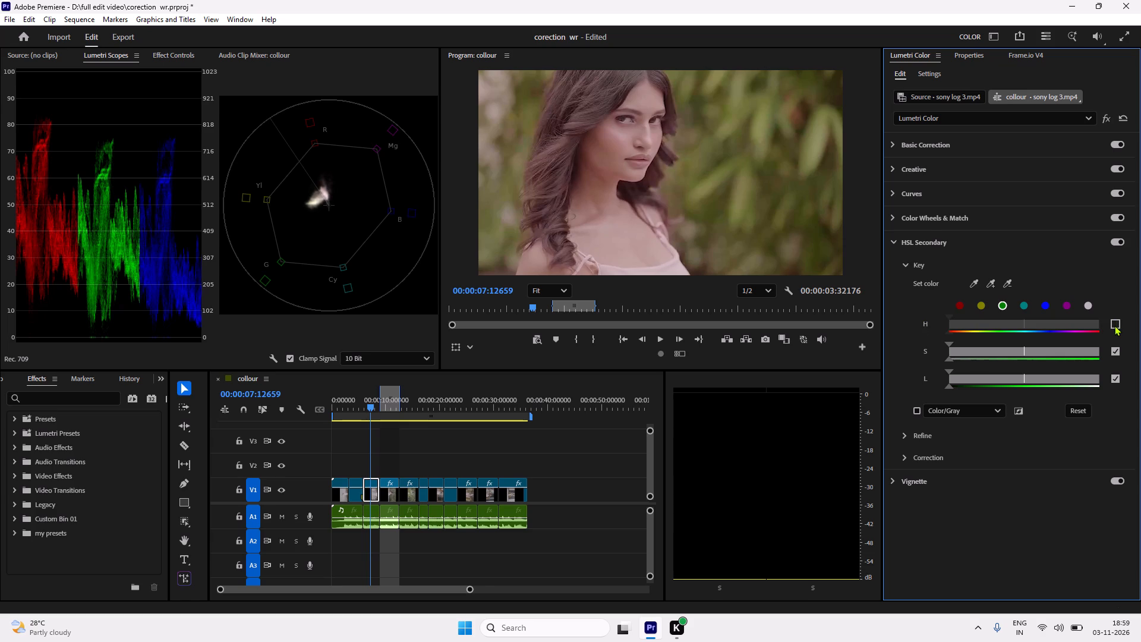
left_click(1114, 323)
left_click(1113, 351)
left_click(1118, 377)
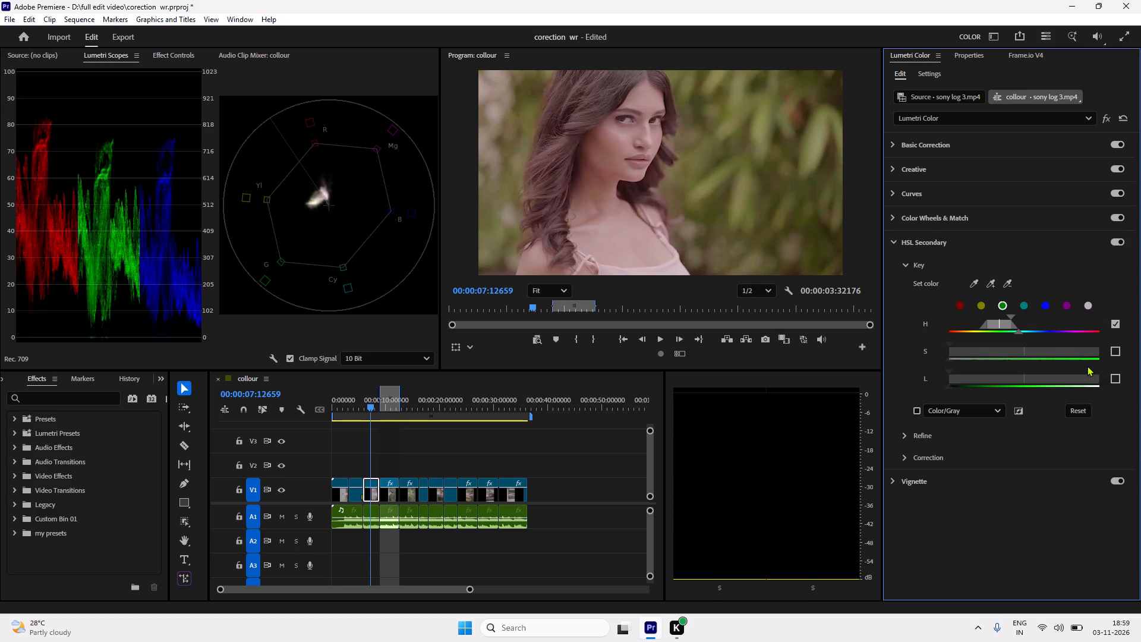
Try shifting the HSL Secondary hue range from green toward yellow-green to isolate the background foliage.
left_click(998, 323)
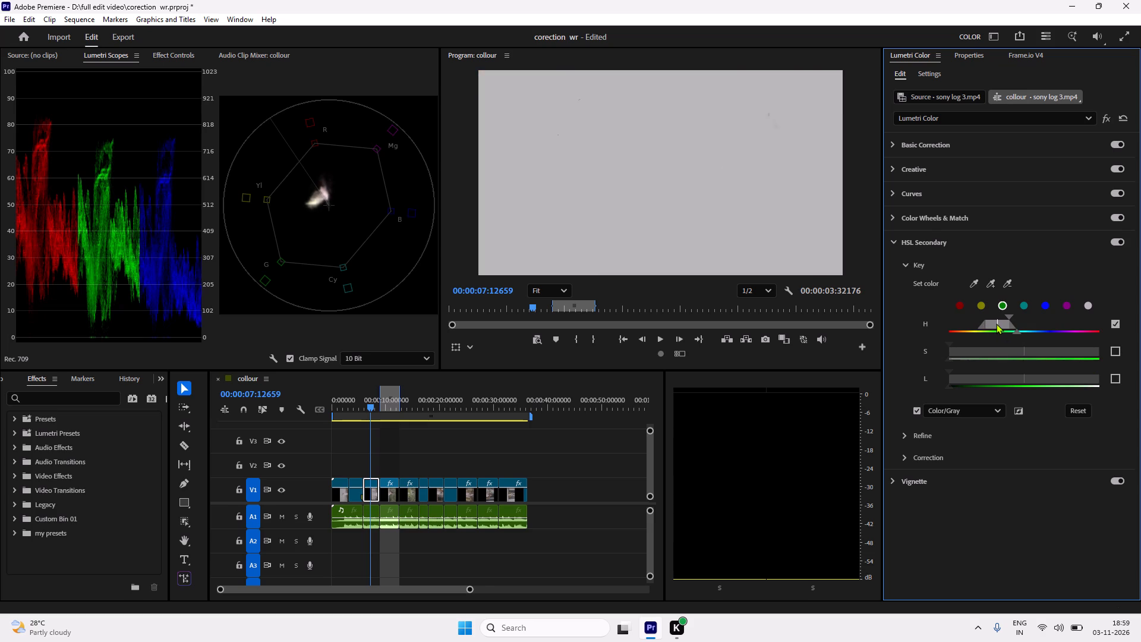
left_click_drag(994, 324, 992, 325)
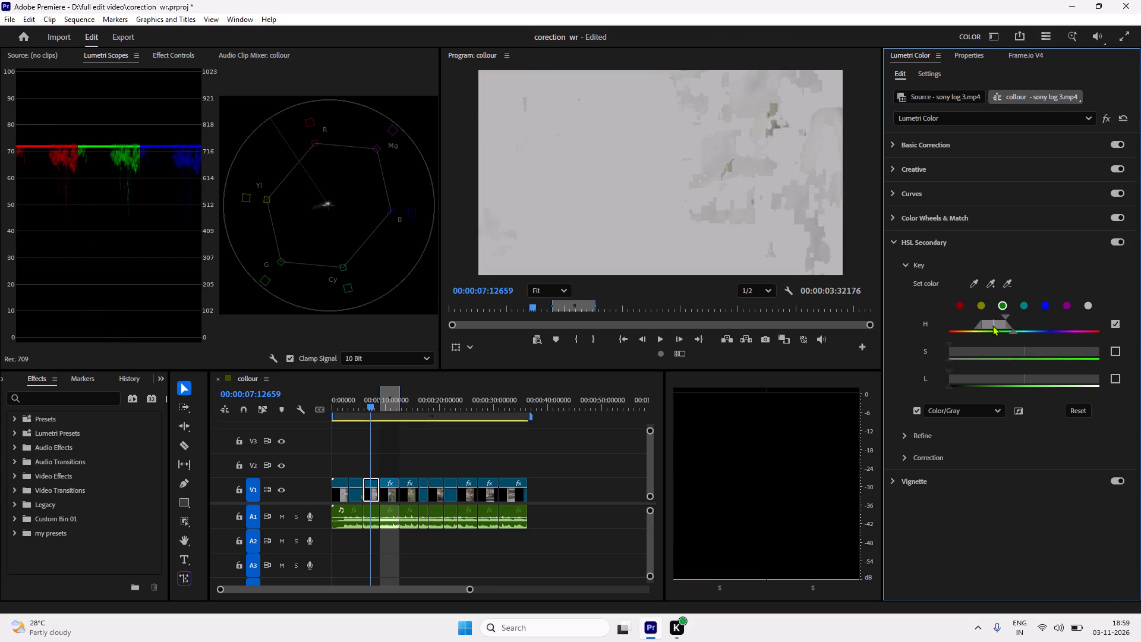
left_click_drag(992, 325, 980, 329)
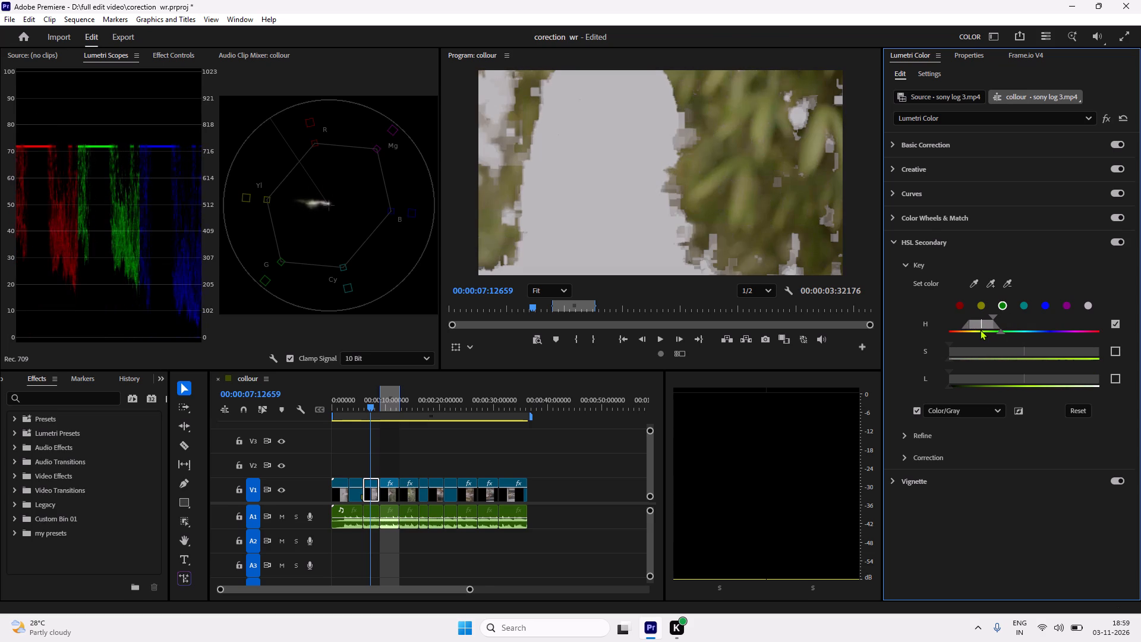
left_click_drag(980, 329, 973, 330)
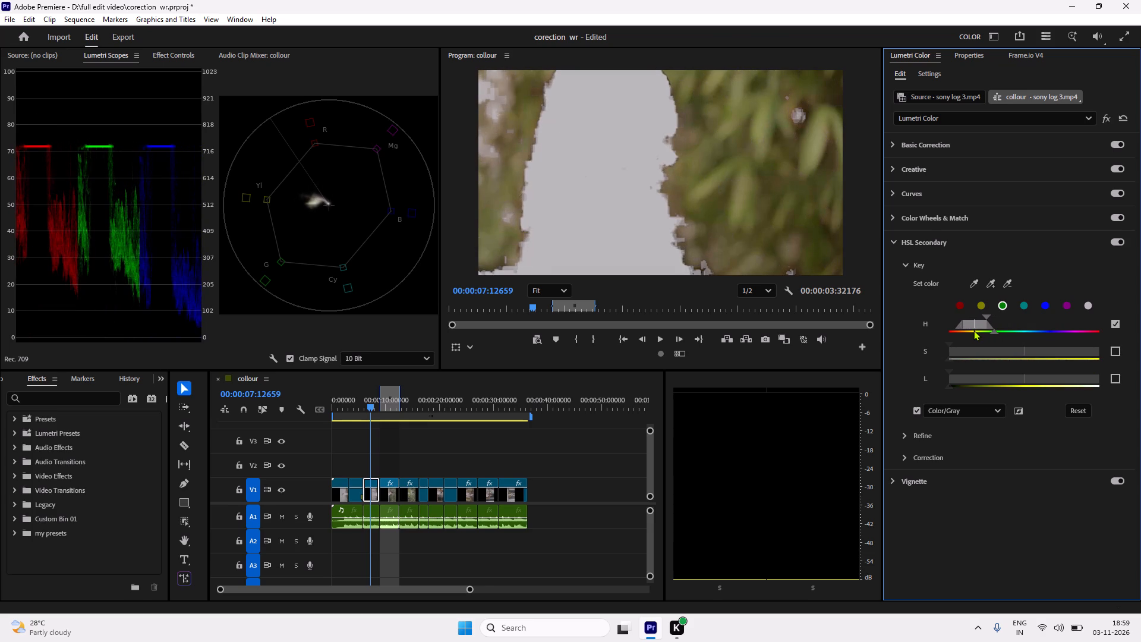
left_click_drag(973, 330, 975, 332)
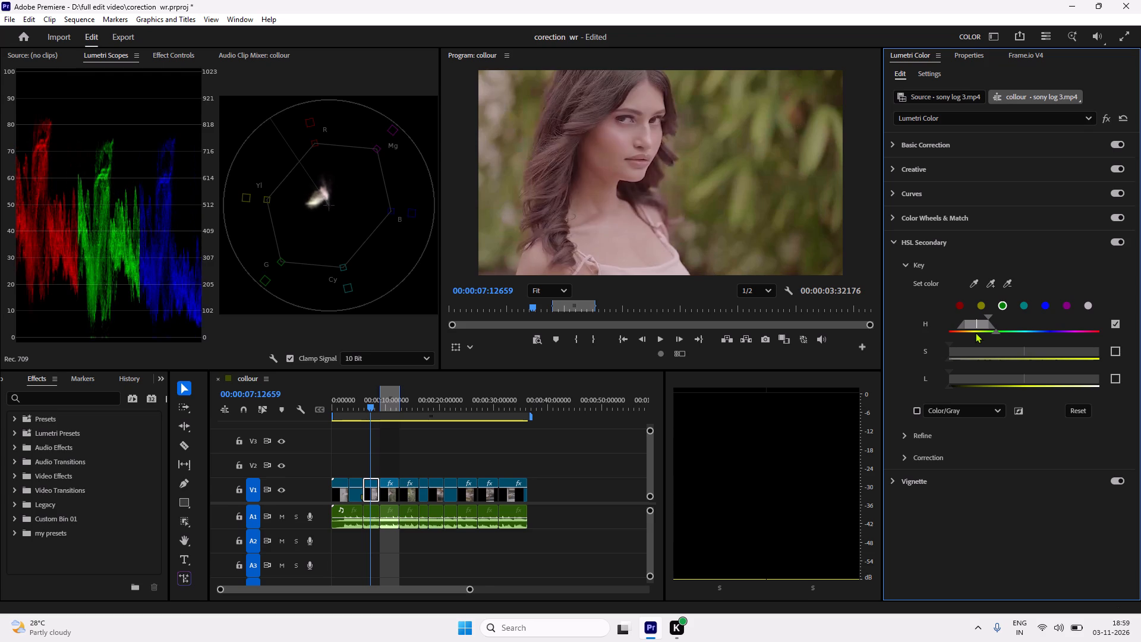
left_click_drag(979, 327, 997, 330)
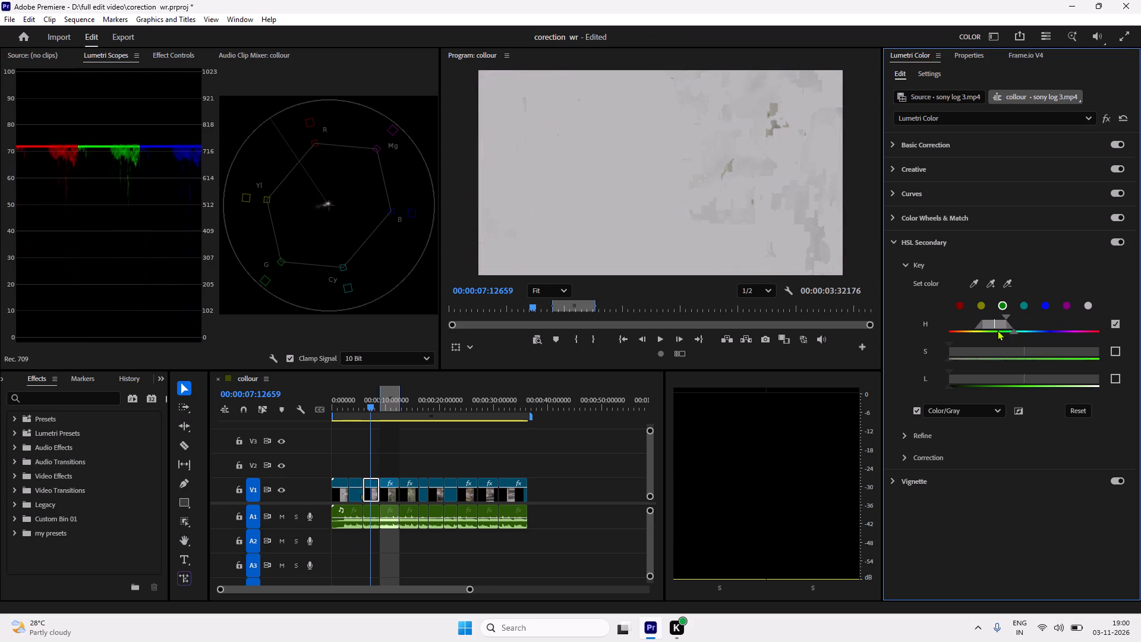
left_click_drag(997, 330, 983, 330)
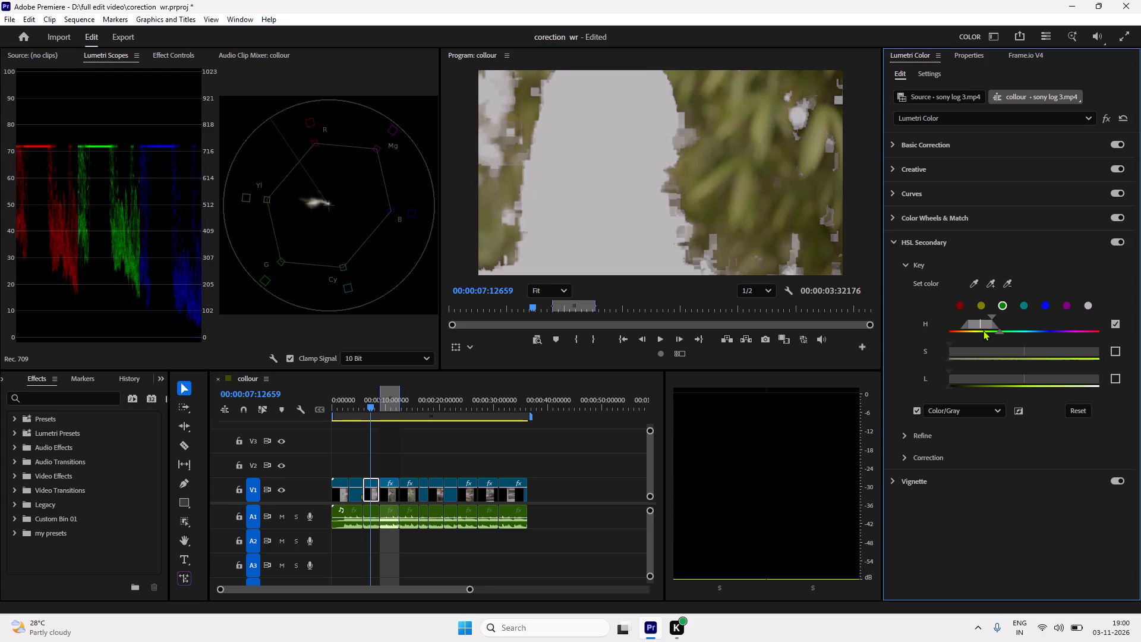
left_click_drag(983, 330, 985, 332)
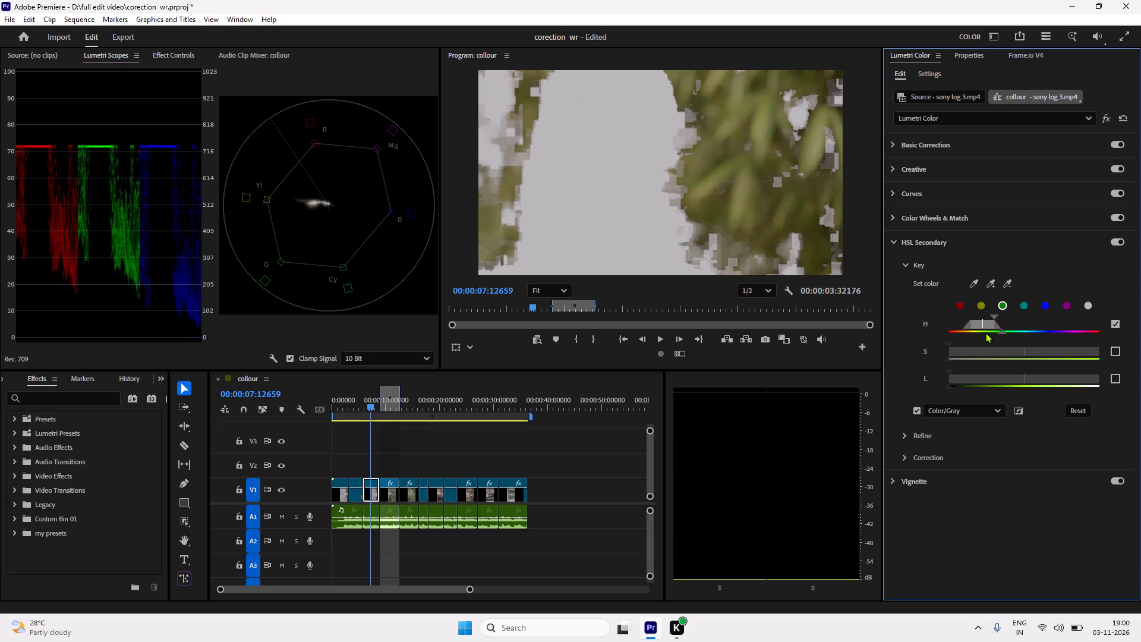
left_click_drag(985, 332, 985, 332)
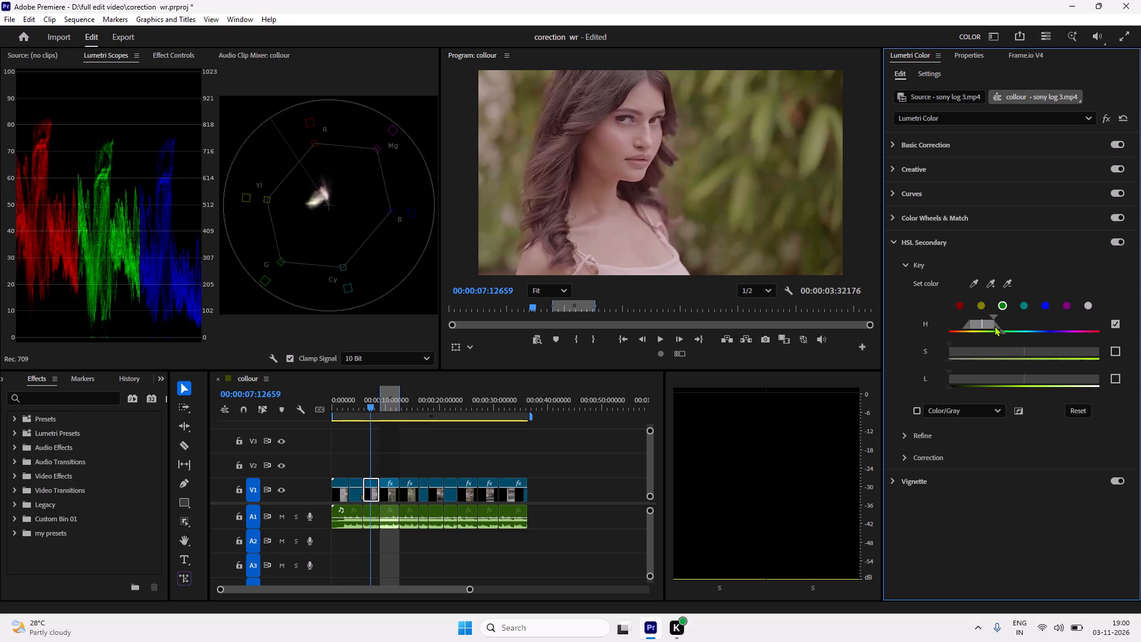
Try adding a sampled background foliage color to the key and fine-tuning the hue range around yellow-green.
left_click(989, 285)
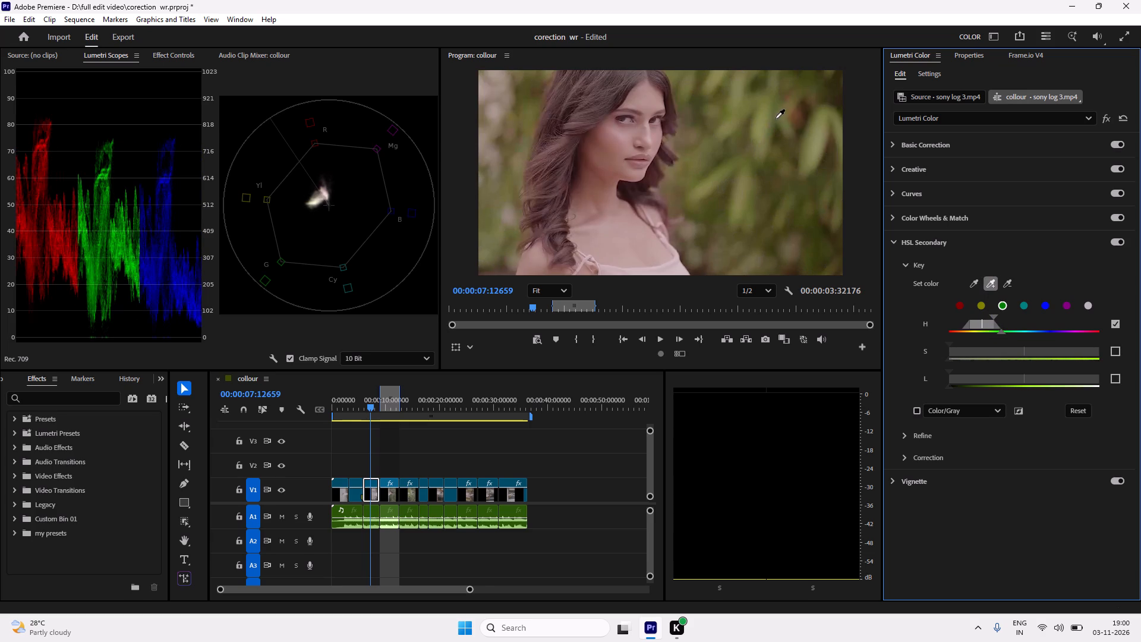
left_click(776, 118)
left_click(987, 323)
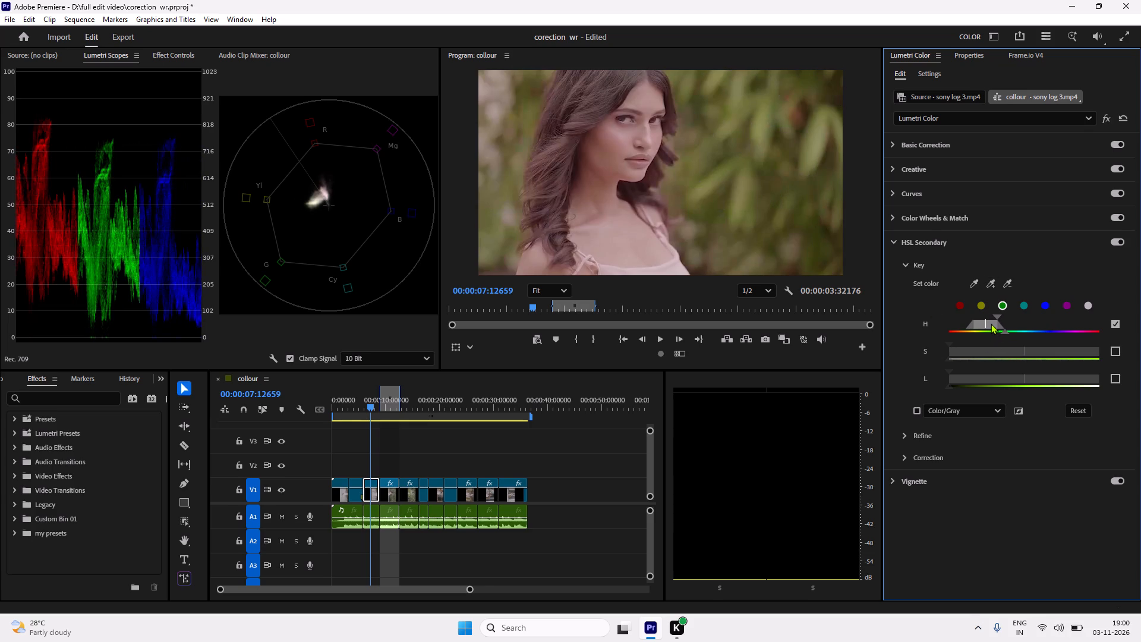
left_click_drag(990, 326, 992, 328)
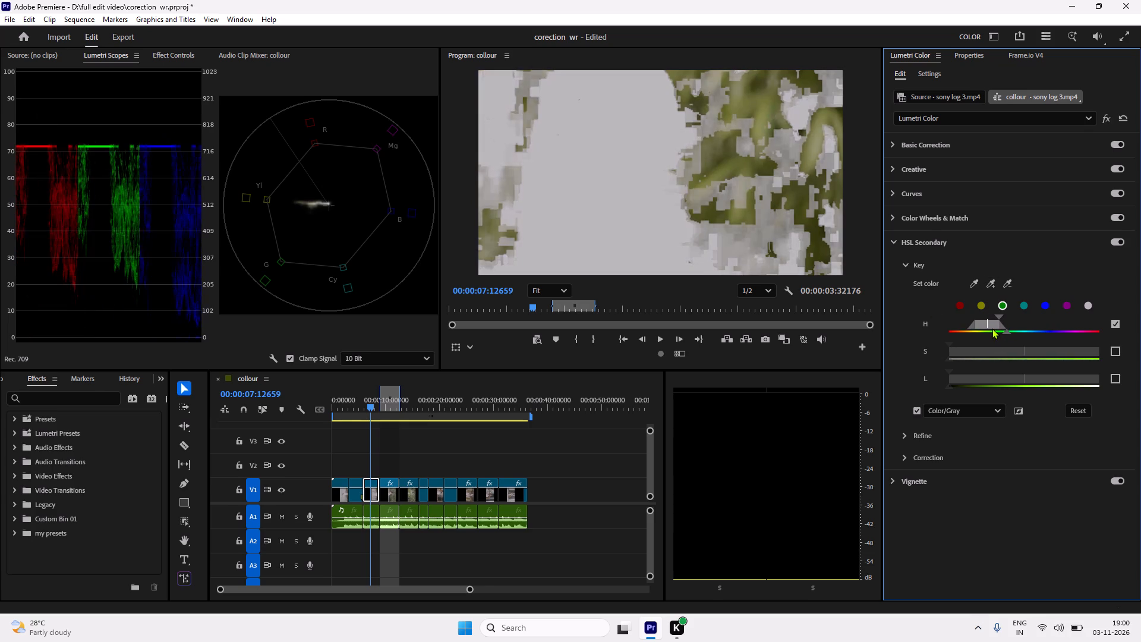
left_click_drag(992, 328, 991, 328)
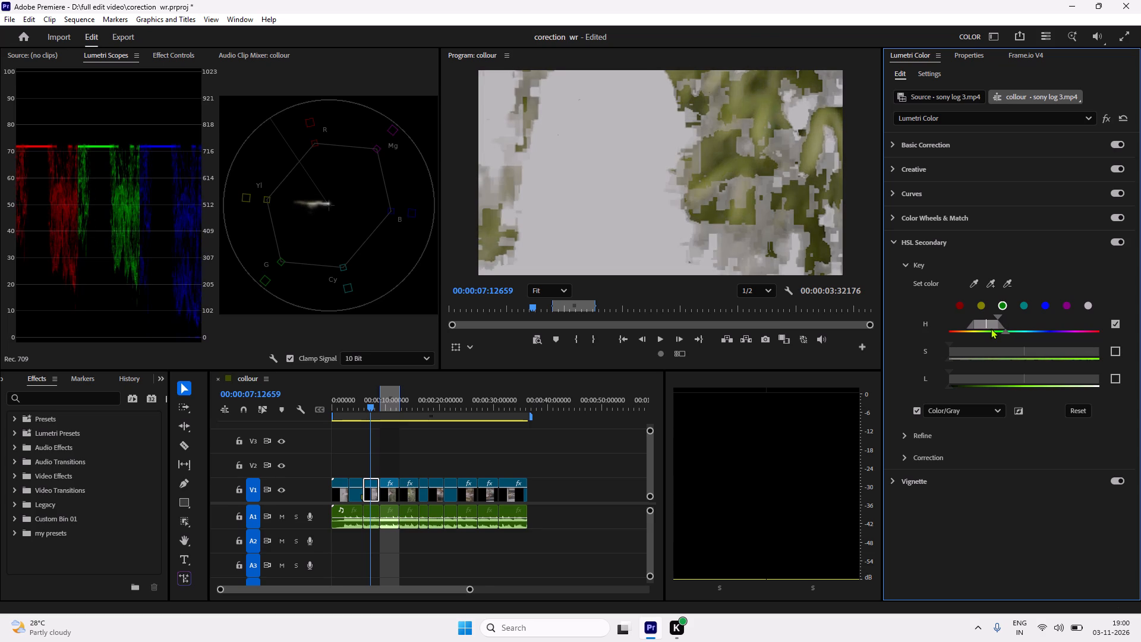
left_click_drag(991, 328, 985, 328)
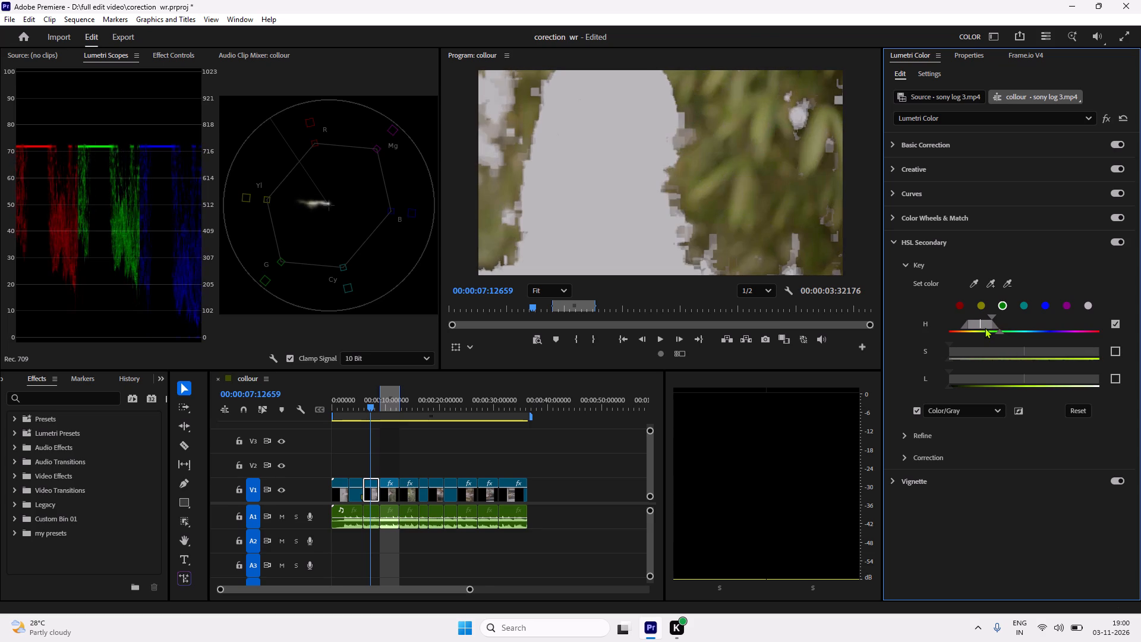
Shift the HSL Secondary hue range into the reds and pinks to isolate the woman's skin and hair.
left_click_drag(985, 328, 963, 329)
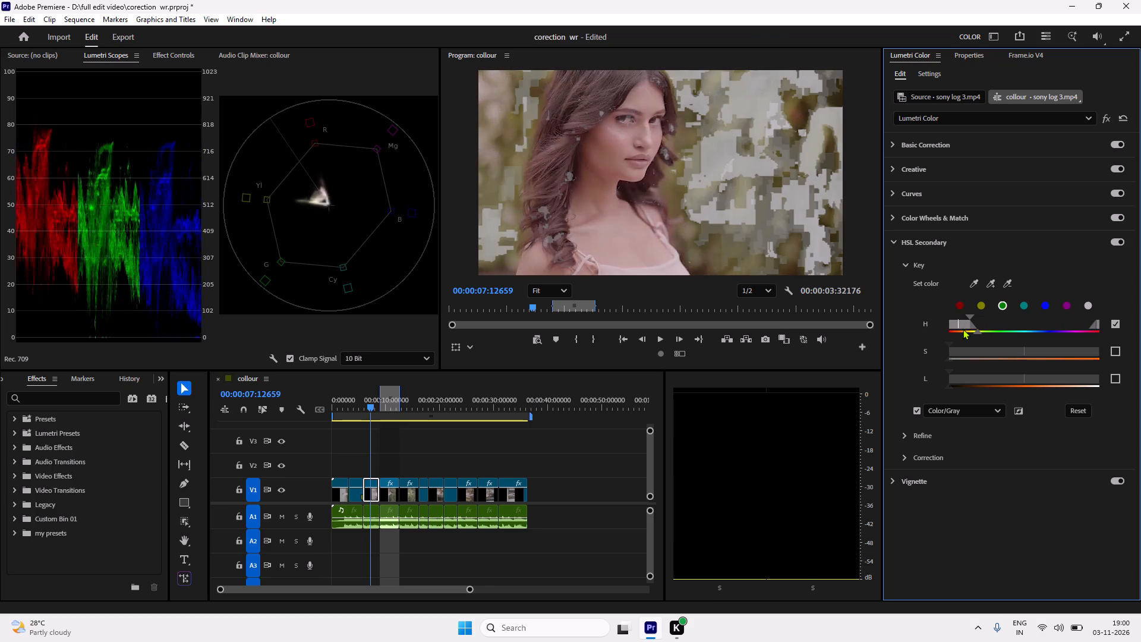
left_click_drag(963, 329, 953, 329)
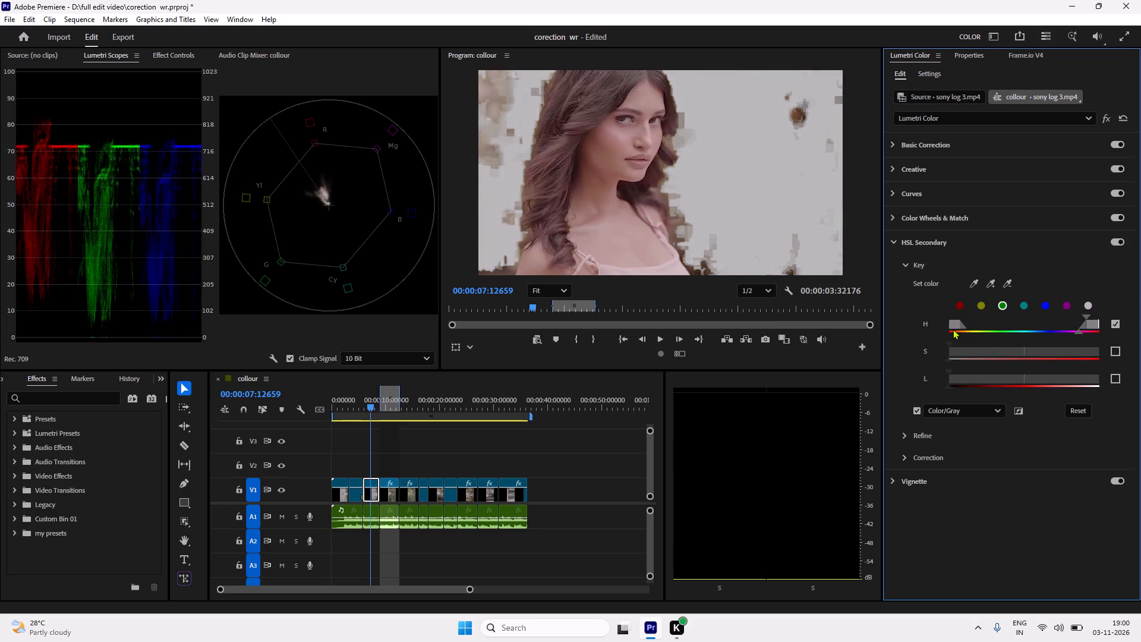
left_click_drag(953, 329, 950, 329)
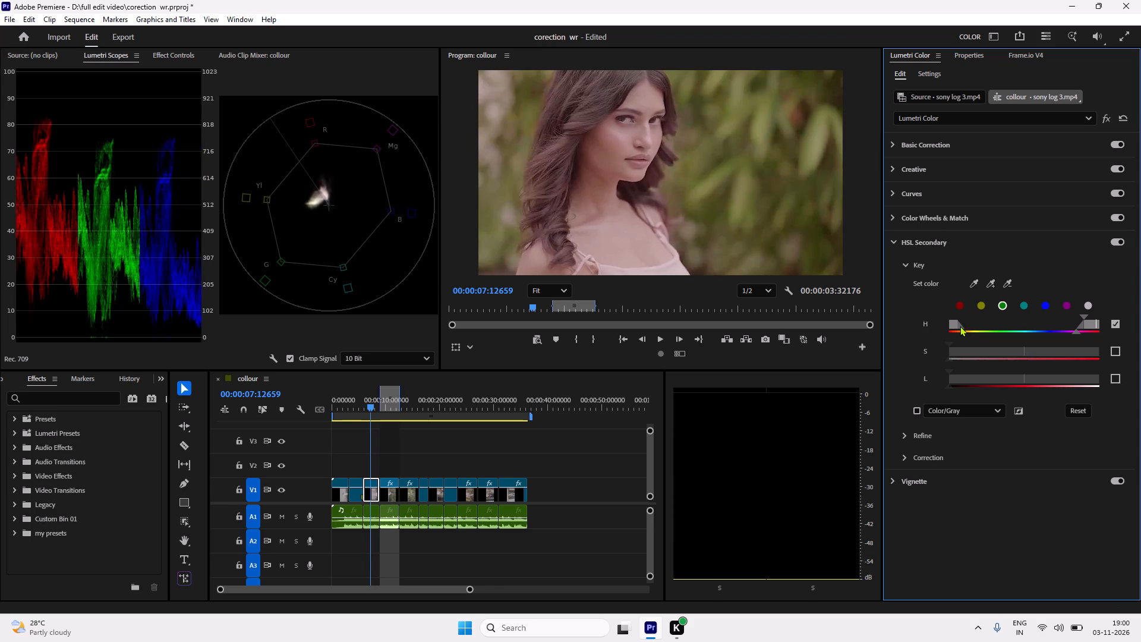
left_click_drag(959, 325, 951, 326)
left_click(1089, 325)
Enable the luminance range in the HSL Secondary key and shift it between highlights and shadows, settling it toward the darker tones.
left_click(1114, 380)
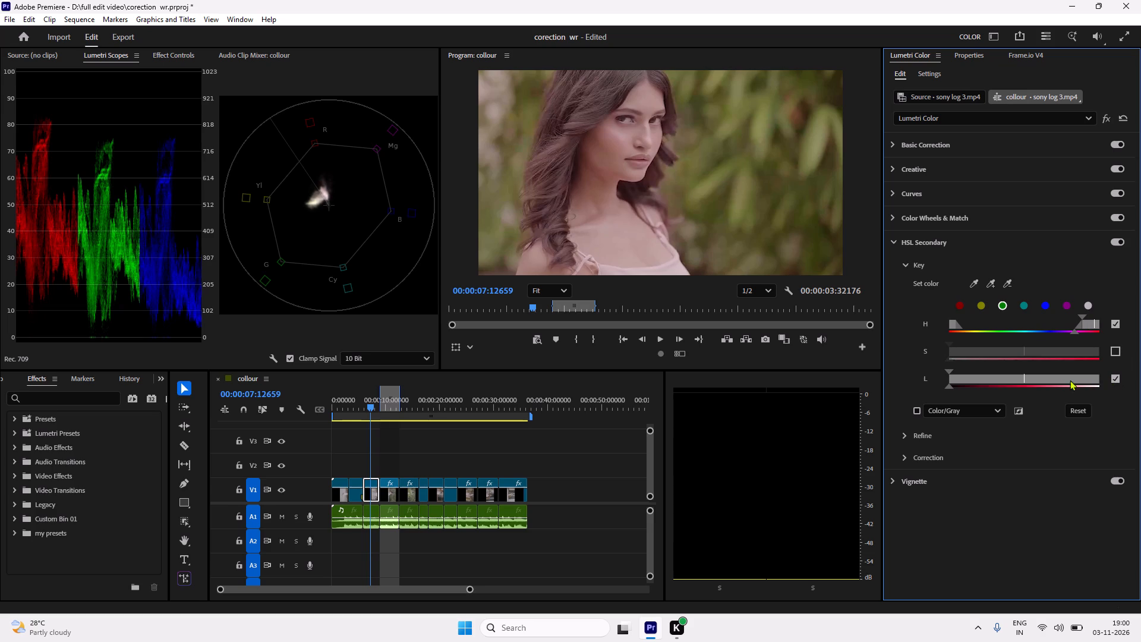
left_click_drag(949, 370, 955, 373)
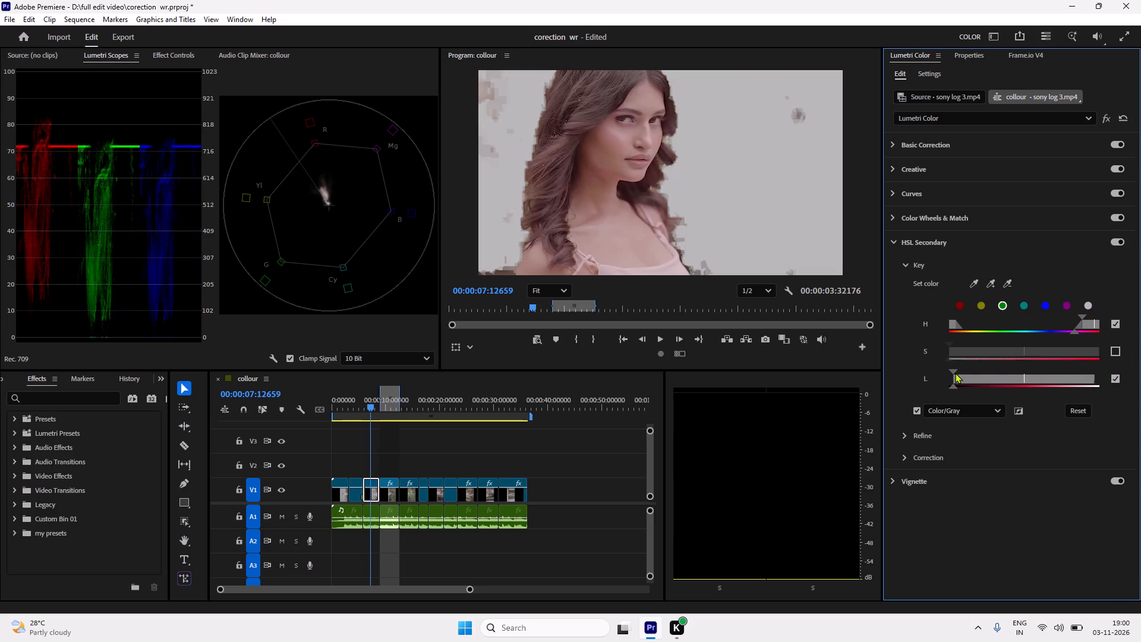
left_click_drag(955, 373, 972, 377)
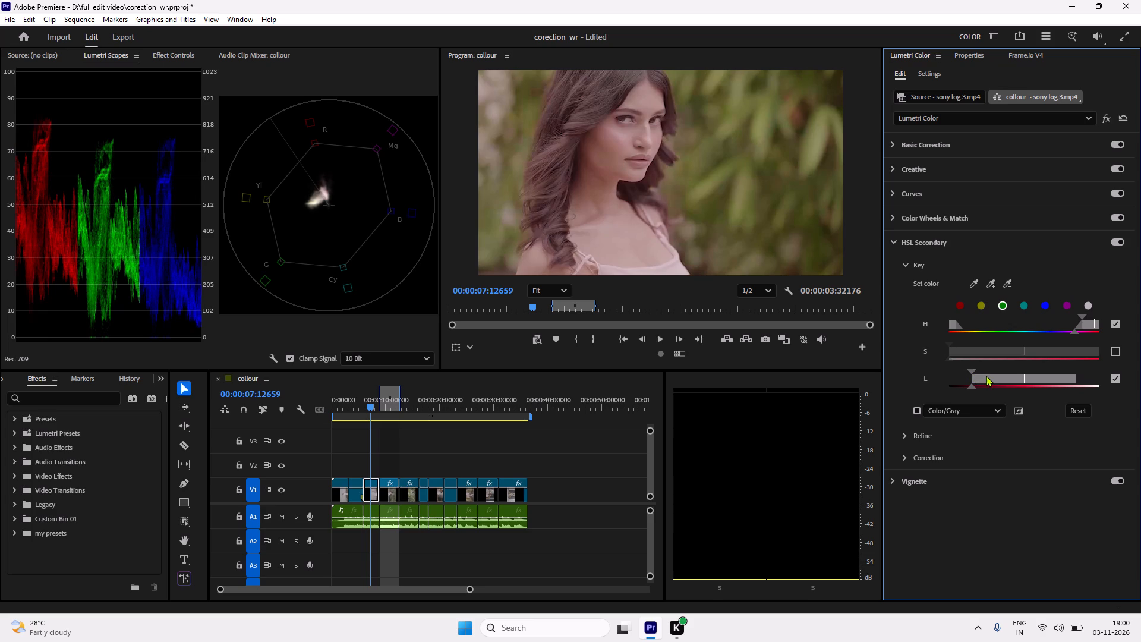
left_click_drag(988, 376, 1027, 381)
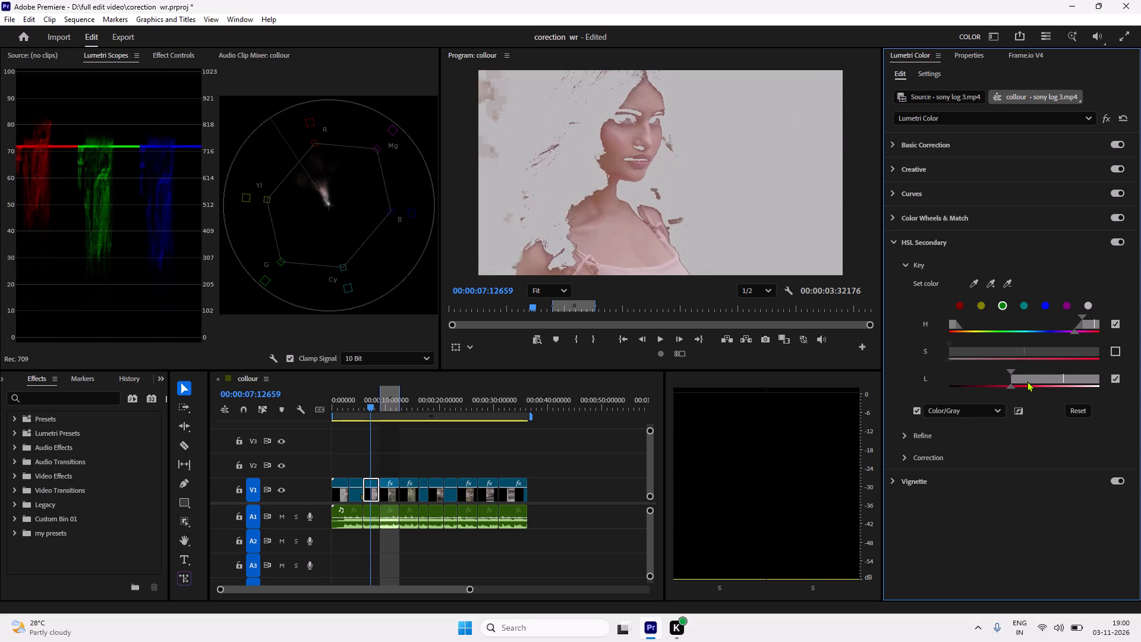
left_click_drag(1027, 381, 952, 383)
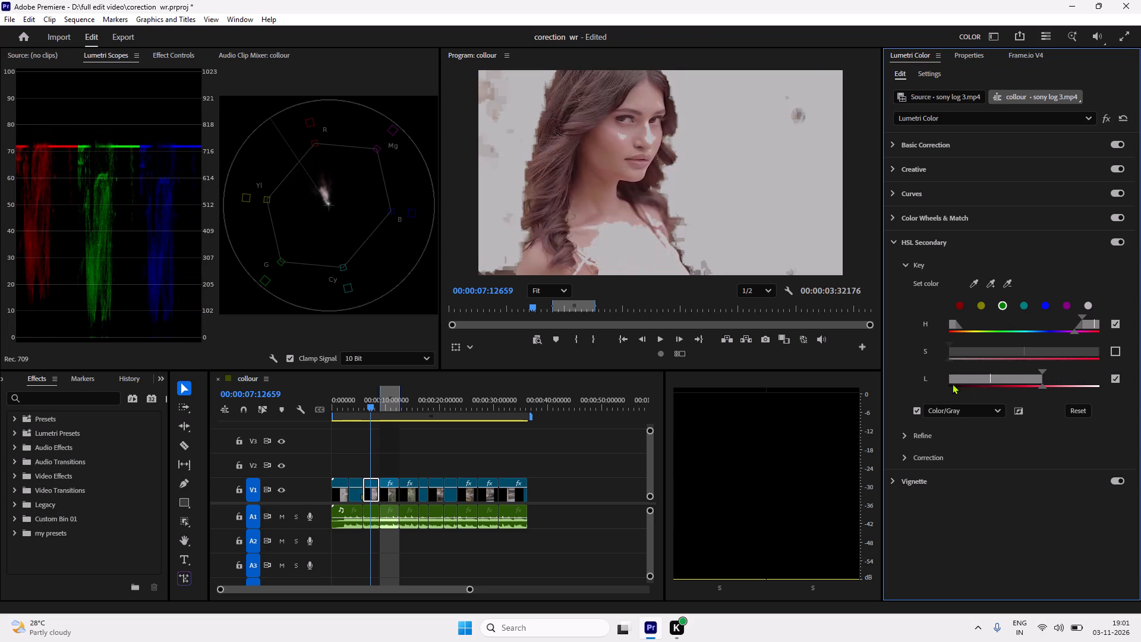
left_click_drag(952, 383, 947, 388)
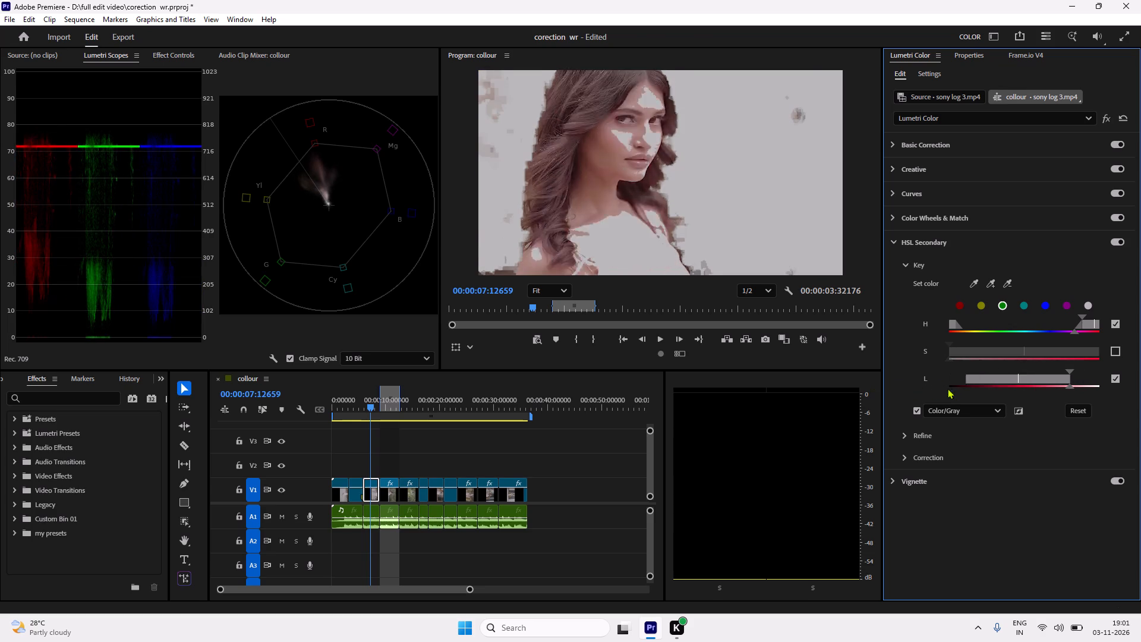
left_click_drag(947, 388, 1044, 389)
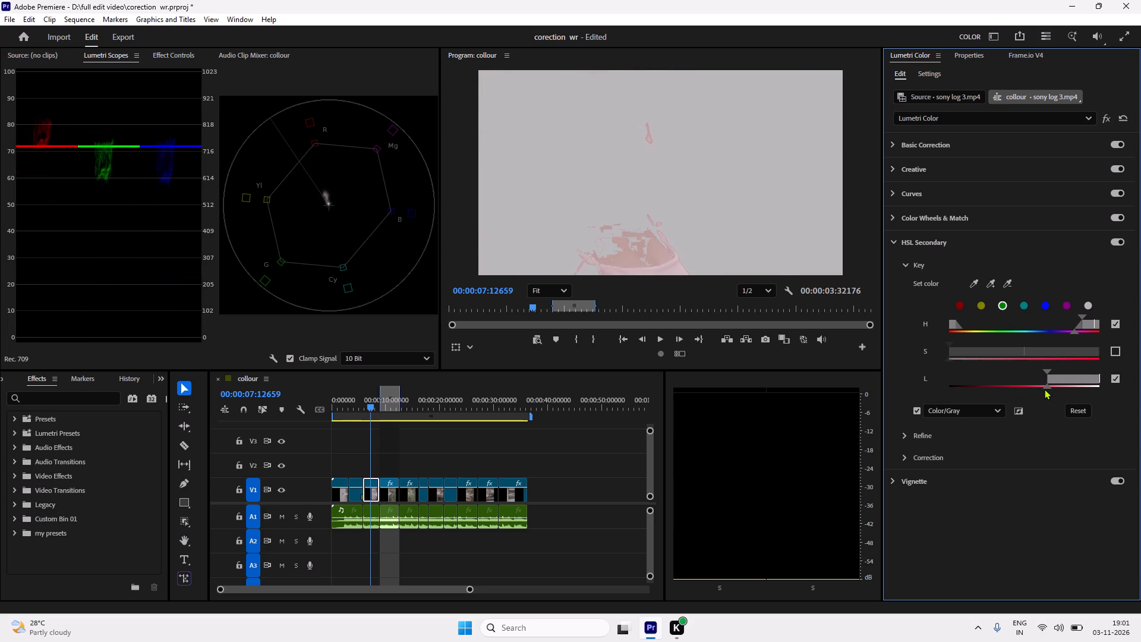
left_click_drag(1044, 389, 967, 387)
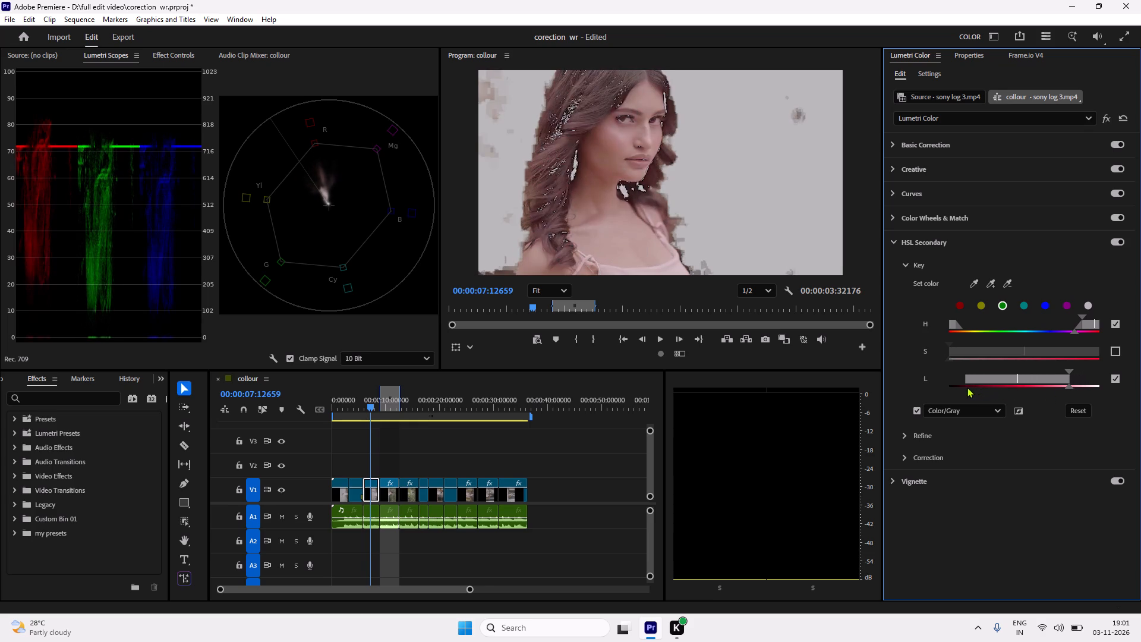
left_click_drag(967, 387, 957, 387)
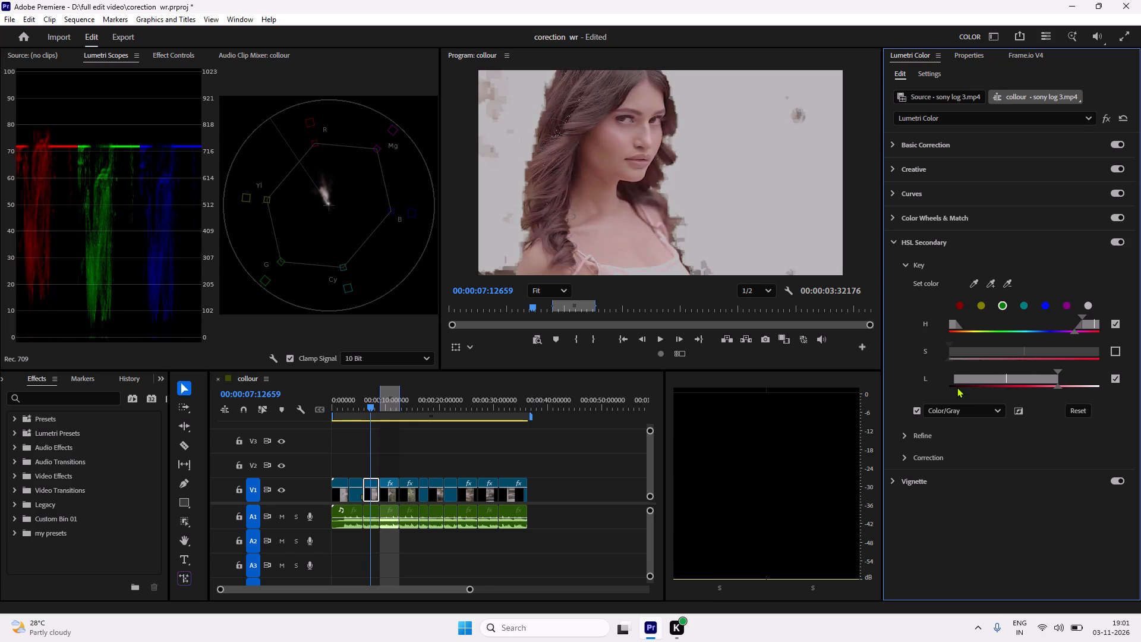
left_click_drag(957, 387, 954, 387)
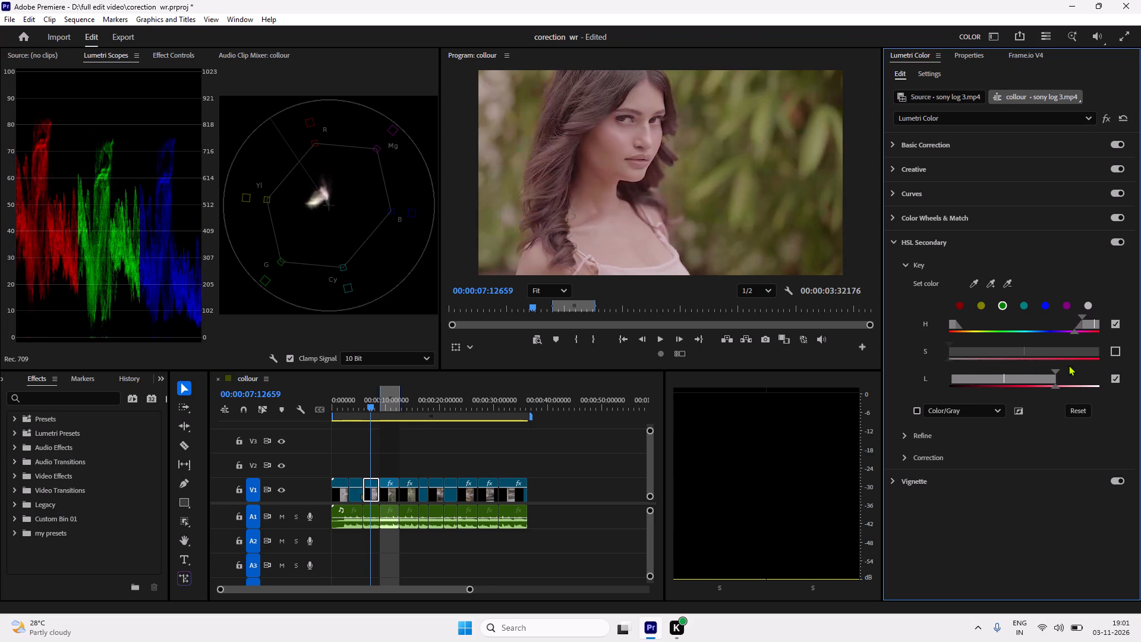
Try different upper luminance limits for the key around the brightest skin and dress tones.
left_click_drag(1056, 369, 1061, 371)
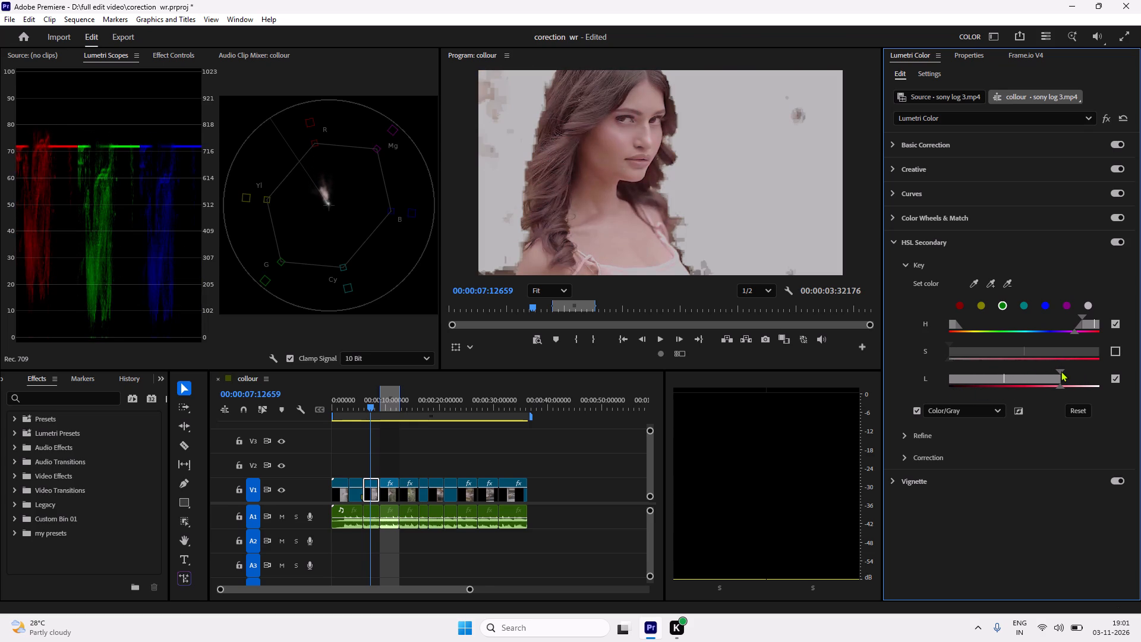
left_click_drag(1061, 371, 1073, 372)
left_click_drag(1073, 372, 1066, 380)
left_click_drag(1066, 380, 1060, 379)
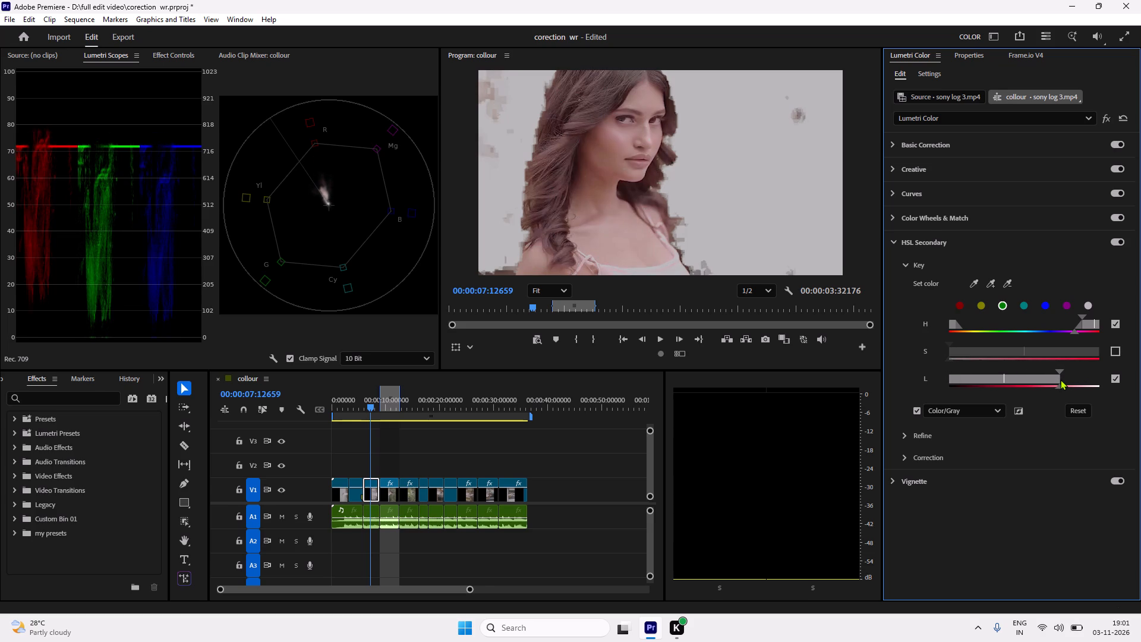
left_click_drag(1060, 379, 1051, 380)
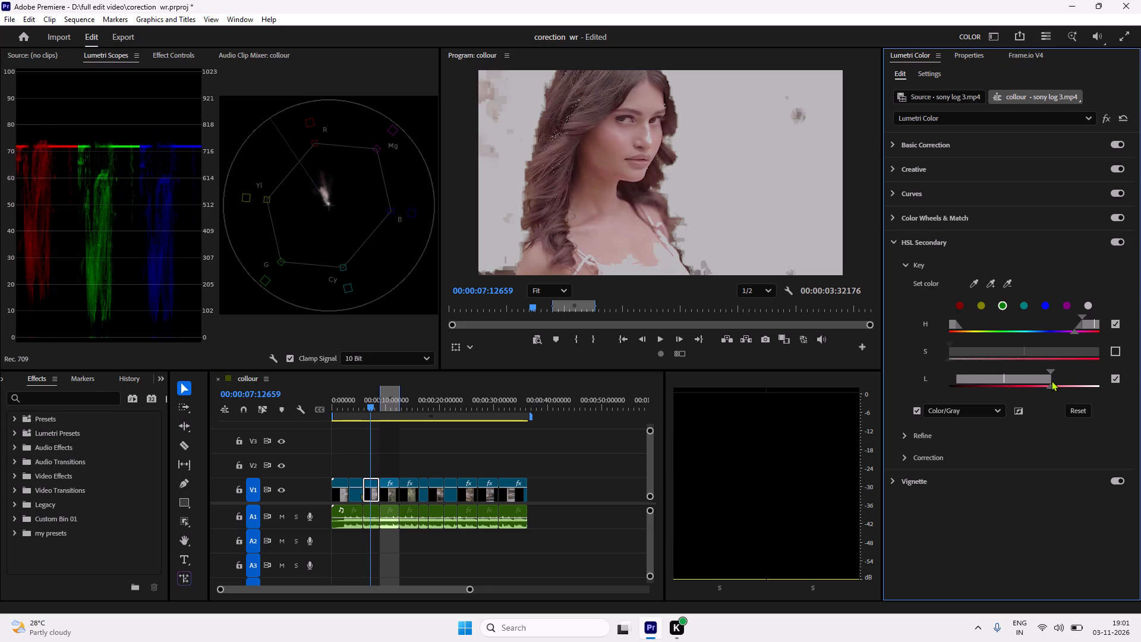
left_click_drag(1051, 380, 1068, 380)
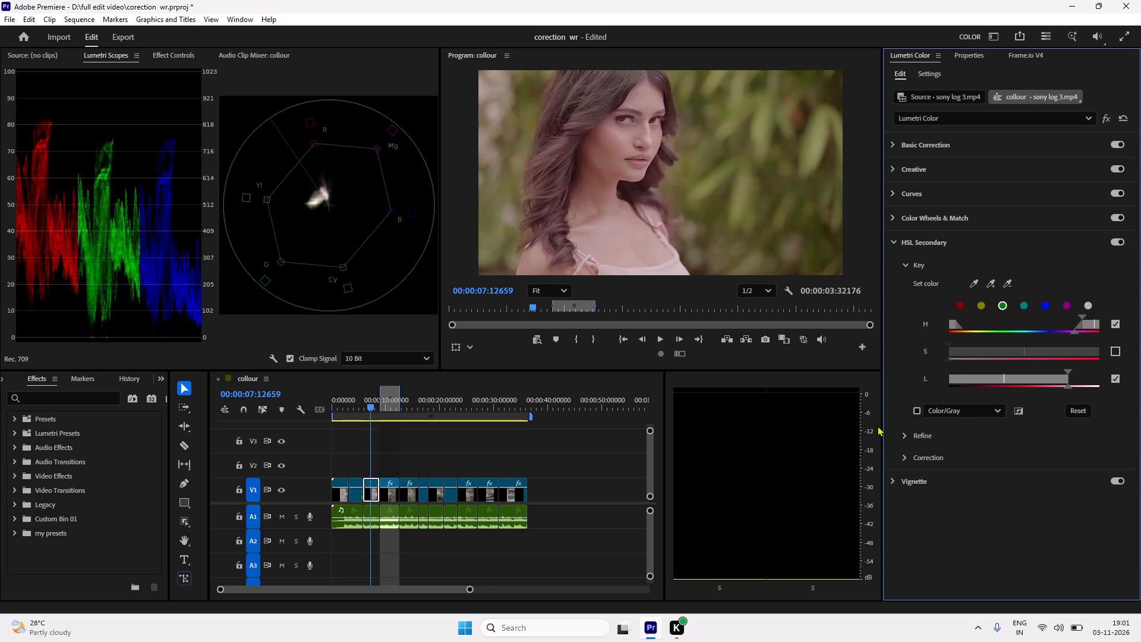
Narrow the luminance range to a short band in the upper midtones to isolate the woman's skin from her hair.
left_click_drag(1014, 380, 1010, 380)
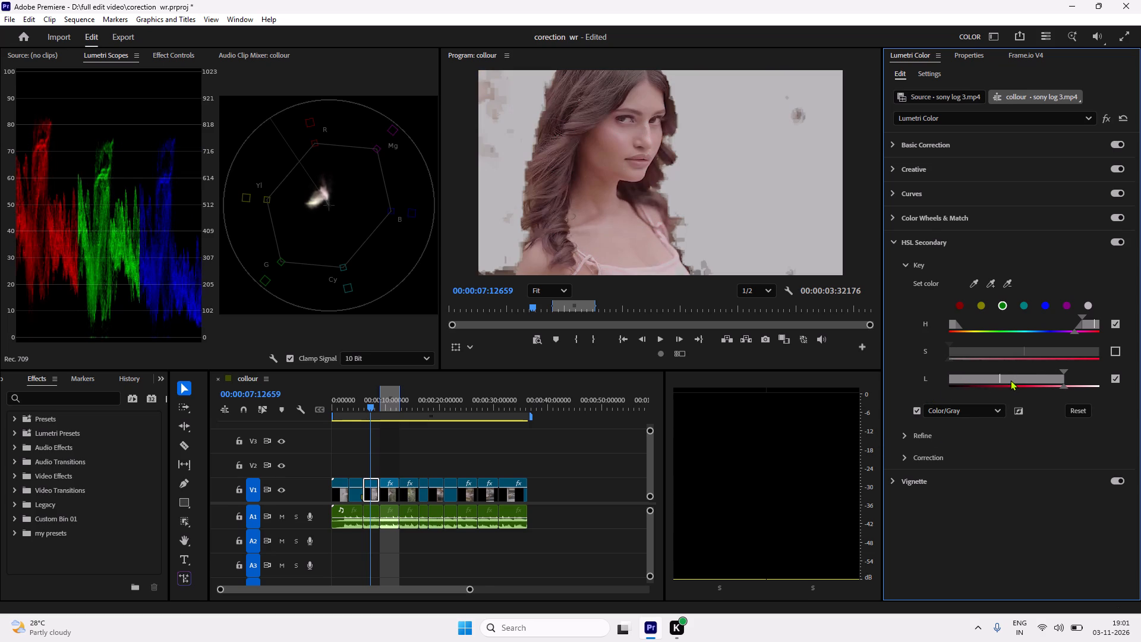
left_click_drag(1010, 380, 1079, 380)
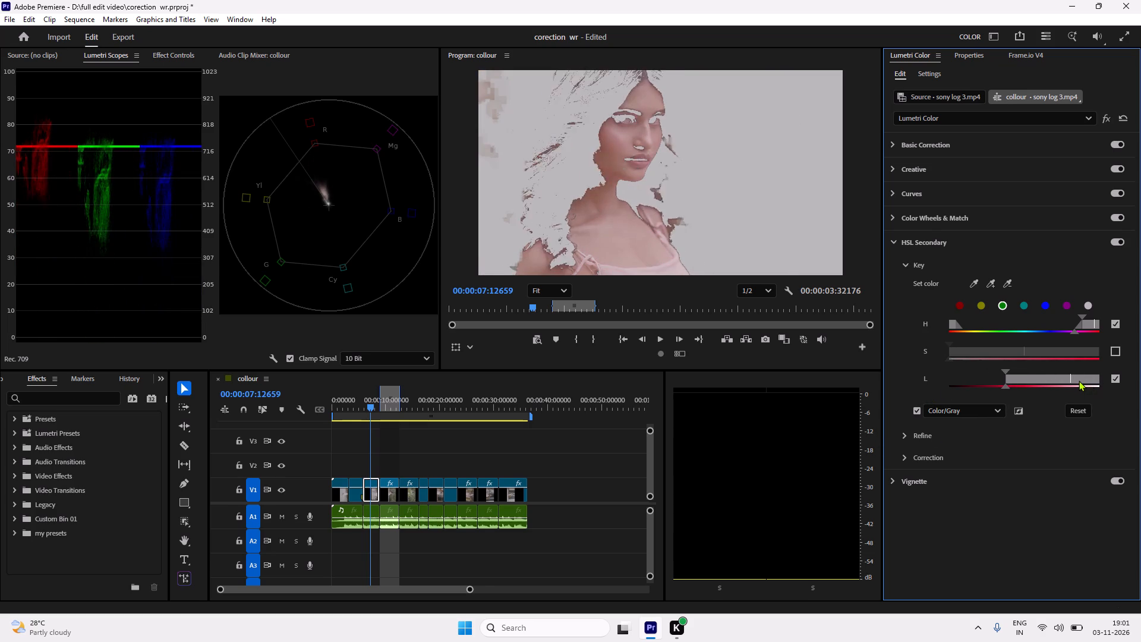
left_click_drag(1079, 380, 1030, 385)
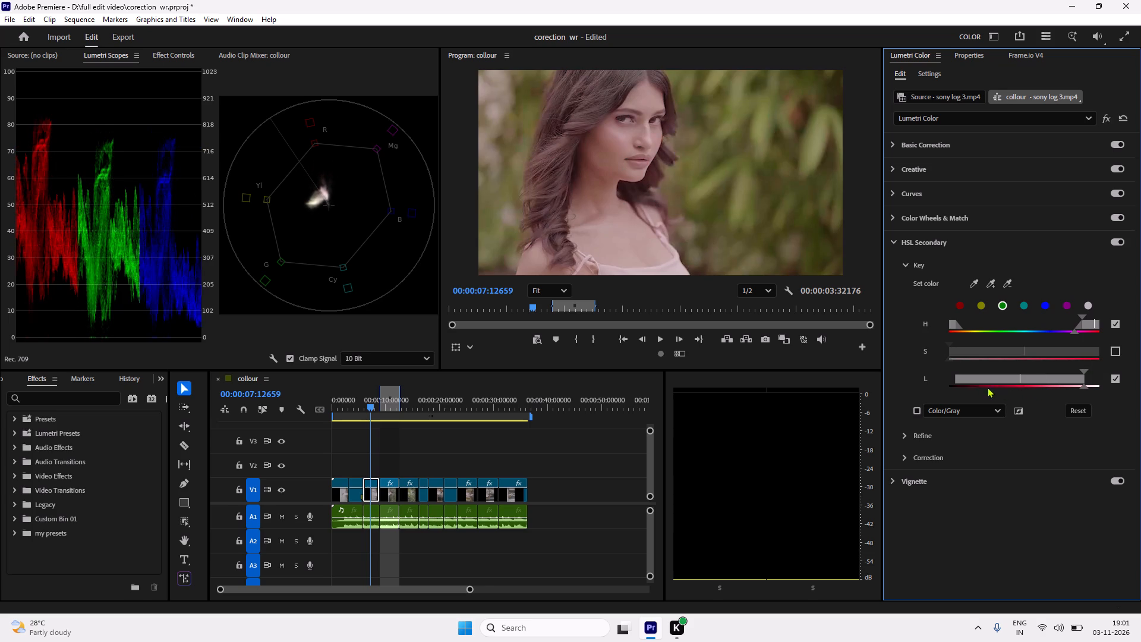
left_click_drag(1082, 367, 1076, 372)
left_click_drag(1081, 384, 1075, 386)
left_click_drag(1080, 386, 1071, 387)
left_click_drag(1031, 378, 1052, 383)
left_click_drag(977, 389, 1013, 395)
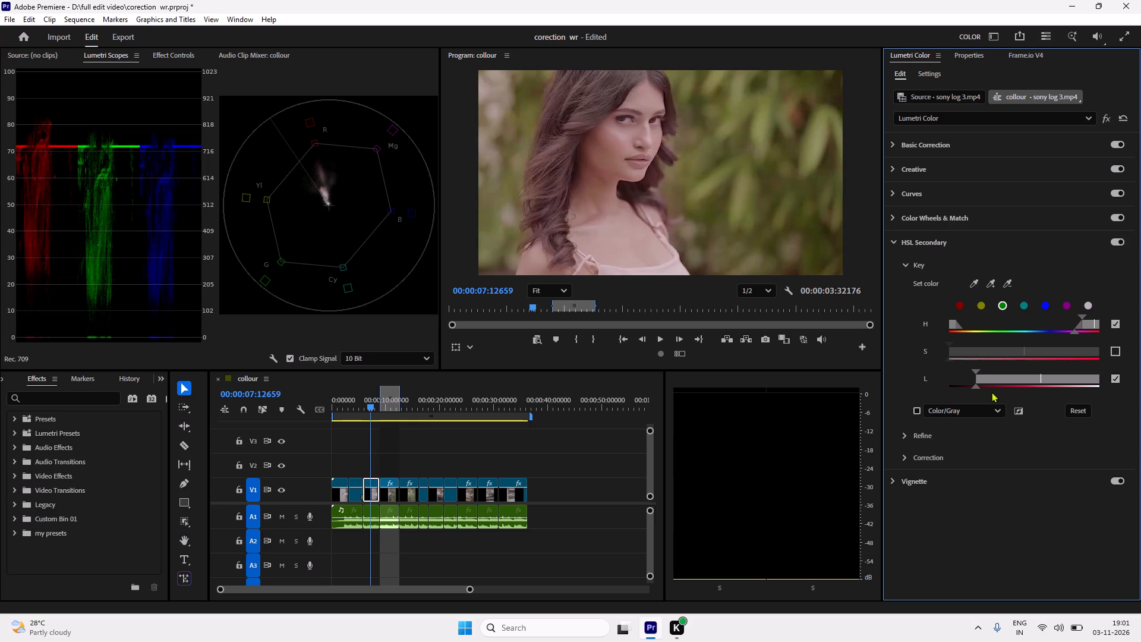
left_click_drag(973, 386, 988, 390)
left_click_drag(975, 370, 1000, 377)
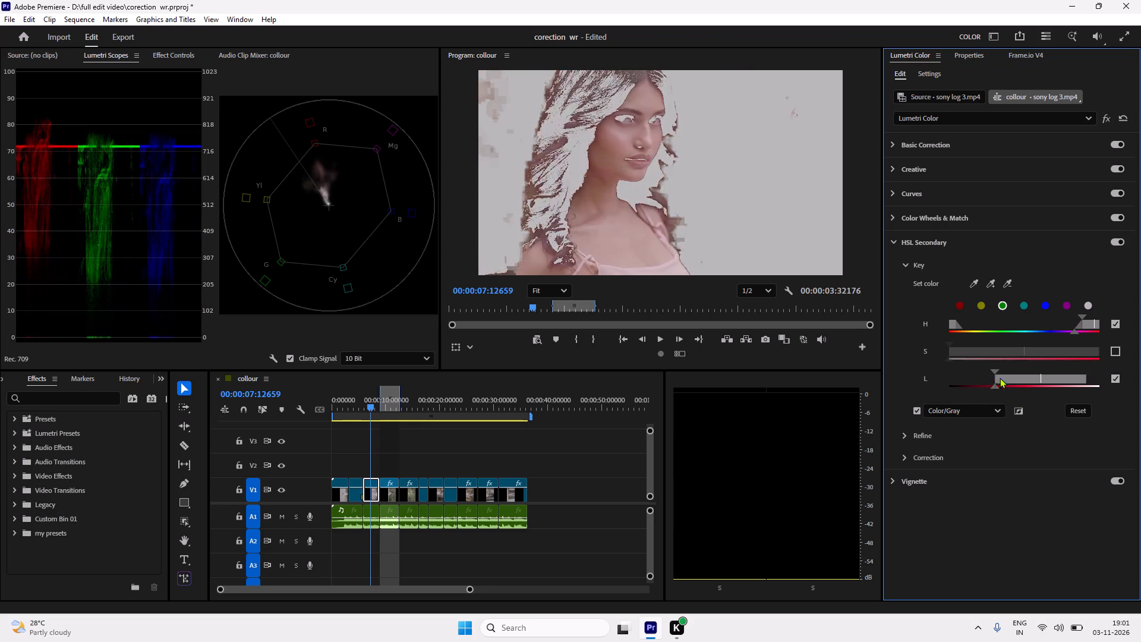
left_click_drag(1000, 377, 1019, 380)
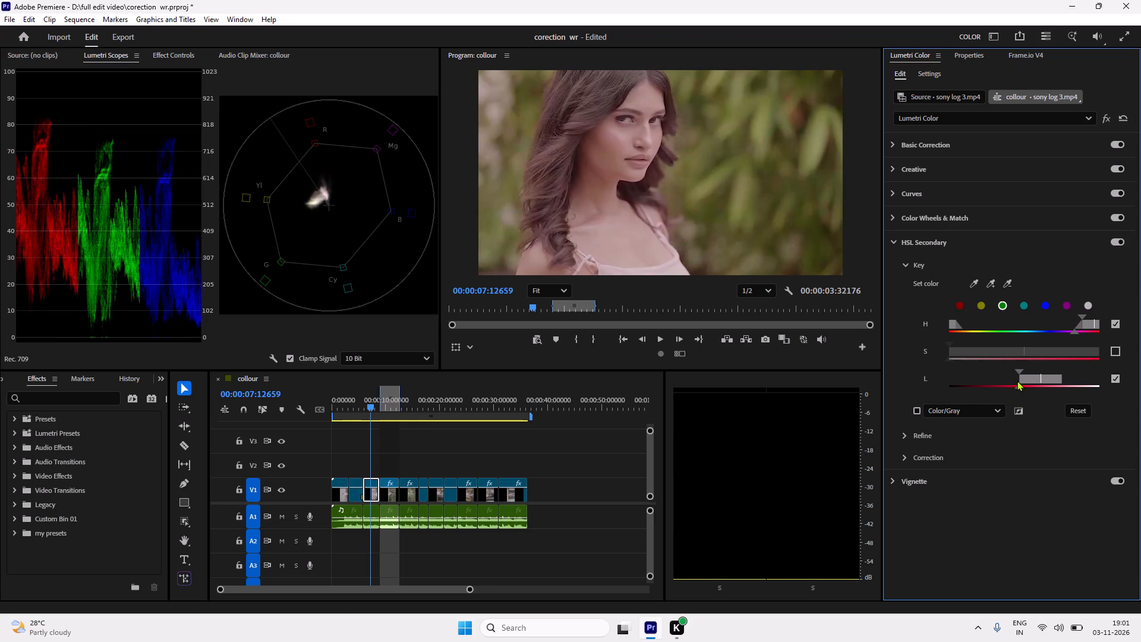
left_click_drag(1029, 377, 1020, 379)
Play the clip forward to 00:00:08:24408 and shift the narrow luminance band down into the darker tones to isolate the woman's hair.
key("space")
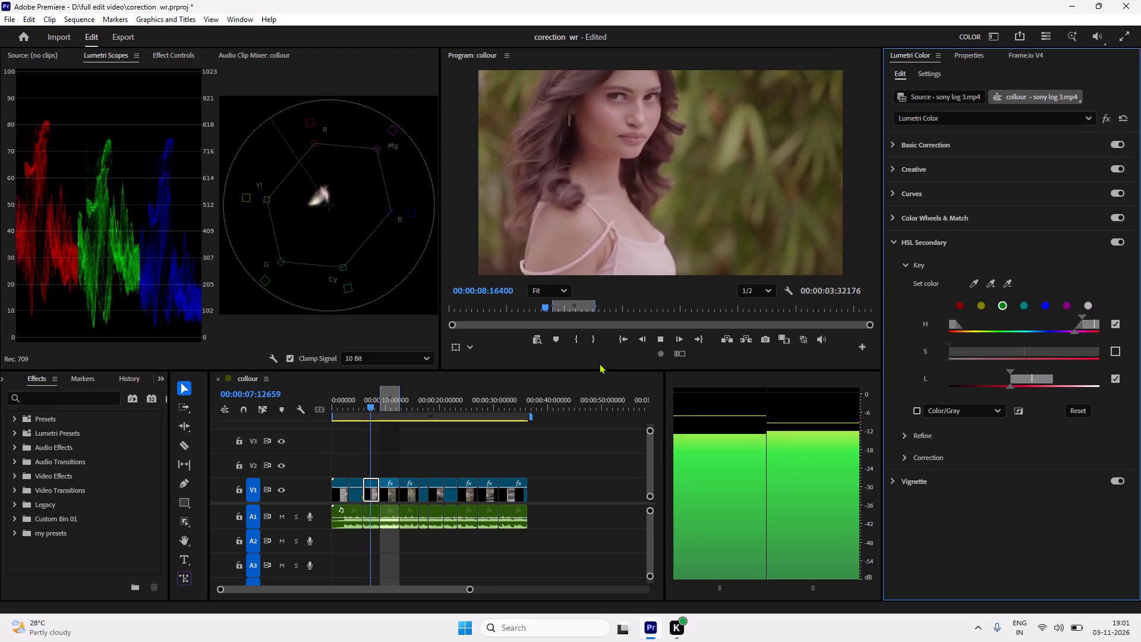
key("space")
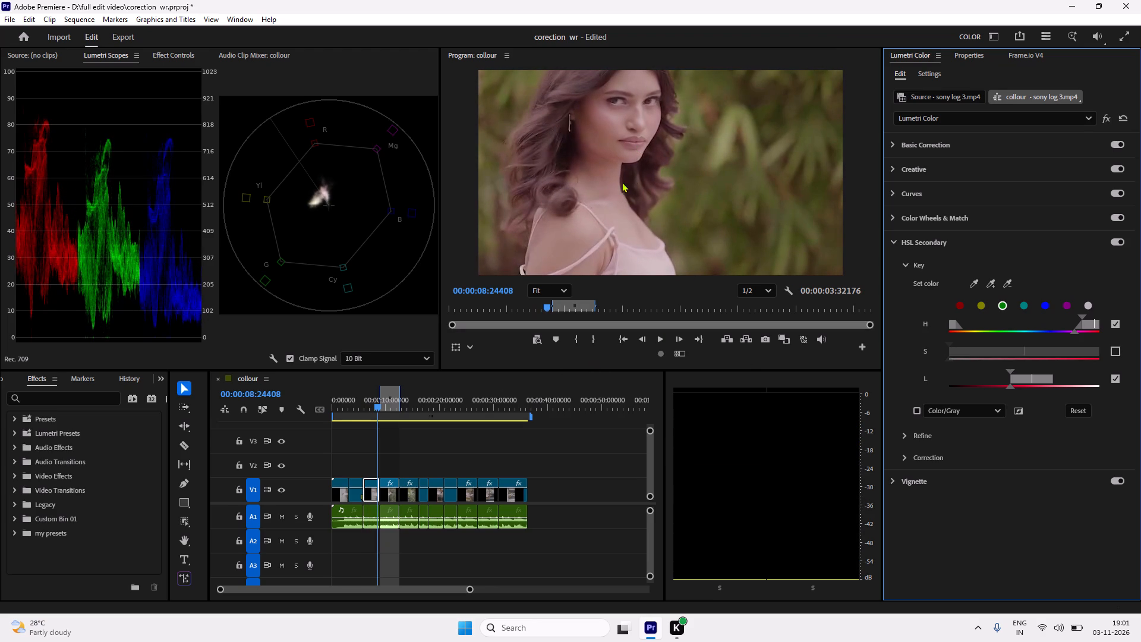
left_click(1038, 383)
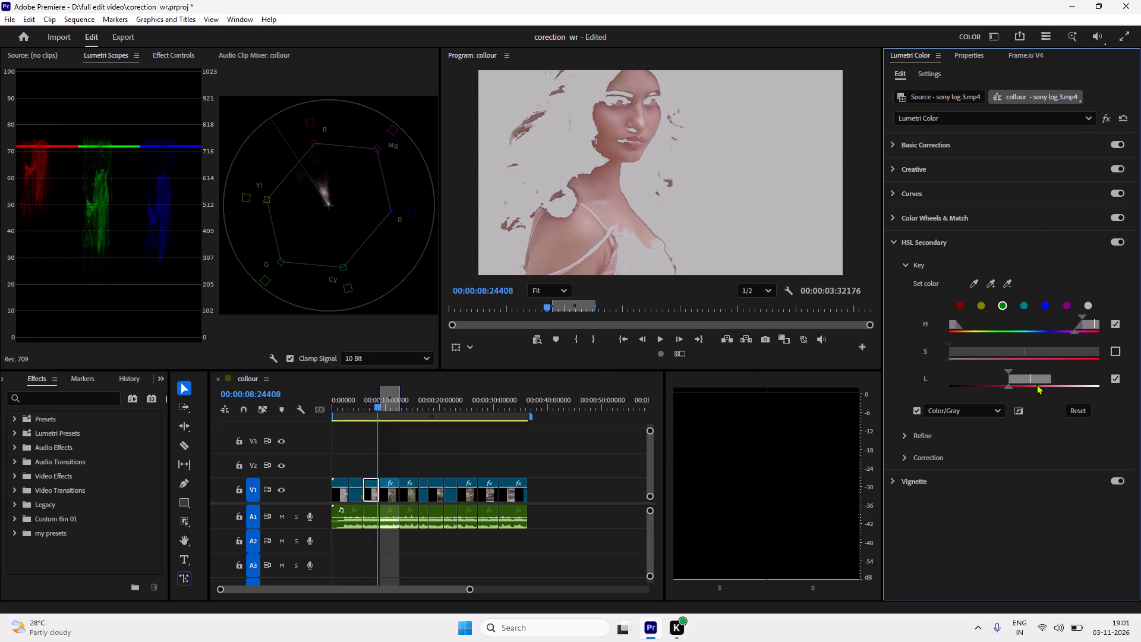
left_click(1033, 380)
left_click_drag(1030, 380, 990, 388)
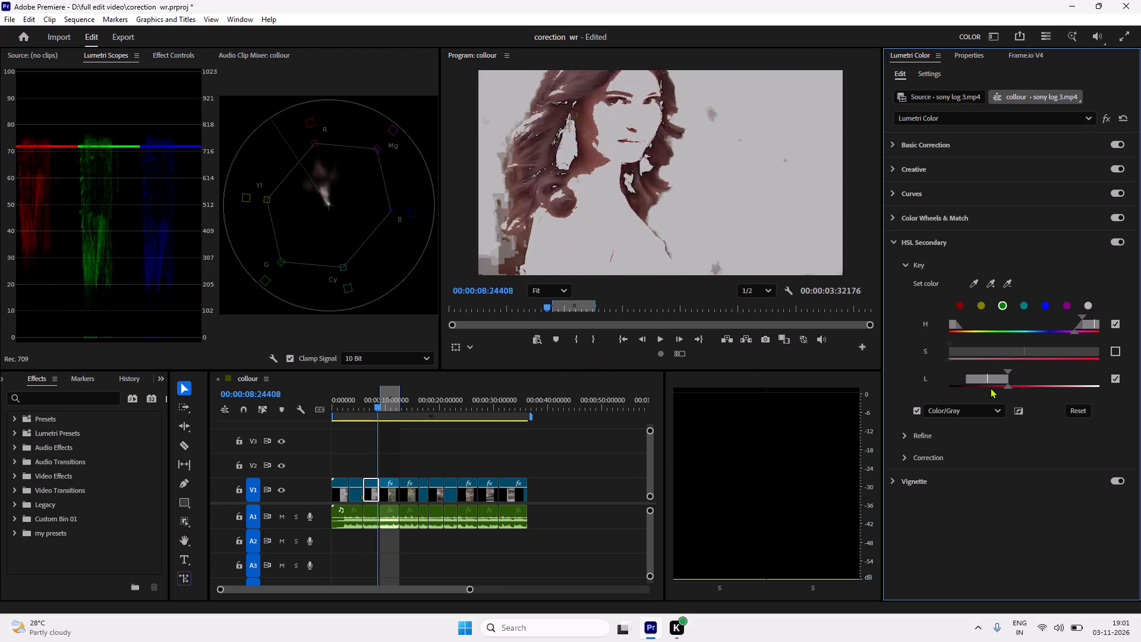
left_click_drag(990, 388, 1016, 391)
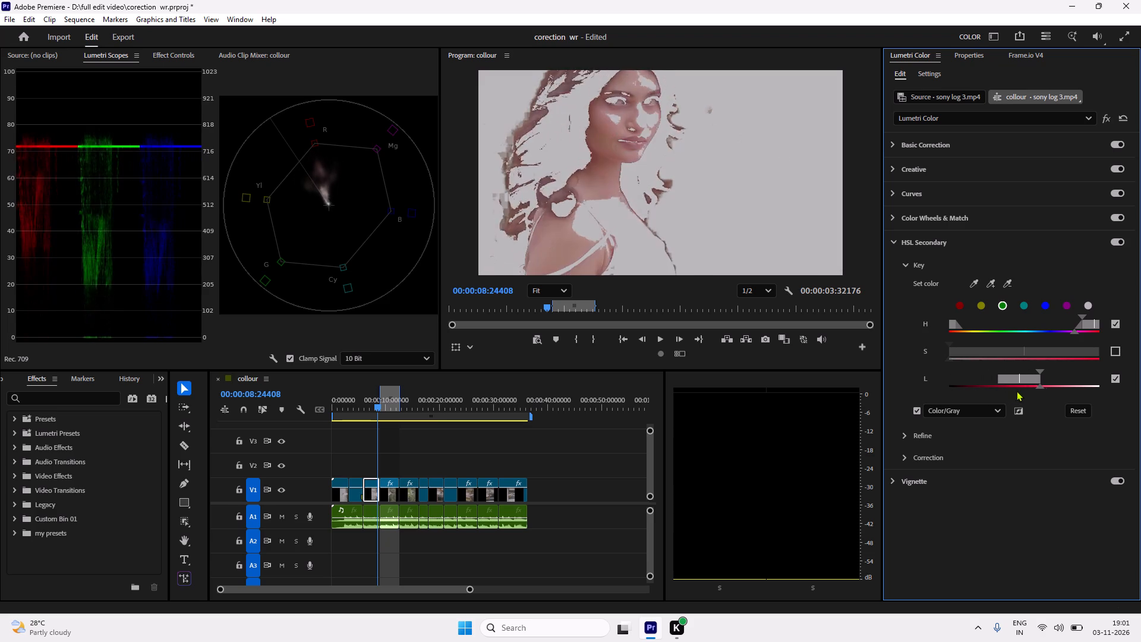
left_click_drag(1016, 391, 1049, 386)
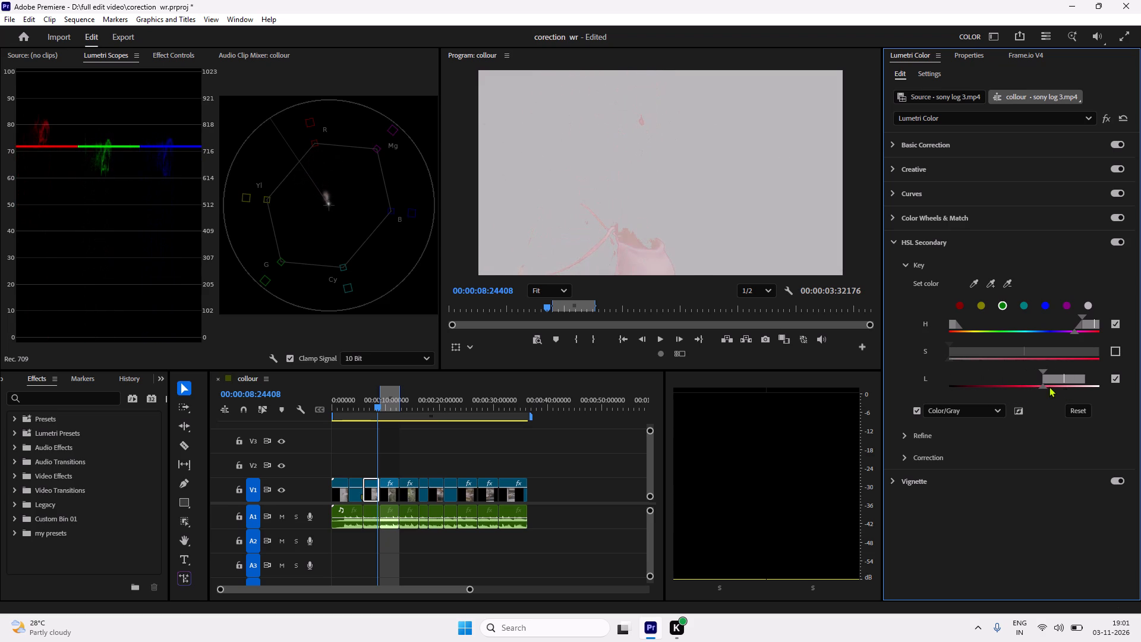
left_click_drag(1049, 386, 972, 386)
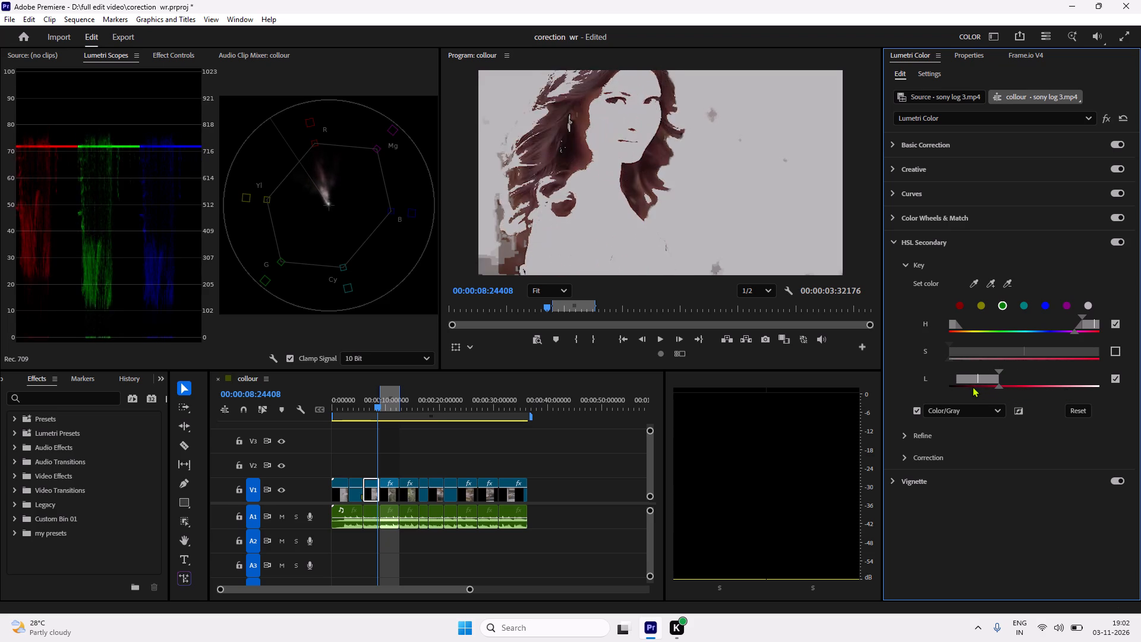
left_click_drag(972, 386, 970, 388)
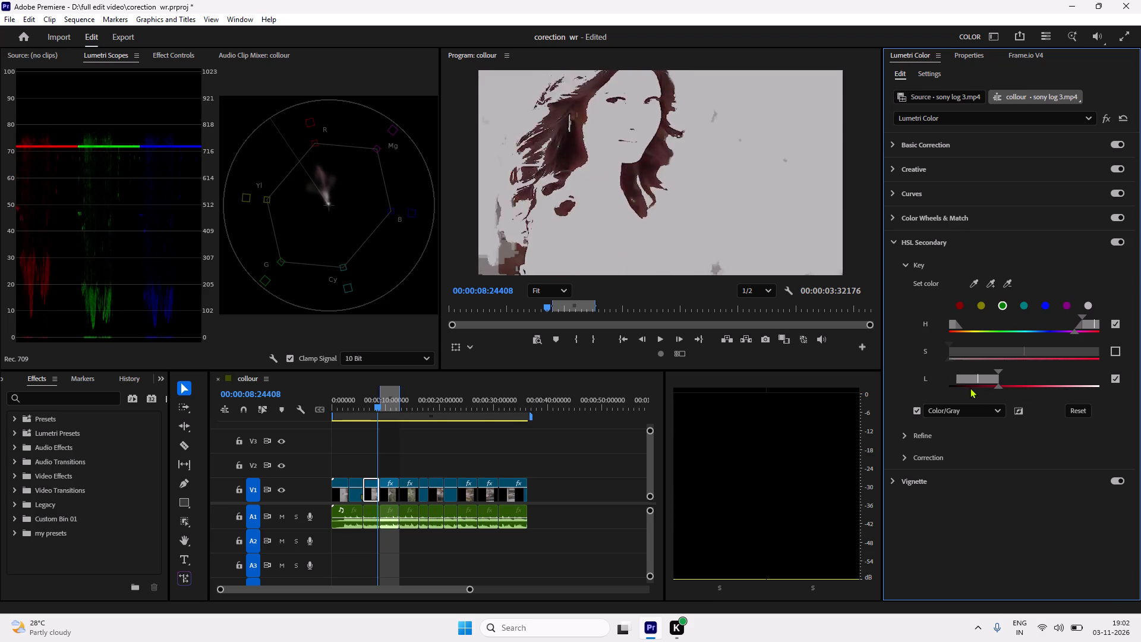
left_click_drag(970, 388, 978, 385)
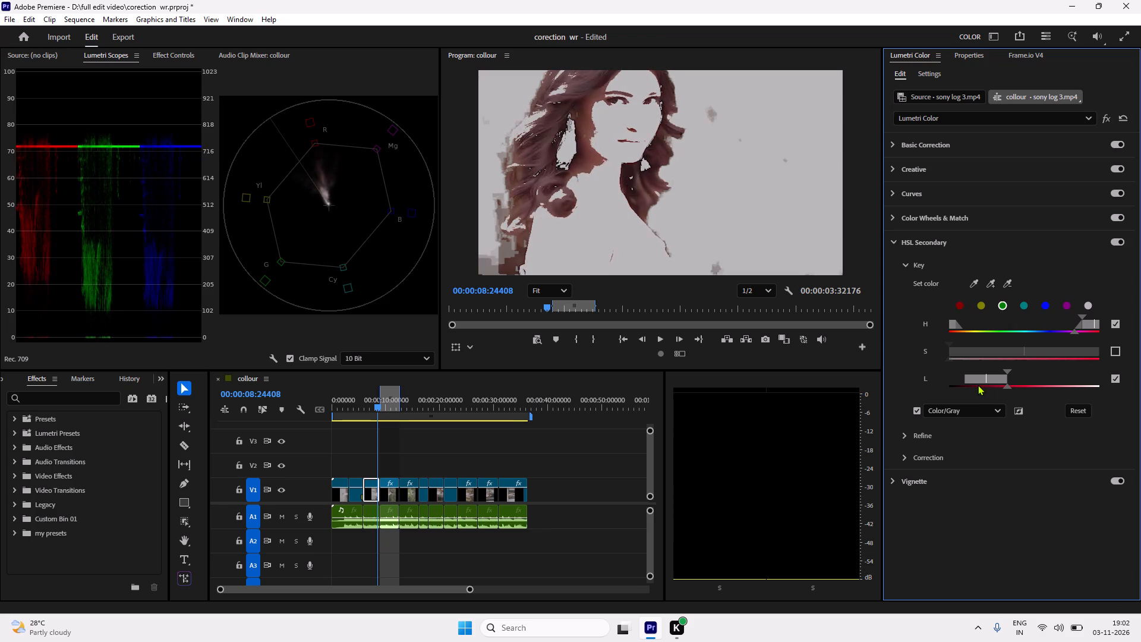
left_click_drag(978, 385, 974, 385)
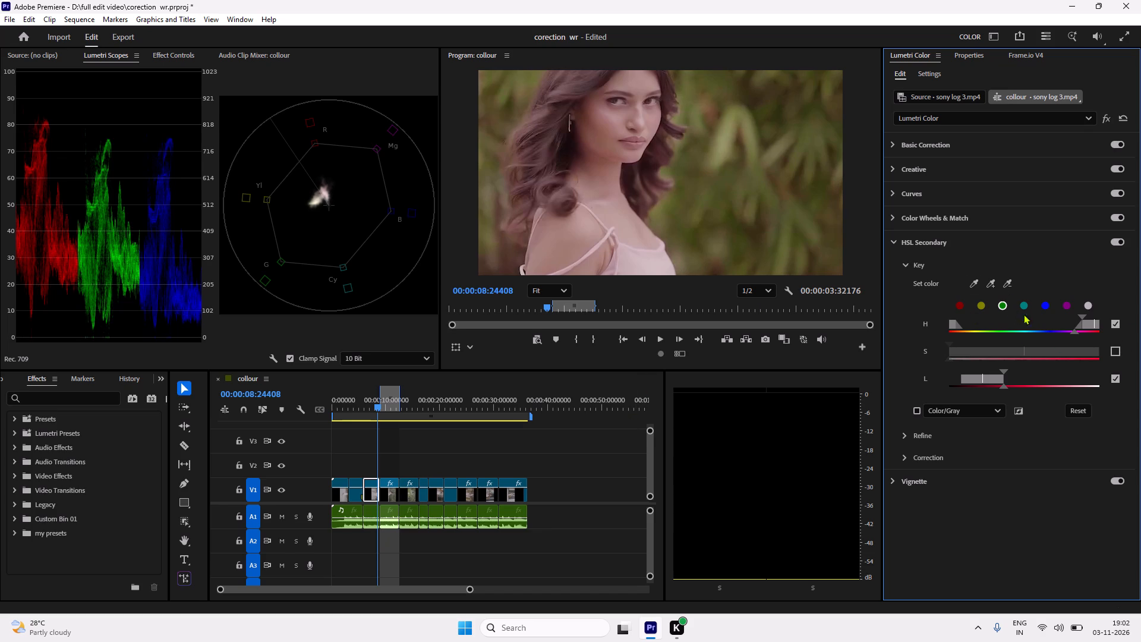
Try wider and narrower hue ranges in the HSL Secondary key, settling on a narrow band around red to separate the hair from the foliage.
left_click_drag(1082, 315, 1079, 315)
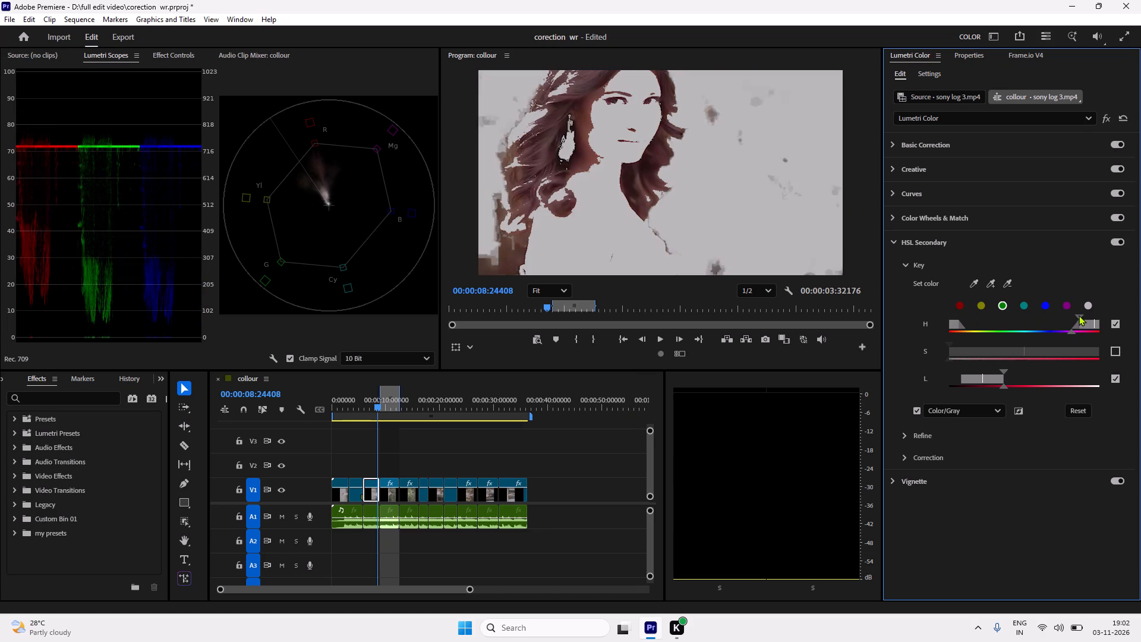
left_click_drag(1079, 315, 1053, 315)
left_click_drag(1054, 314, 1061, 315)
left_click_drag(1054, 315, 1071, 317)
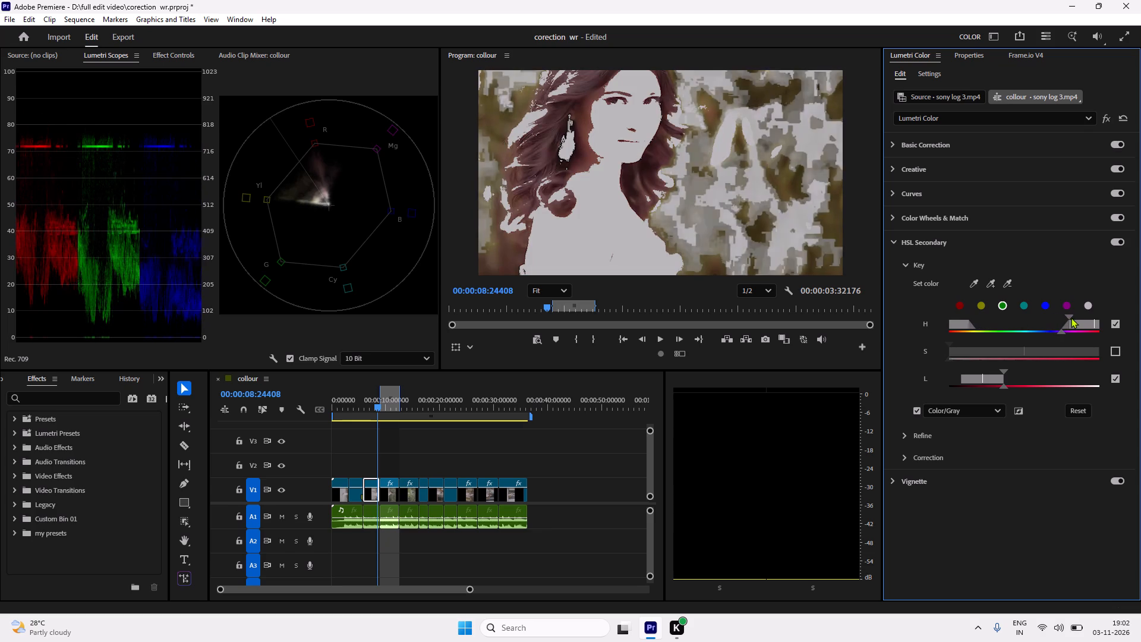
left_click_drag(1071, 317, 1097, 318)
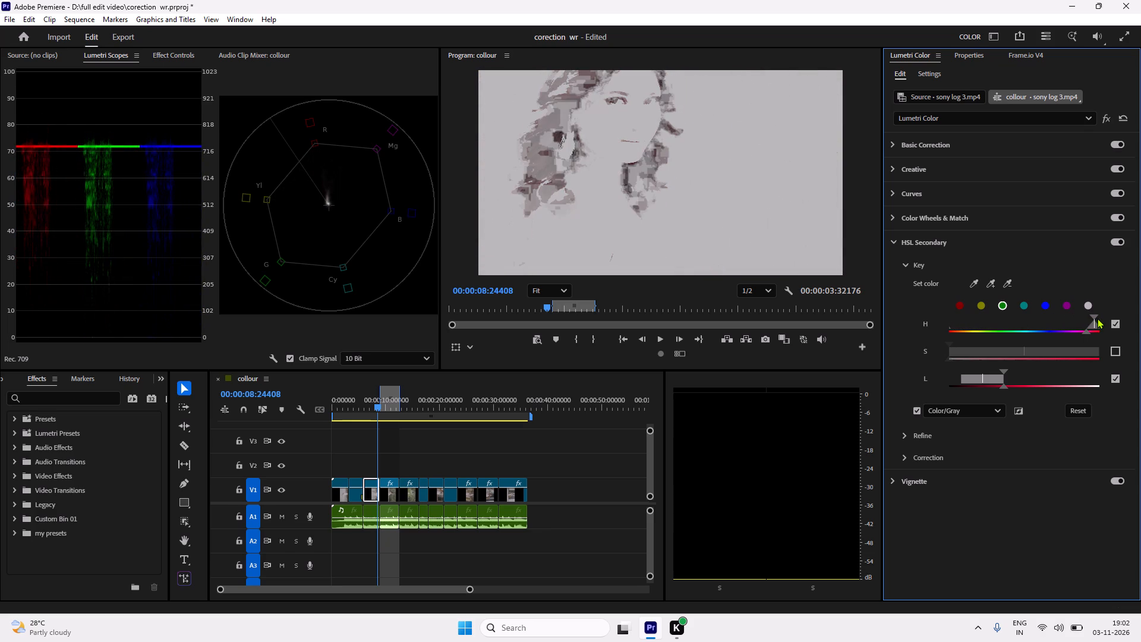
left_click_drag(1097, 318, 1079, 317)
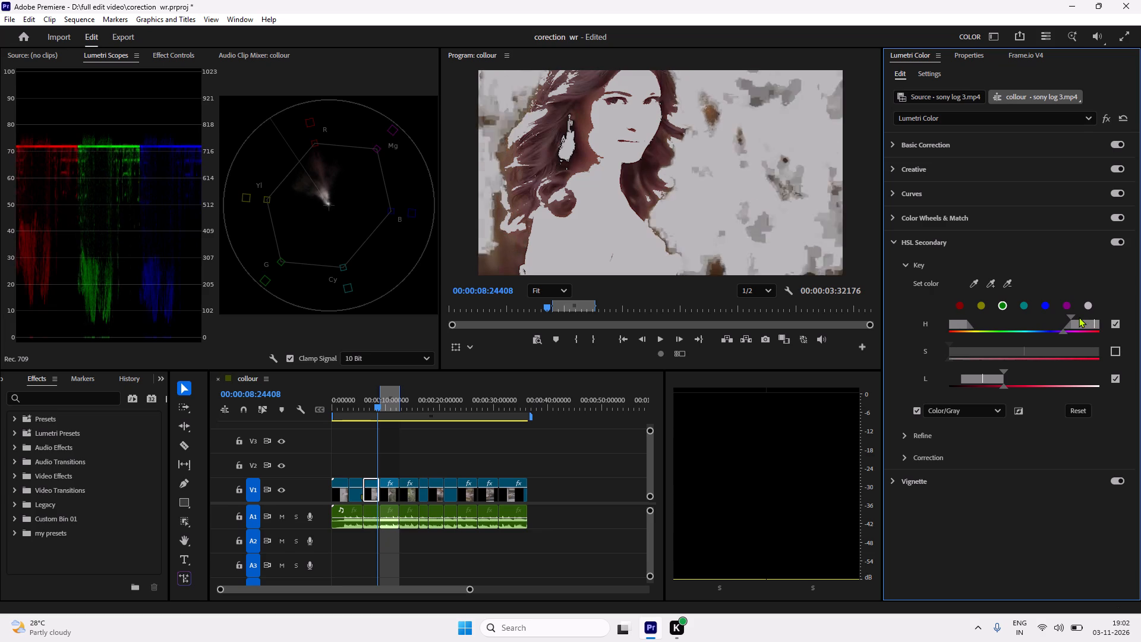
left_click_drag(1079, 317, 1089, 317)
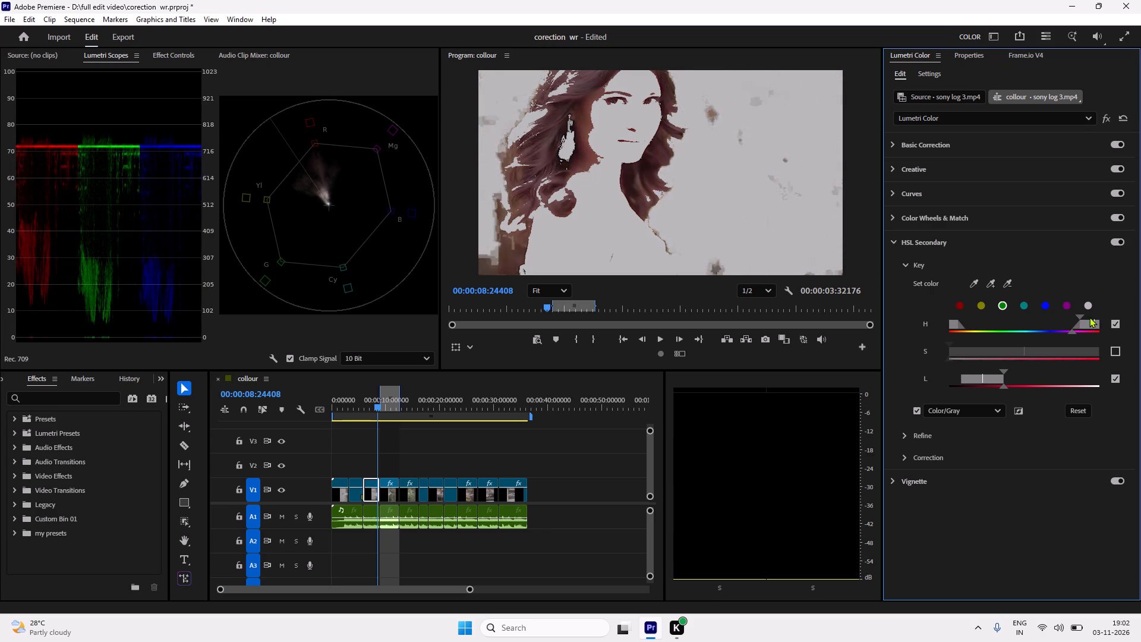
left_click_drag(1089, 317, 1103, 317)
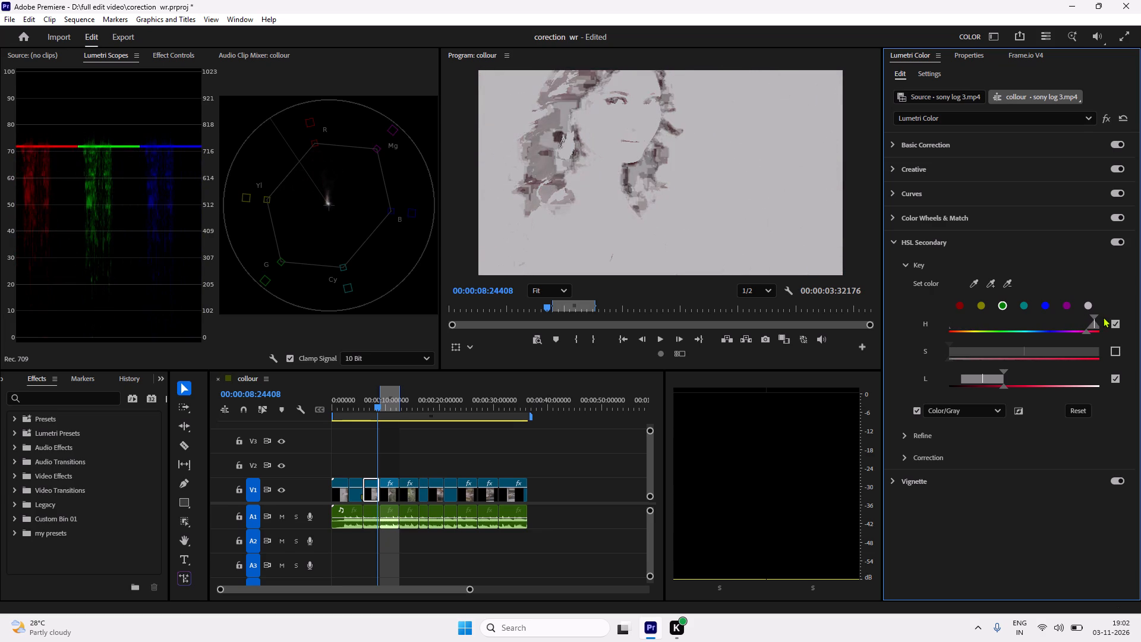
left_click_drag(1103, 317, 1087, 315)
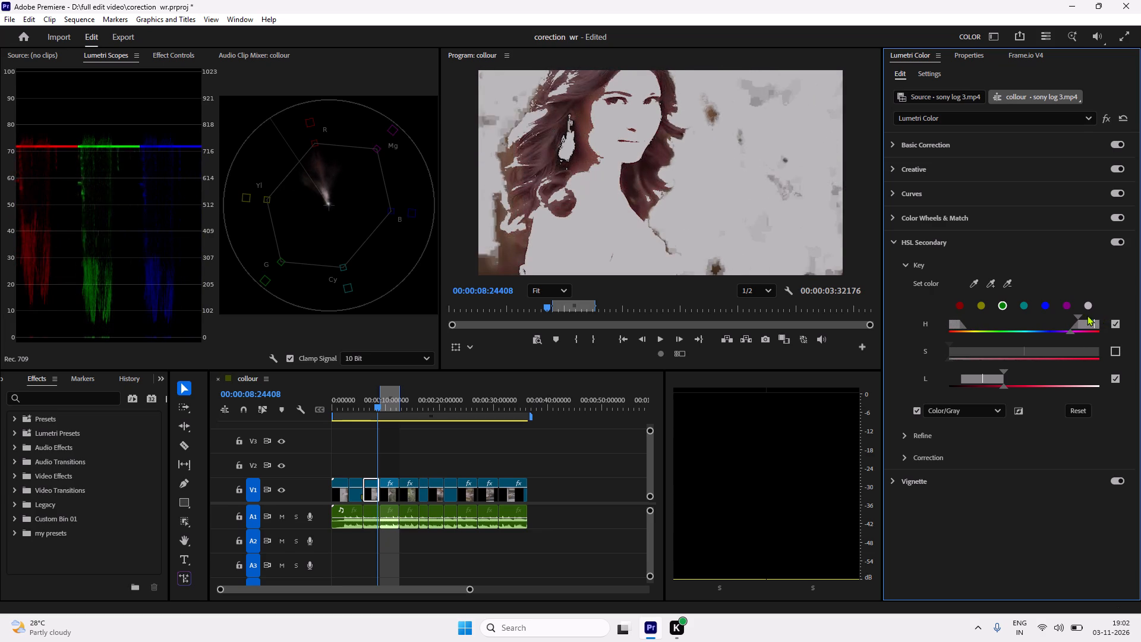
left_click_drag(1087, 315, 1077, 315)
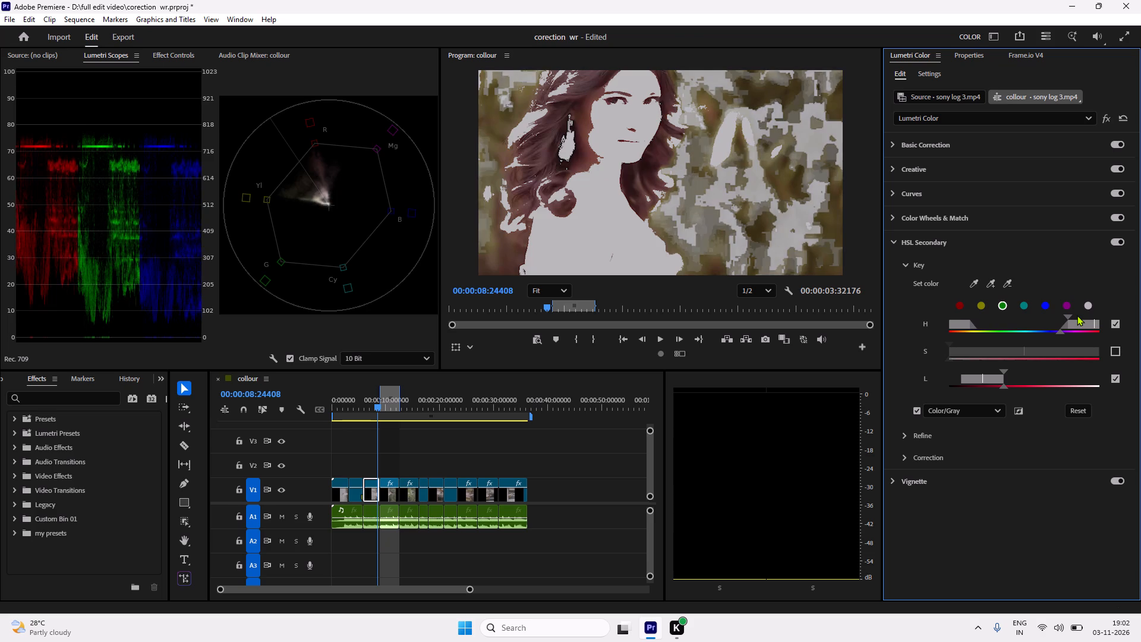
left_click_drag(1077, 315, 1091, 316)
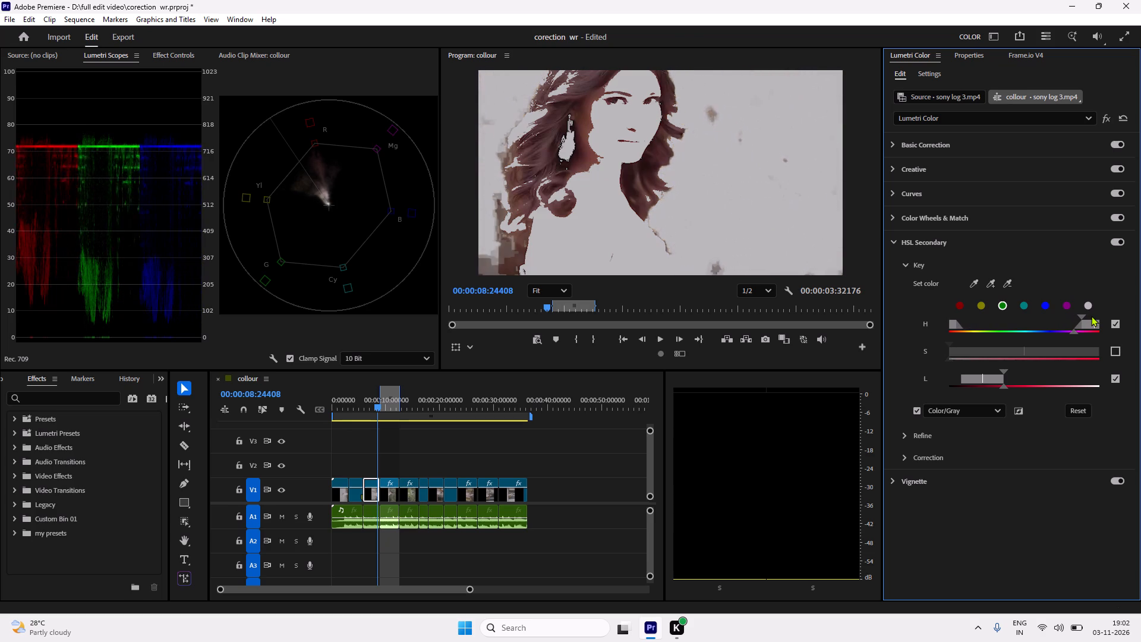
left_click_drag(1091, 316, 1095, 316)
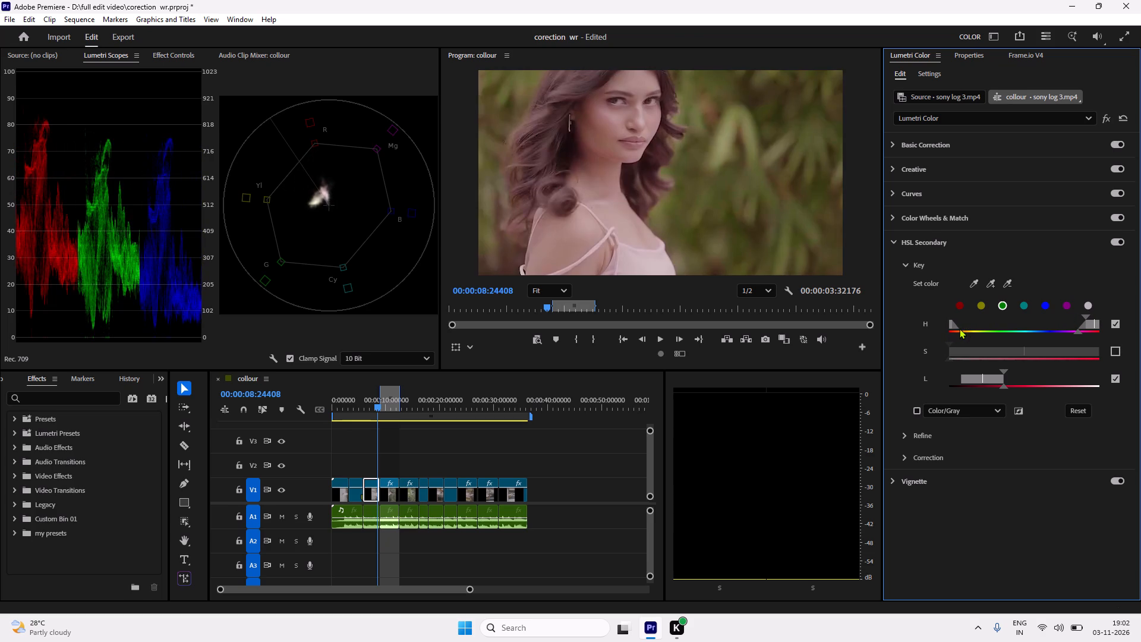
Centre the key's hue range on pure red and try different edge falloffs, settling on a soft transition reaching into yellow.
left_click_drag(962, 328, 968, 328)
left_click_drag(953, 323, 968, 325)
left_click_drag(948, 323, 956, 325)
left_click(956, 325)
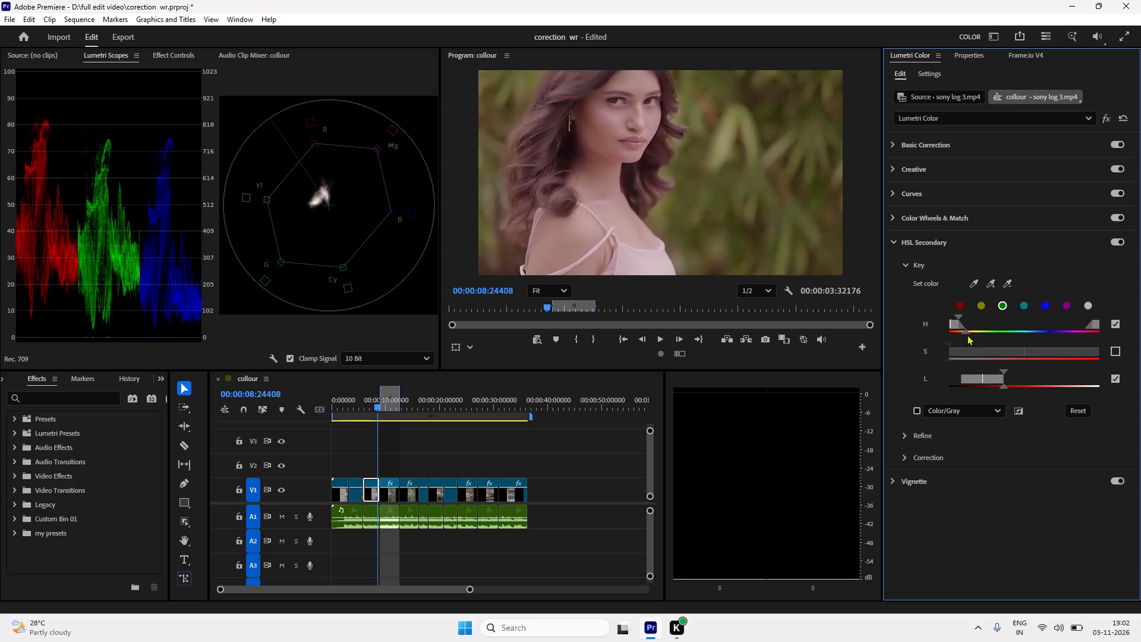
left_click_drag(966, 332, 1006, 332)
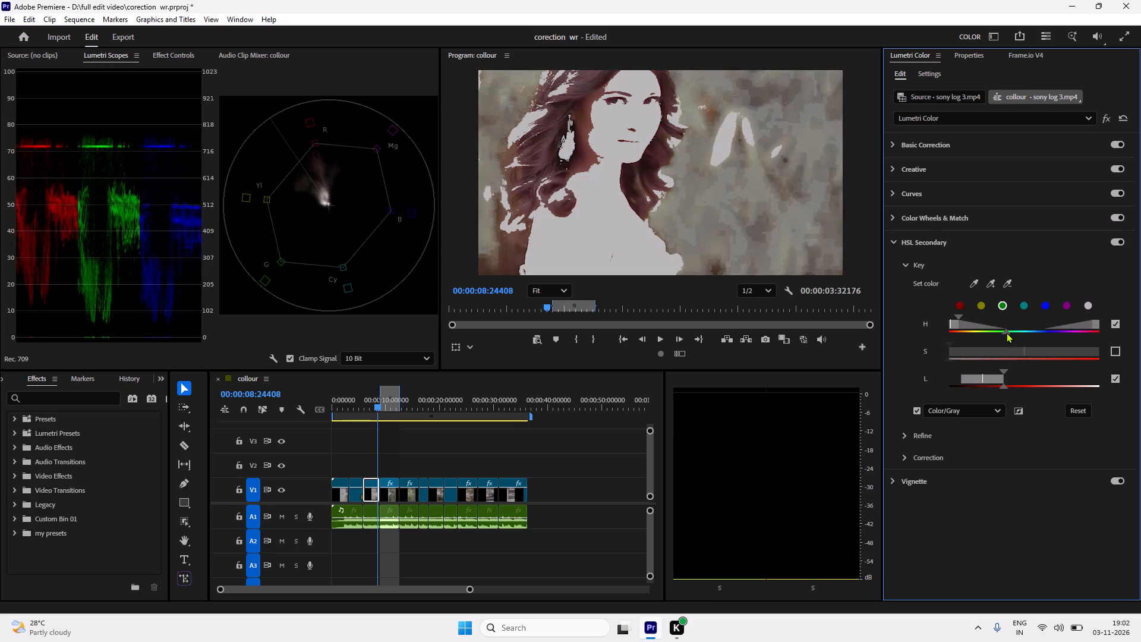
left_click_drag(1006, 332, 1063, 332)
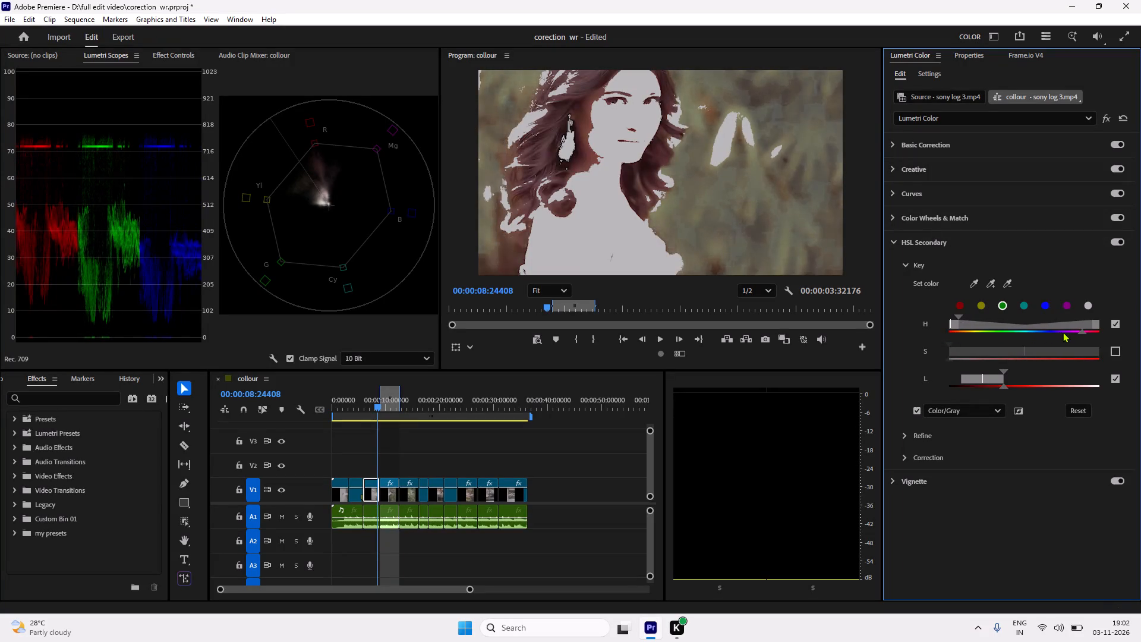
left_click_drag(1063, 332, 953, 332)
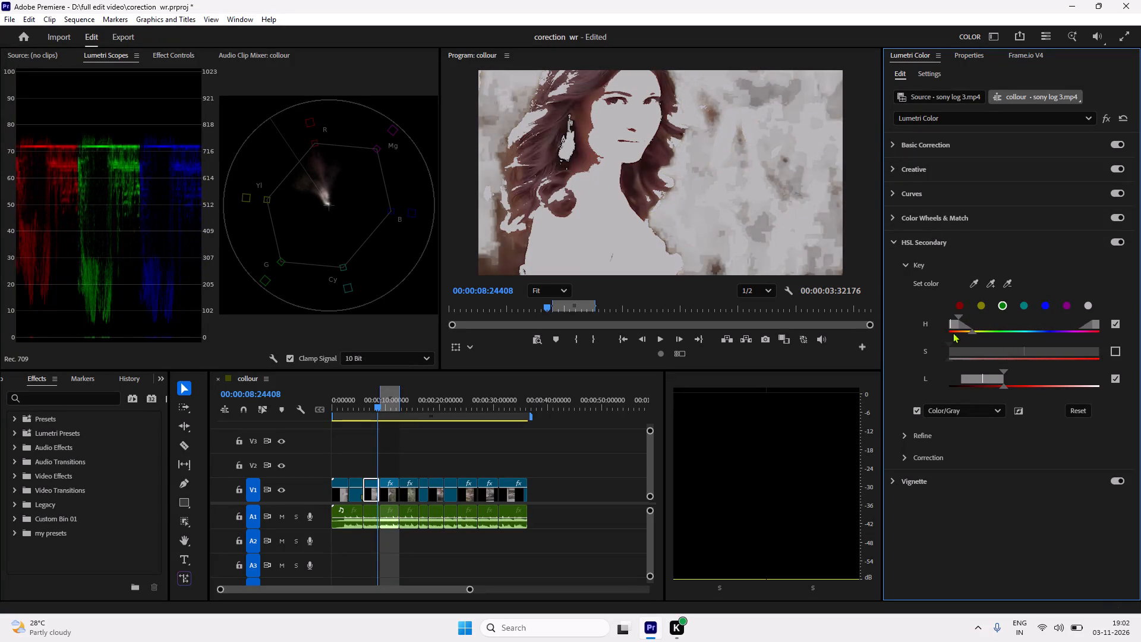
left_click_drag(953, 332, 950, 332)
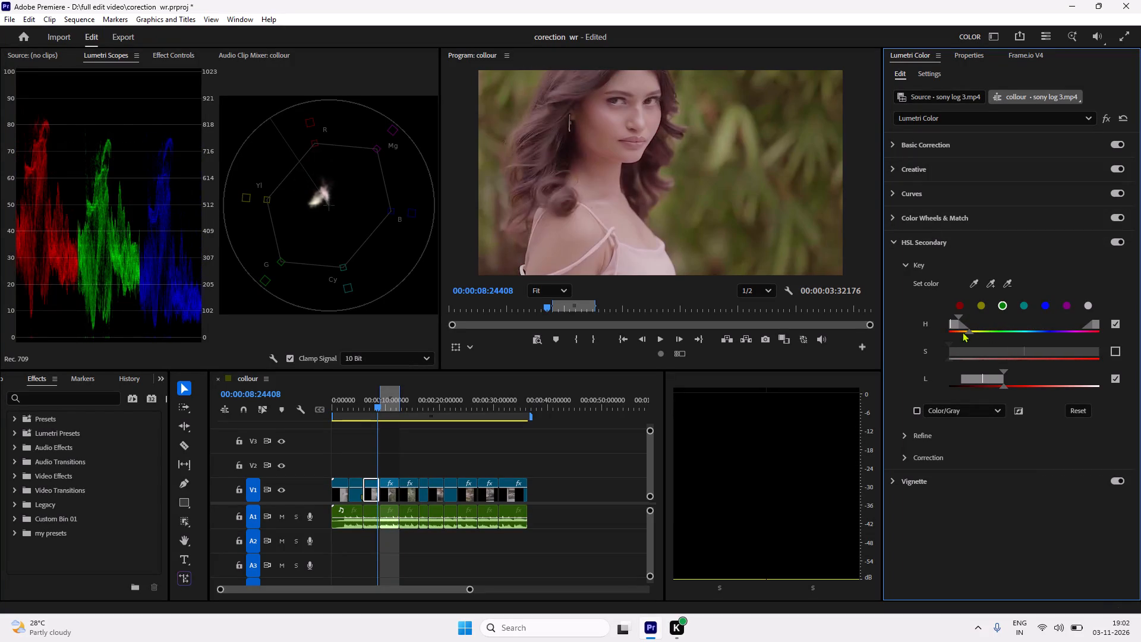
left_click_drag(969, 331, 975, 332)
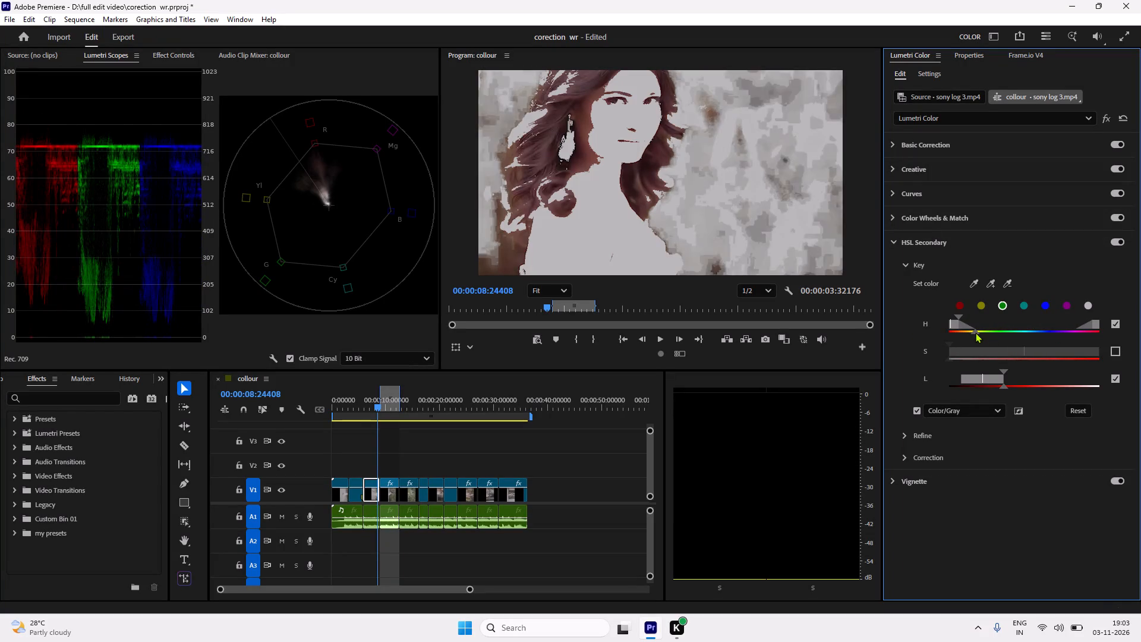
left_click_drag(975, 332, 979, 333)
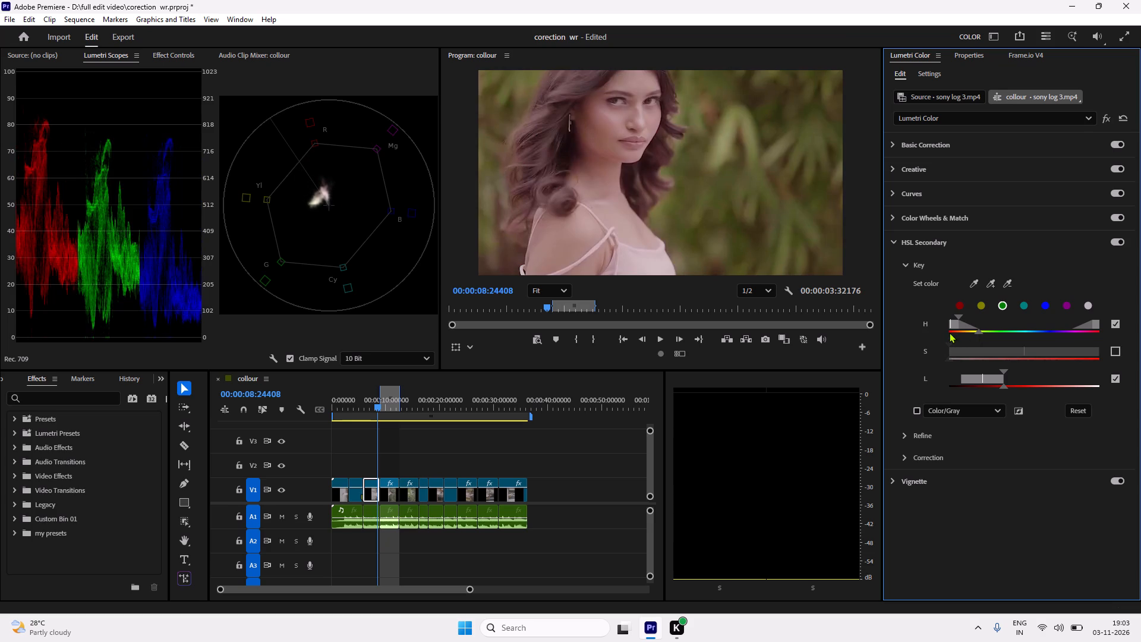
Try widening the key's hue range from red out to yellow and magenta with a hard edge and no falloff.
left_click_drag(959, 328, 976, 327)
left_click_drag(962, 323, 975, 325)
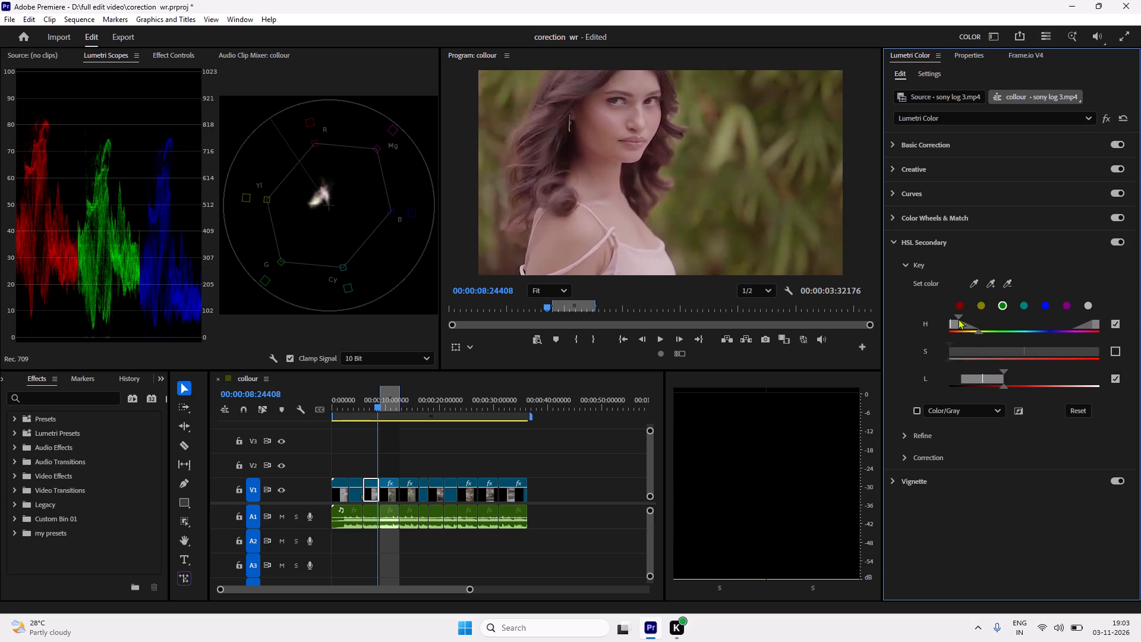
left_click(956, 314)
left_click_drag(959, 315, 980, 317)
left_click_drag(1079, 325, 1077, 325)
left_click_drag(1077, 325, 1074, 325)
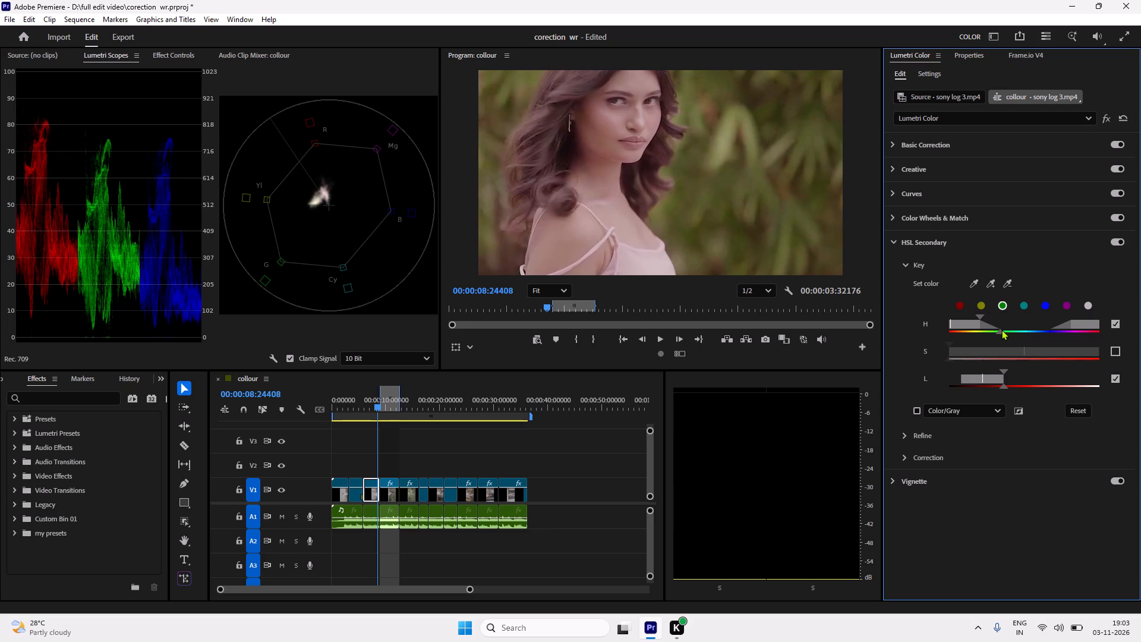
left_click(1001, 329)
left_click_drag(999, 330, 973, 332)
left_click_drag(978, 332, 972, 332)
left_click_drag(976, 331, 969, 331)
Narrow the key's hue range around red, soften its falloff, and shift it slightly toward magenta.
left_click_drag(979, 319, 967, 320)
left_click_drag(963, 314, 956, 315)
left_click_drag(968, 328, 986, 331)
left_click_drag(968, 330, 982, 332)
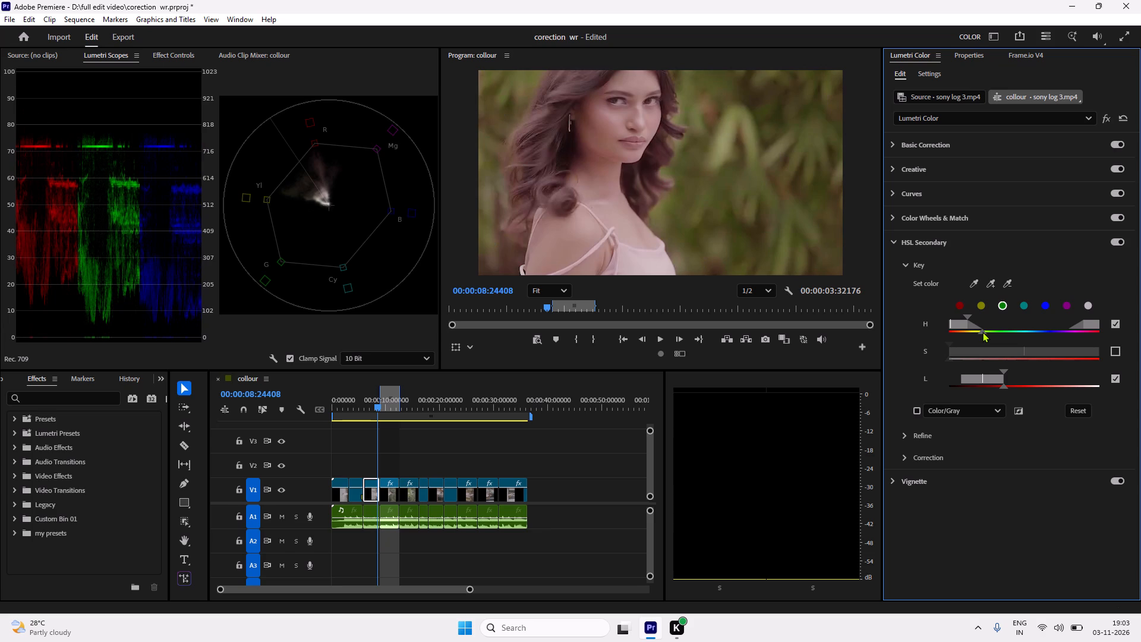
left_click_drag(964, 325, 953, 327)
Shift the key's luminance band between the lower midtones and shadows, settling it on the darkest tones of the woman's hair.
left_click_drag(989, 374, 981, 377)
left_click_drag(981, 377, 992, 379)
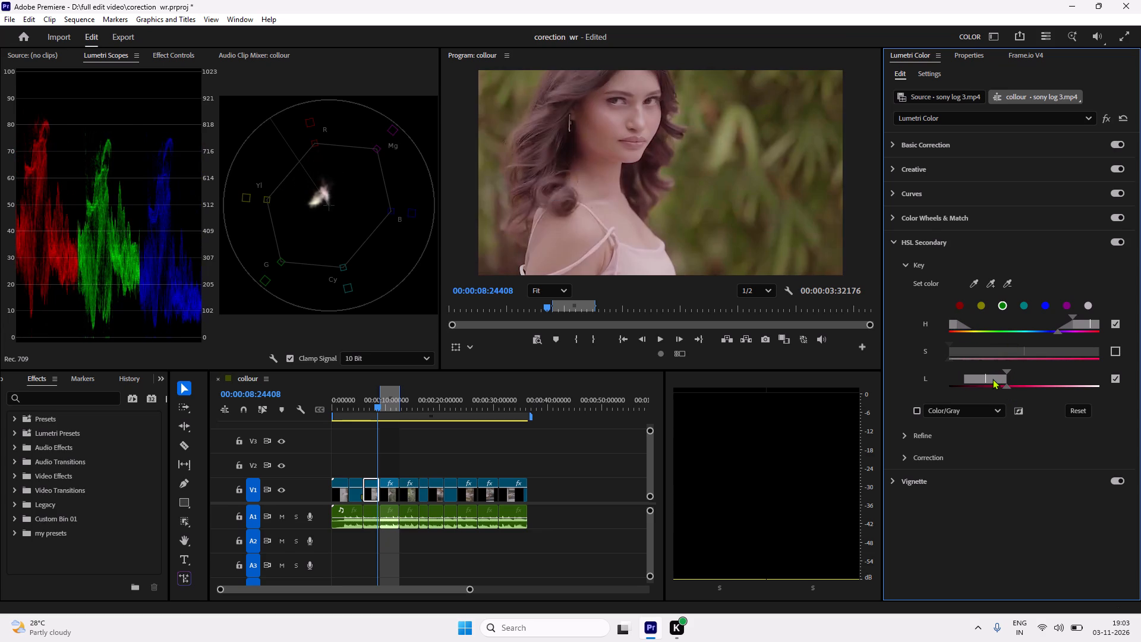
left_click_drag(992, 379, 1003, 379)
left_click_drag(1003, 379, 1003, 379)
left_click_drag(1003, 379, 968, 388)
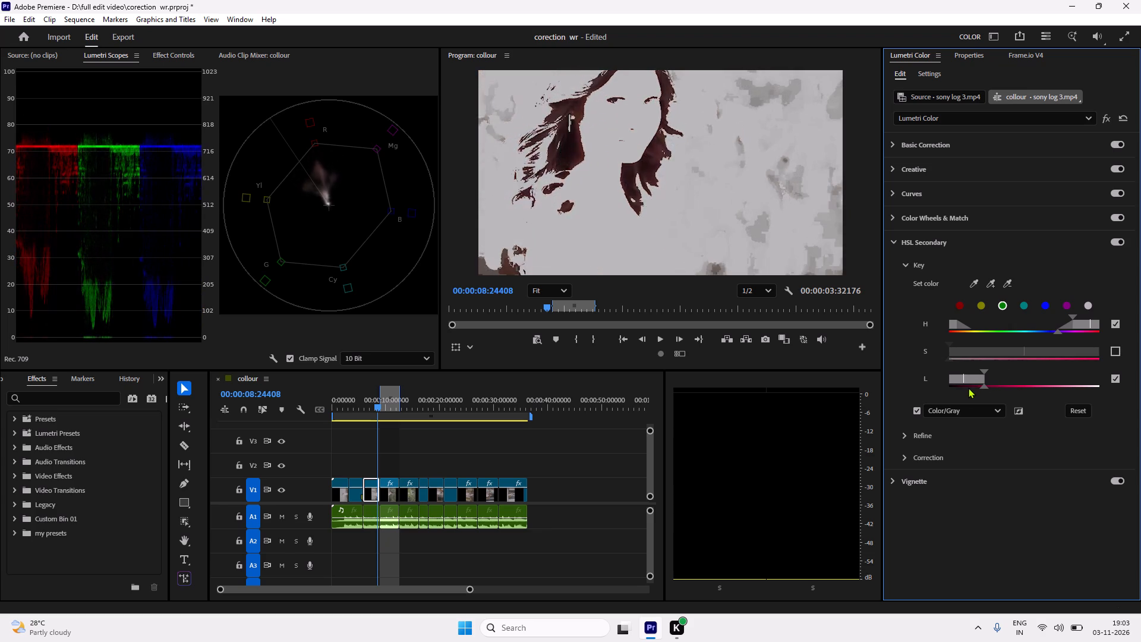
left_click_drag(968, 388, 994, 389)
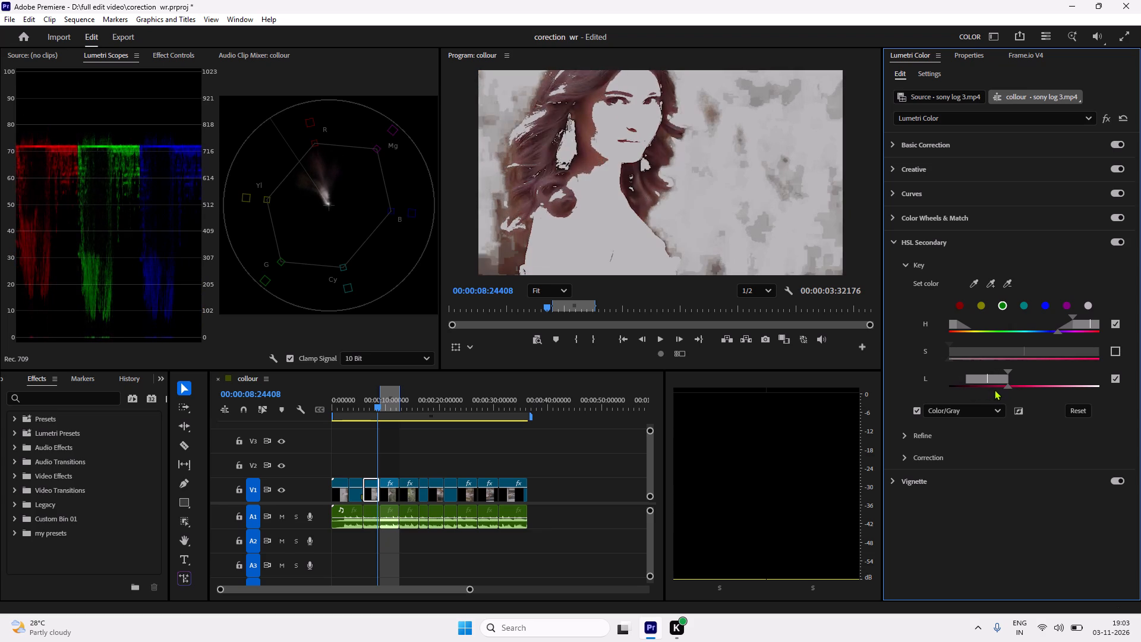
left_click_drag(994, 389, 970, 390)
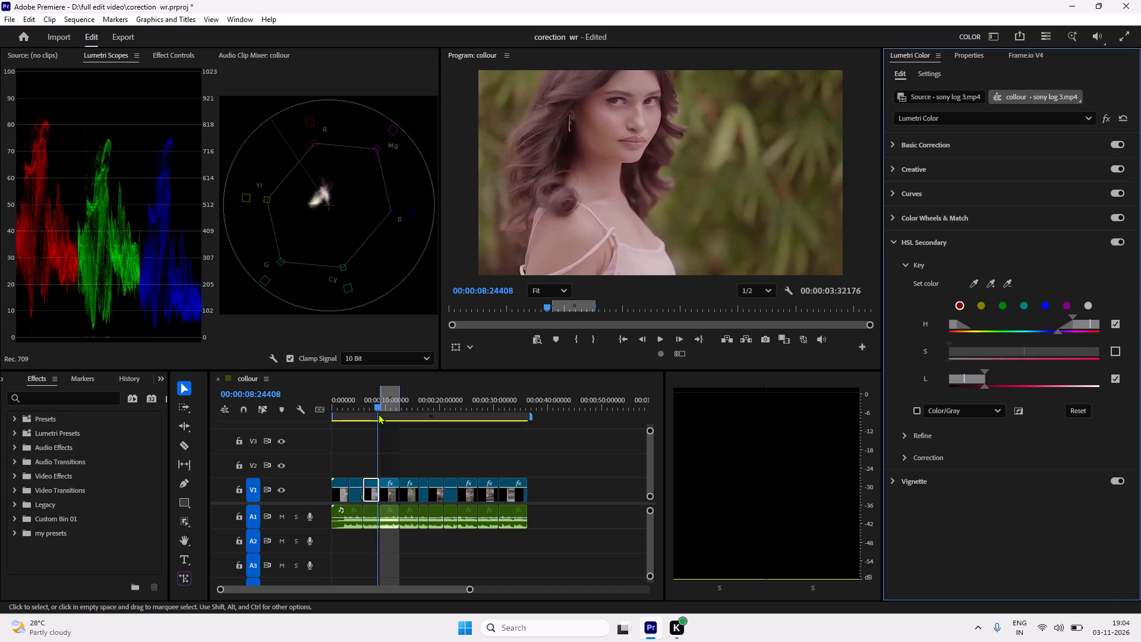
Scrub around the selected clip and play the sequence on to 00:00:13:28652 to review the grade across neighbouring shots.
left_click_drag(378, 402, 373, 413)
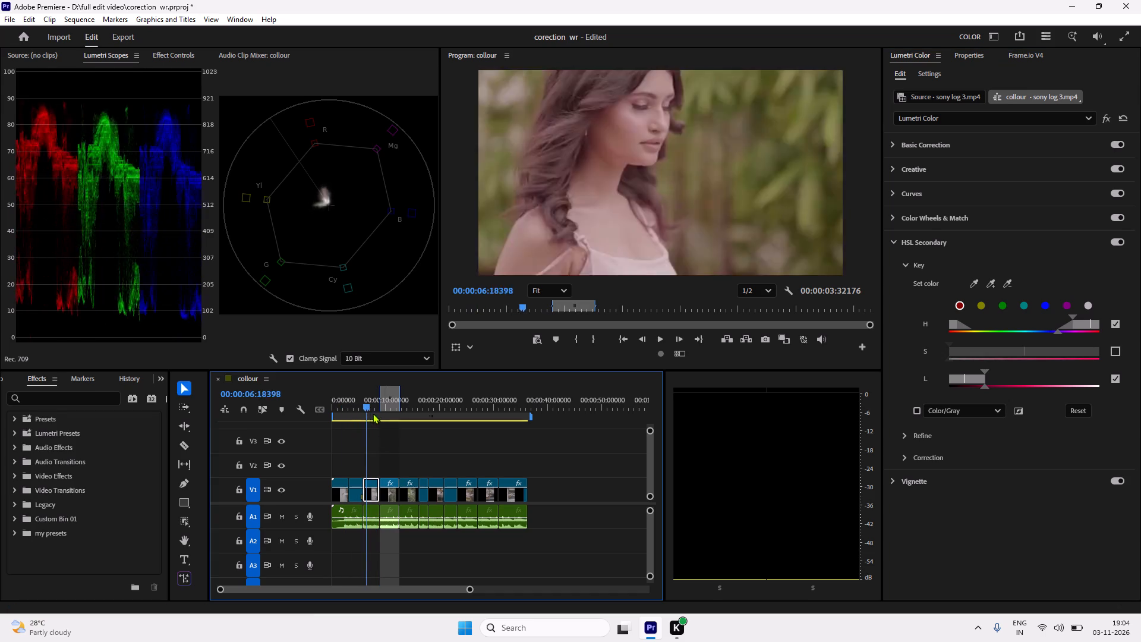
left_click_drag(373, 413, 389, 417)
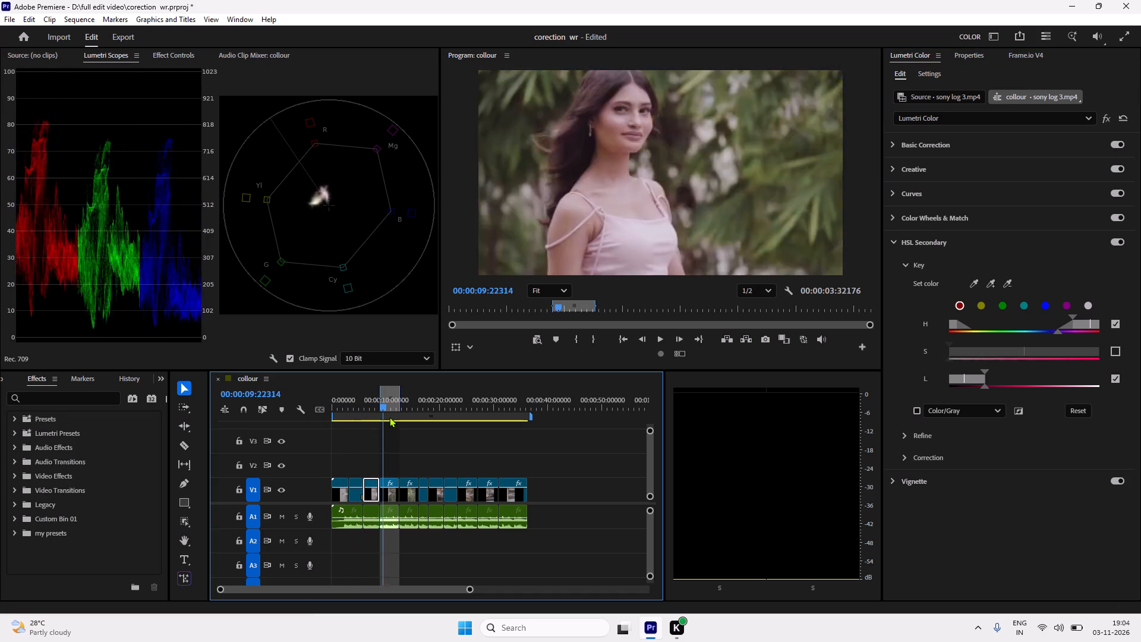
left_click_drag(389, 417, 372, 416)
key("space")
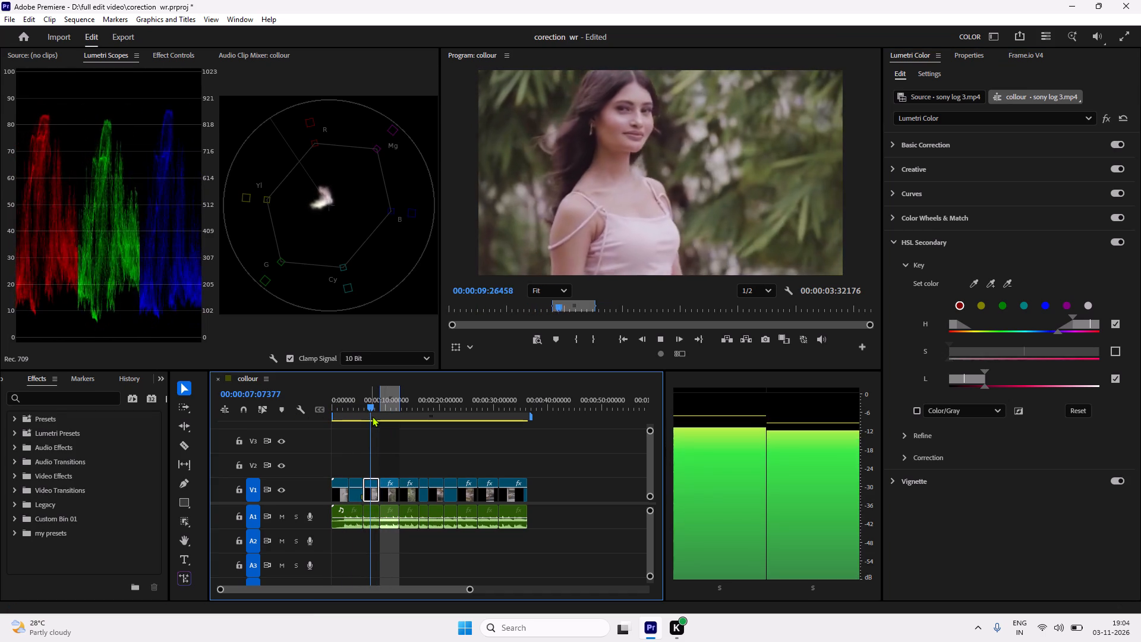
key("space")
key("space")
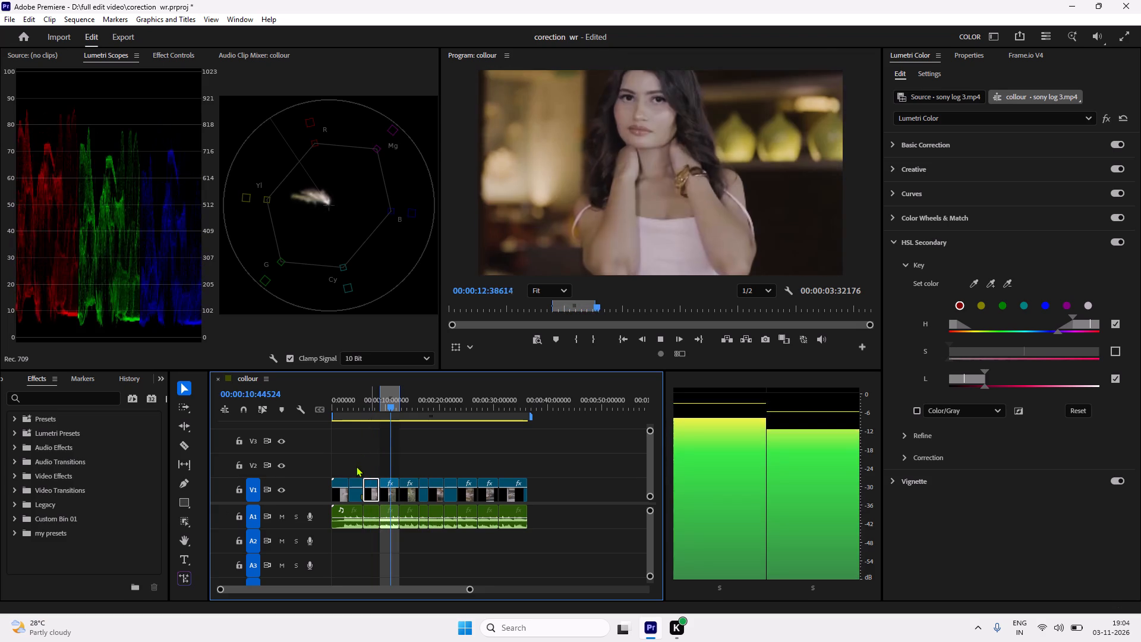
key("space")
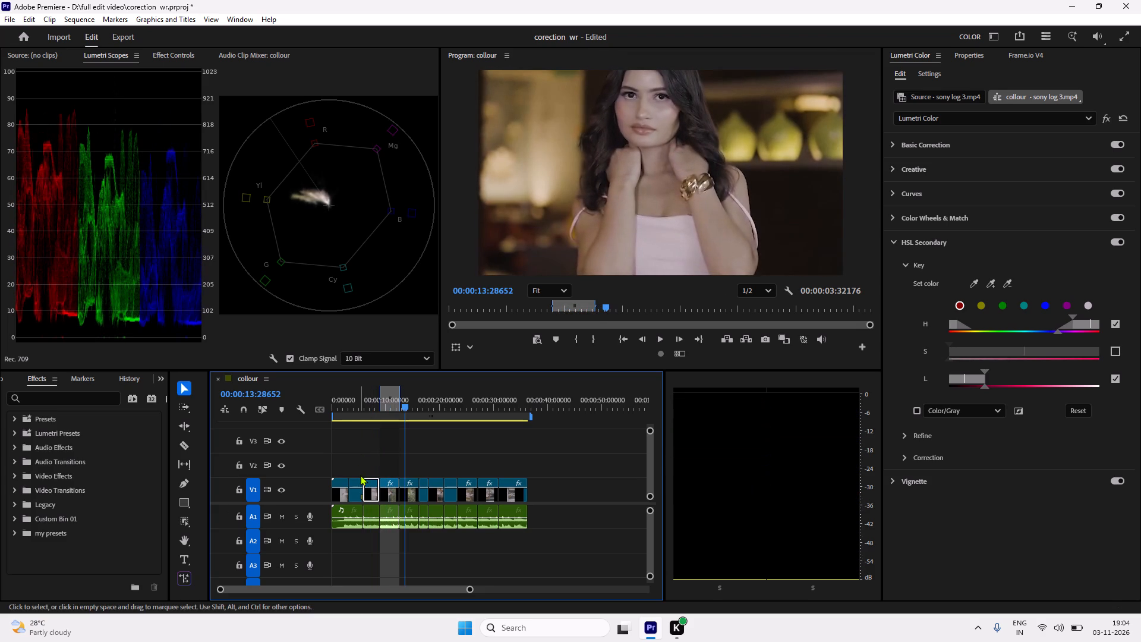
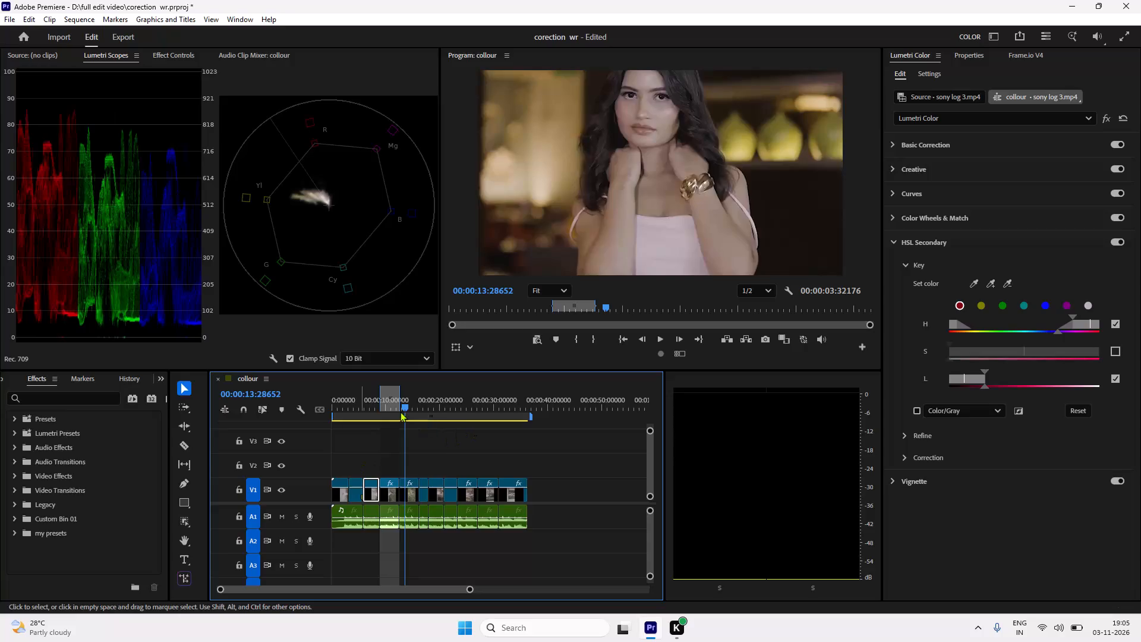
Move the playhead to 00:00:23:05370 and reduce the scale of the currently selected clip to 210%.
left_click_drag(404, 407, 405, 407)
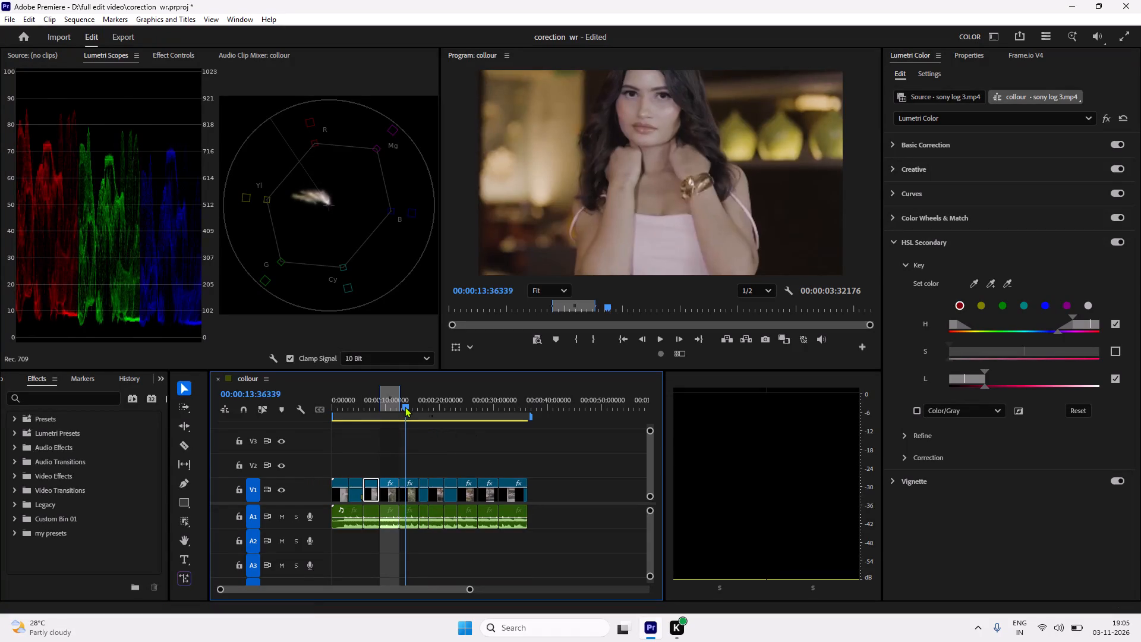
left_click_drag(405, 407, 452, 424)
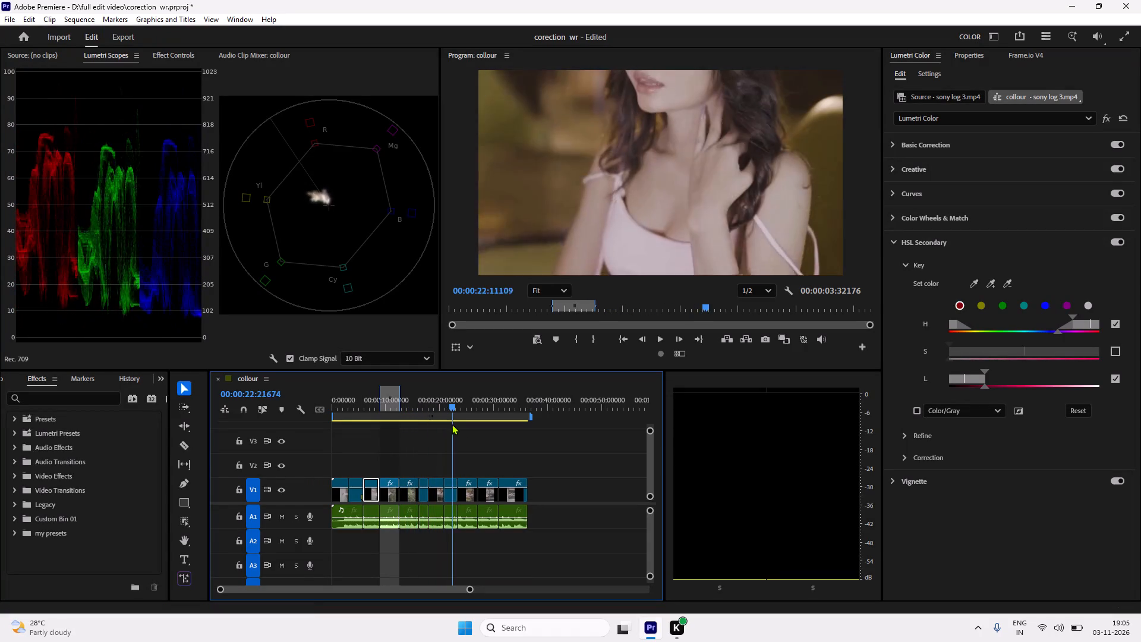
left_click_drag(452, 424, 455, 426)
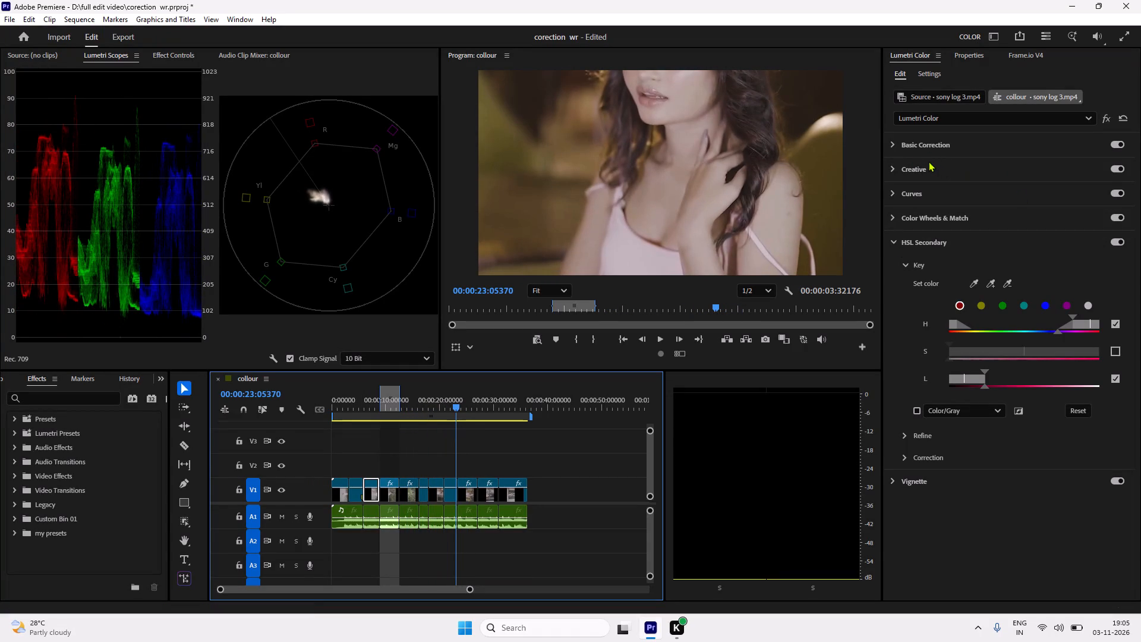
left_click(956, 58)
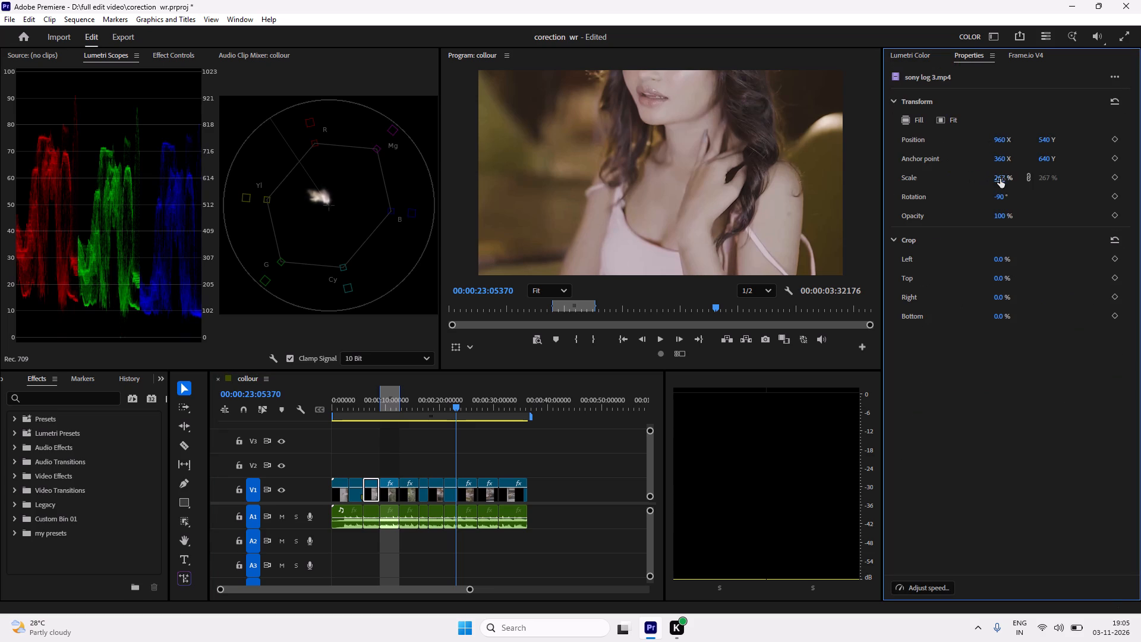
left_click_drag(1000, 179, 974, 186)
left_click_drag(974, 186, 972, 187)
Select the V1 clip under the playhead and scale it down to 153%, keeping the frame filled.
left_click(445, 486)
left_click(449, 490)
left_click(453, 495)
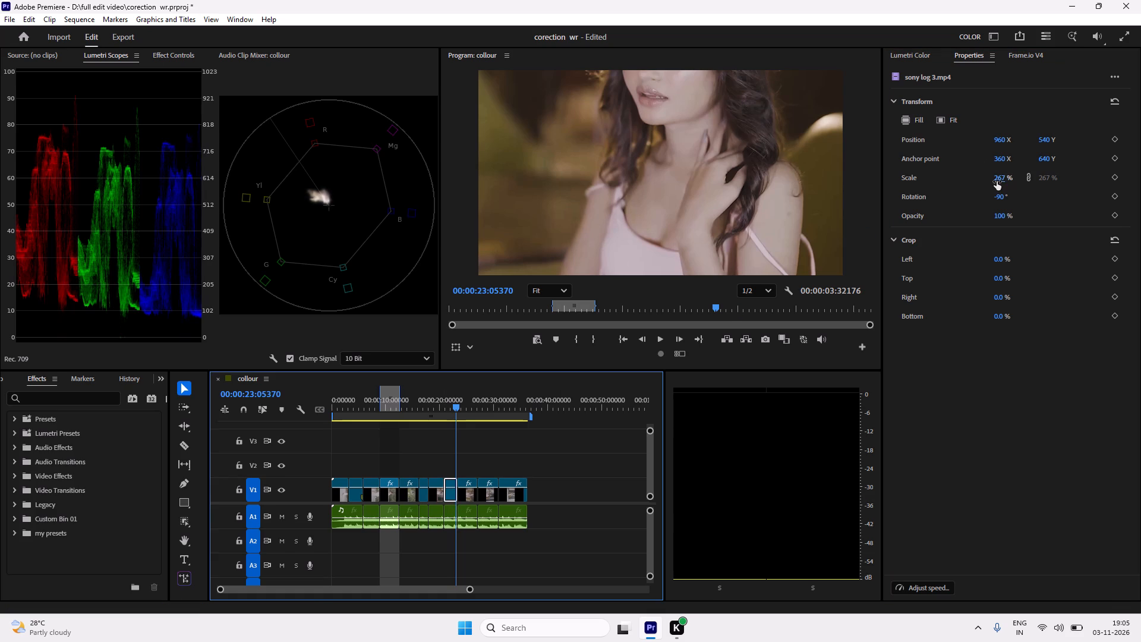
left_click_drag(997, 181, 969, 196)
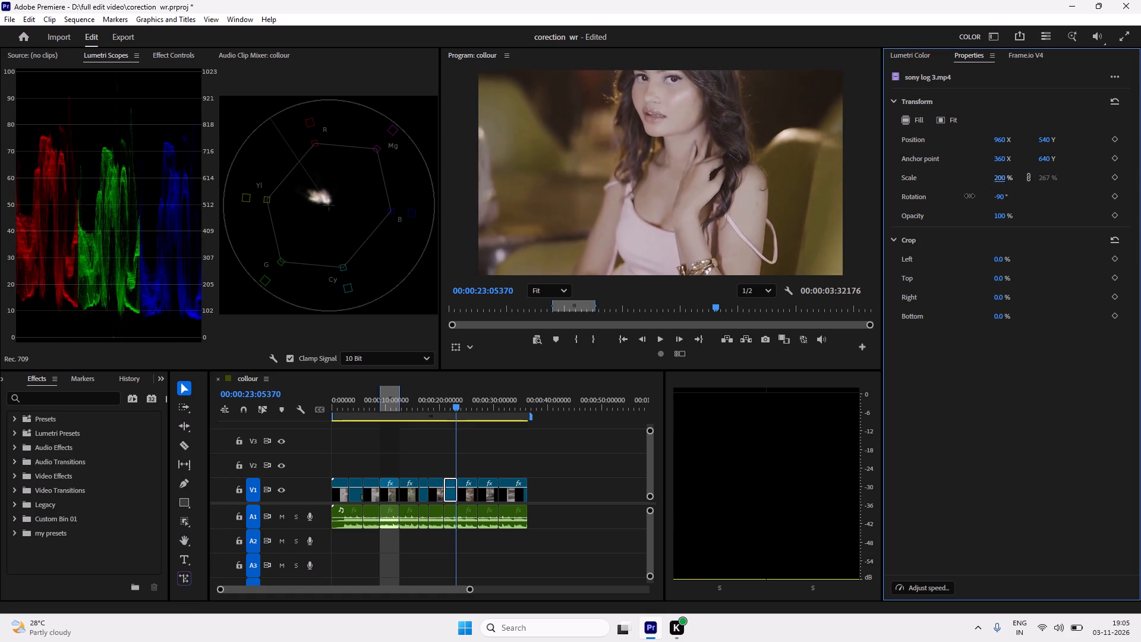
left_click_drag(969, 196, 957, 202)
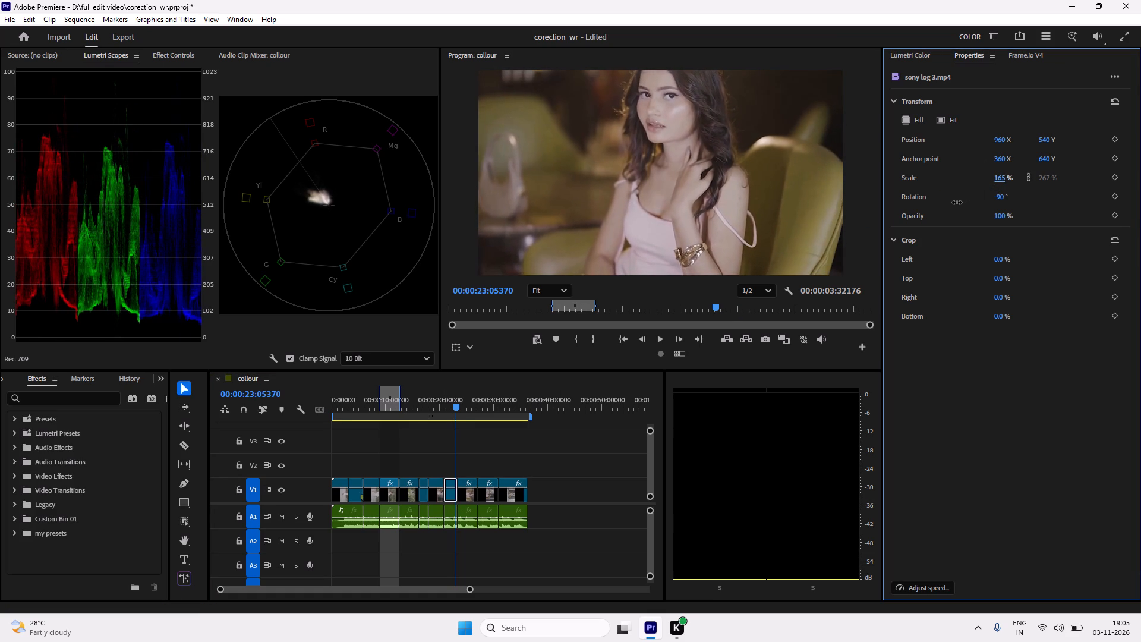
left_click_drag(957, 202, 950, 209)
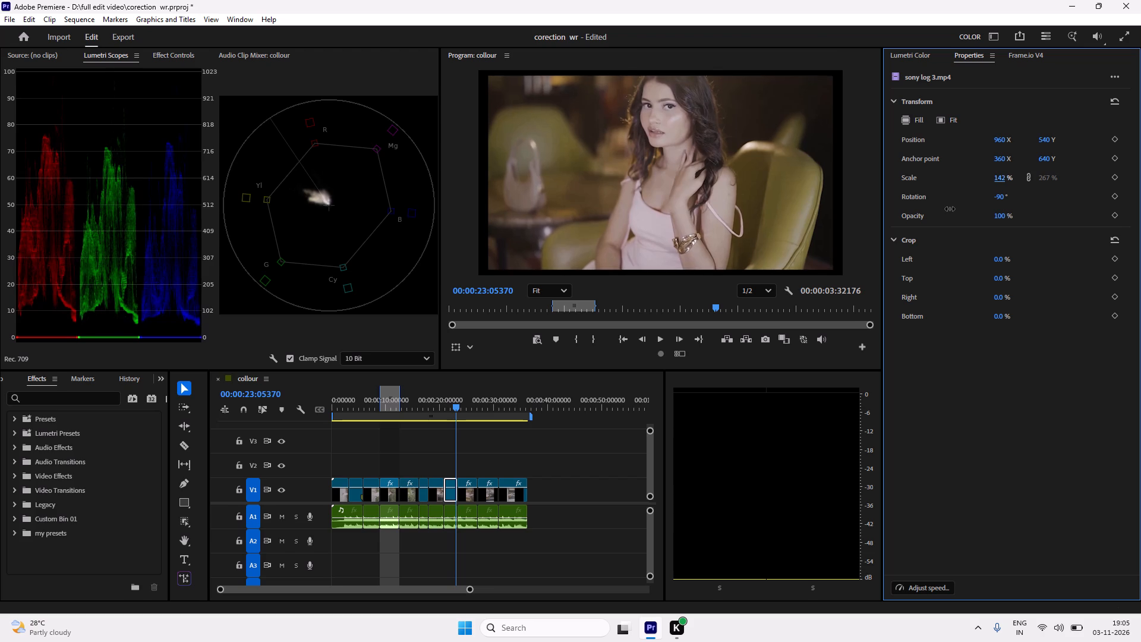
left_click_drag(950, 209, 959, 212)
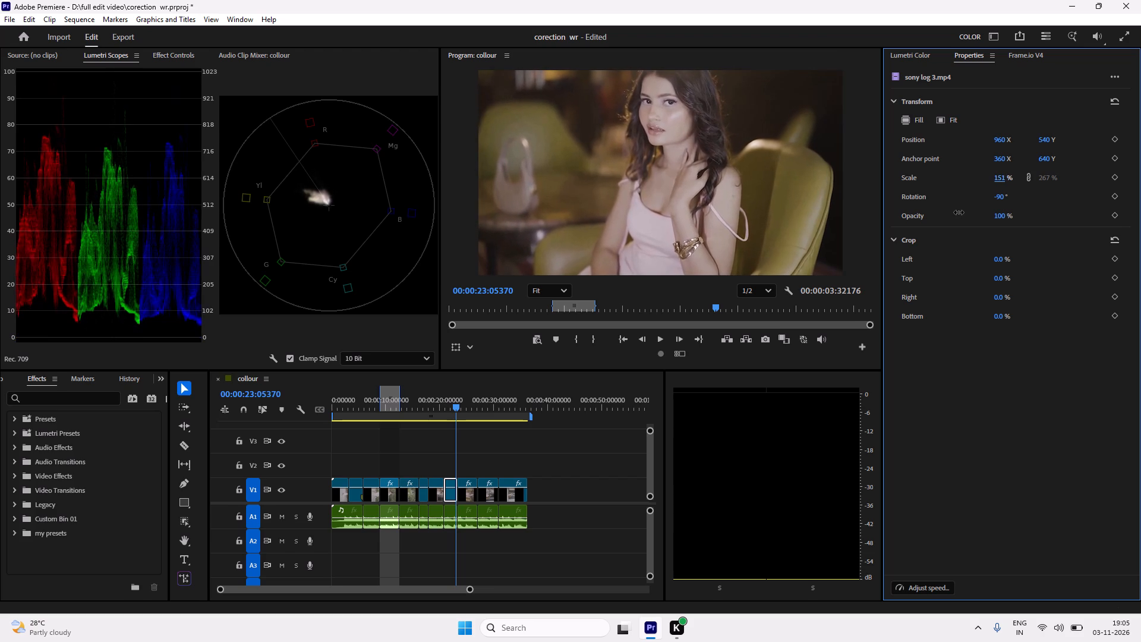
left_click_drag(959, 212, 960, 212)
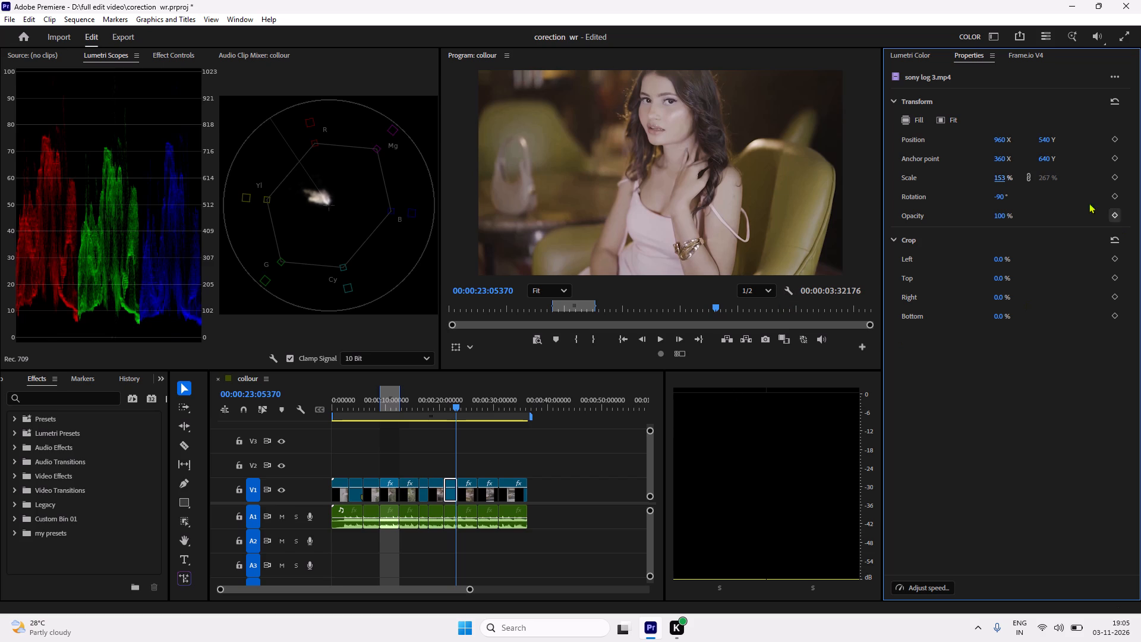
Set the clip's Basic Correction temperature to -8 and tint to 8 in Lumetri Color.
left_click(911, 56)
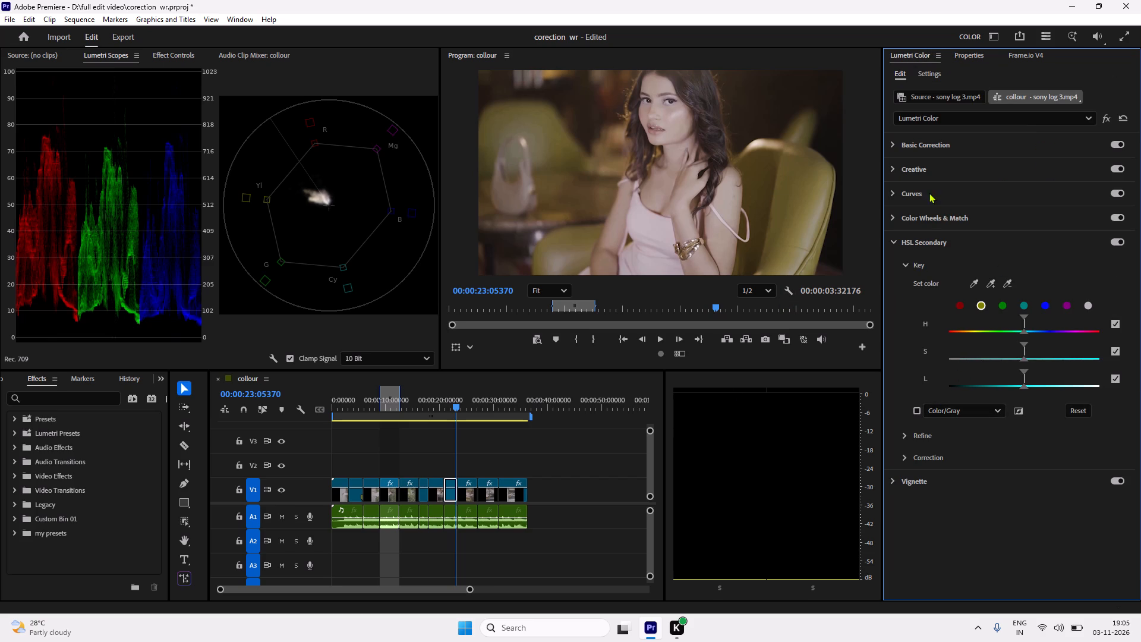
left_click(897, 141)
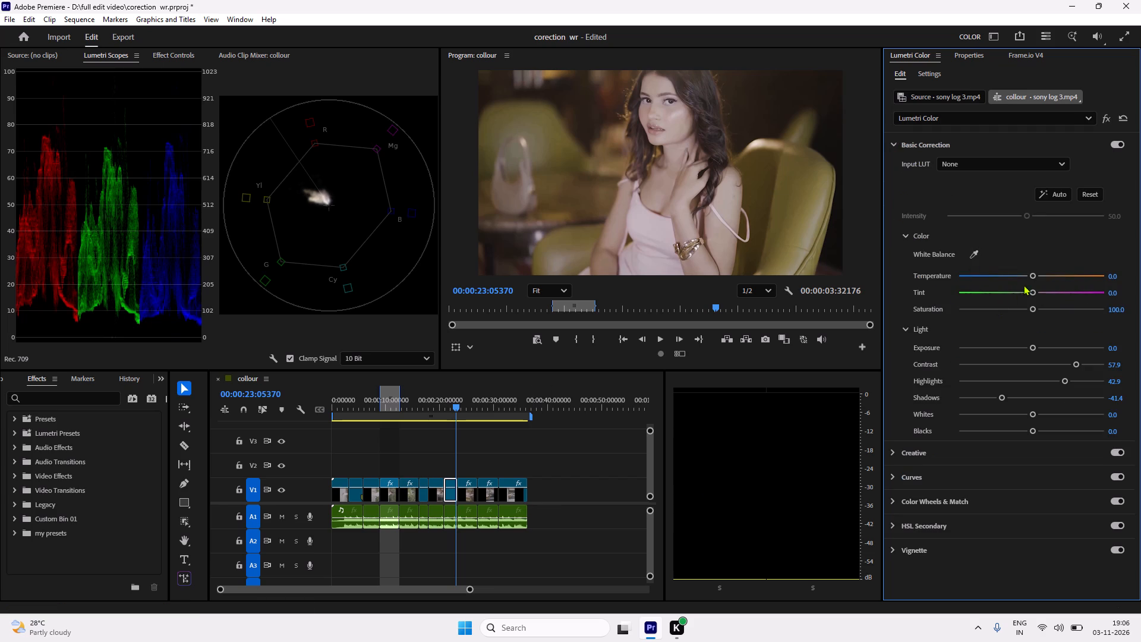
left_click(1112, 276)
key("minus")
key("8")
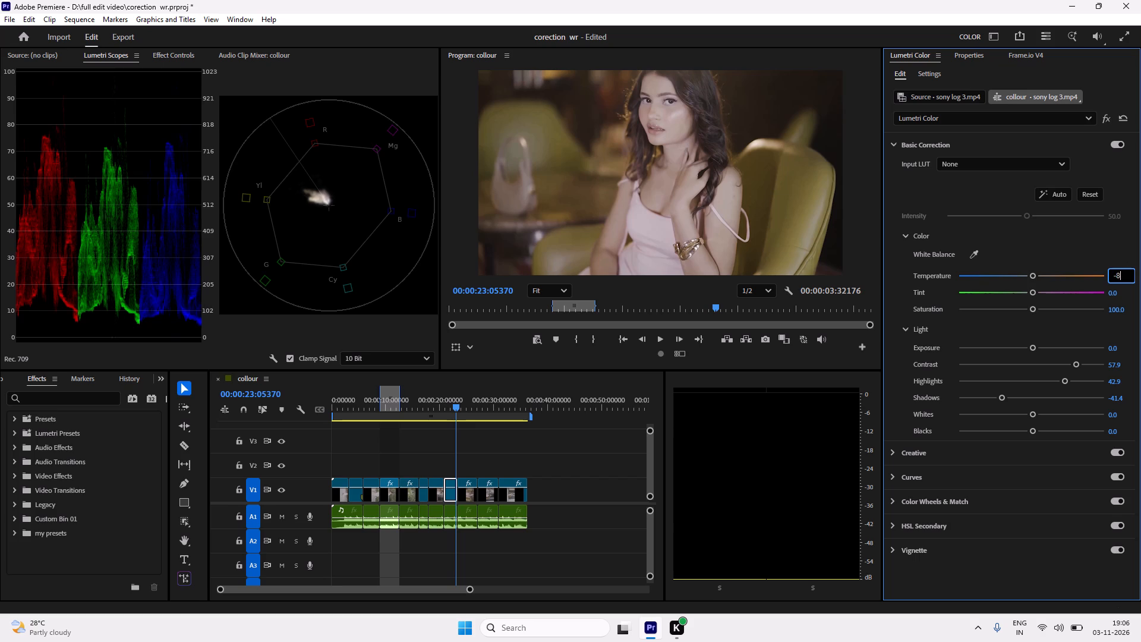
left_click(1111, 290)
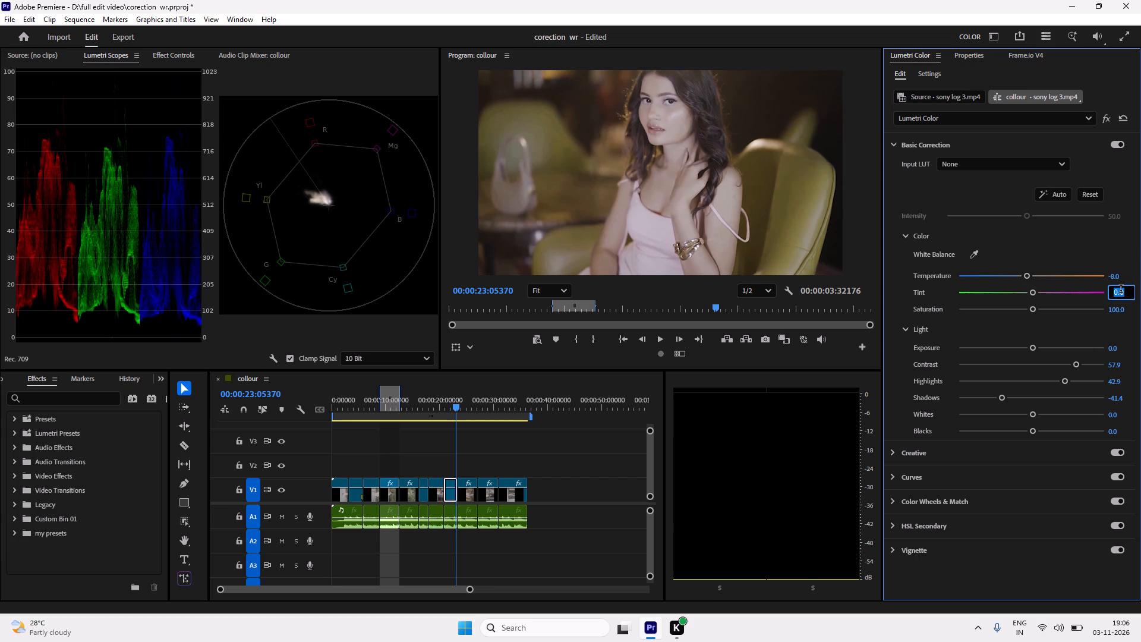
key("8")
Set the clip's light values: exposure 0.2, contrast 25, highlights -25, shadows 15, whites 10 and blacks -18.
left_click(1033, 346)
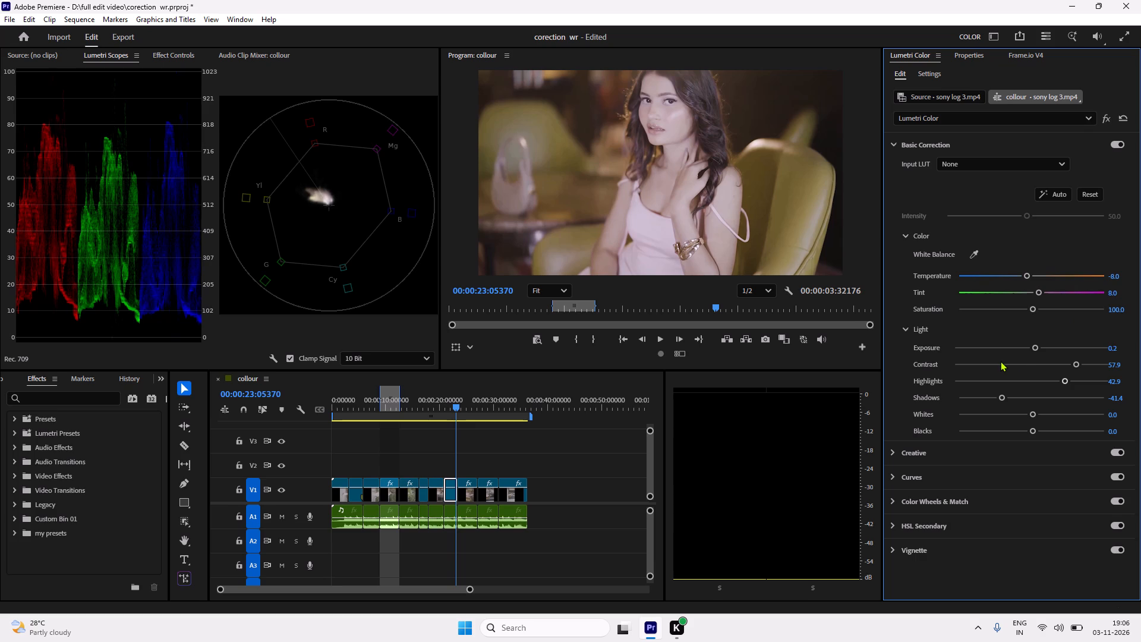
left_click(1112, 363)
type("25")
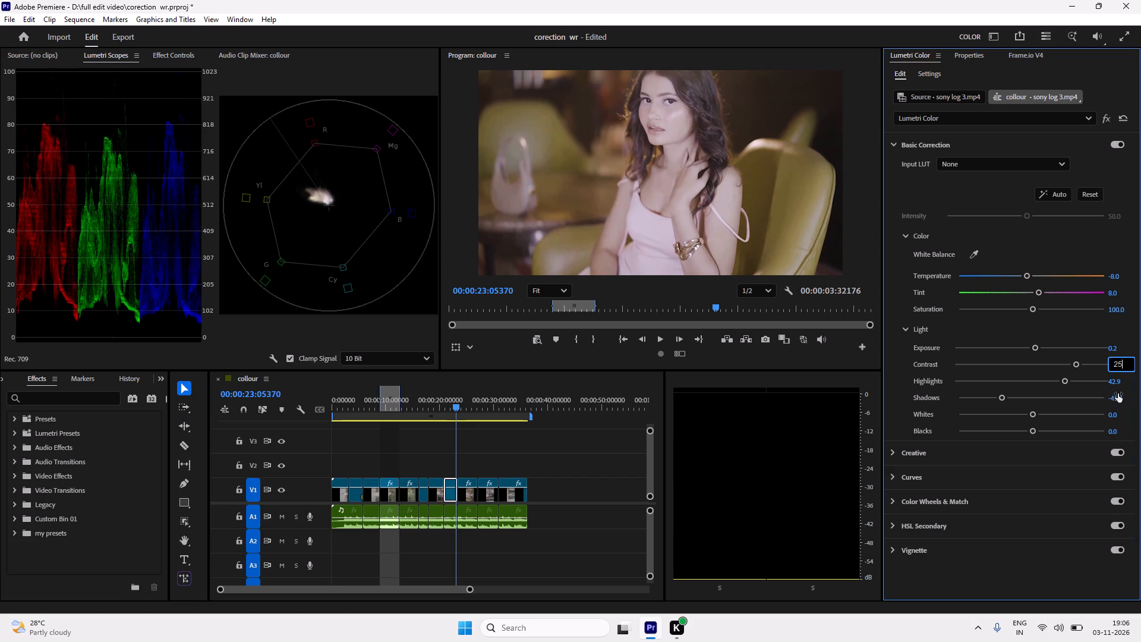
left_click(1112, 381)
key("minus")
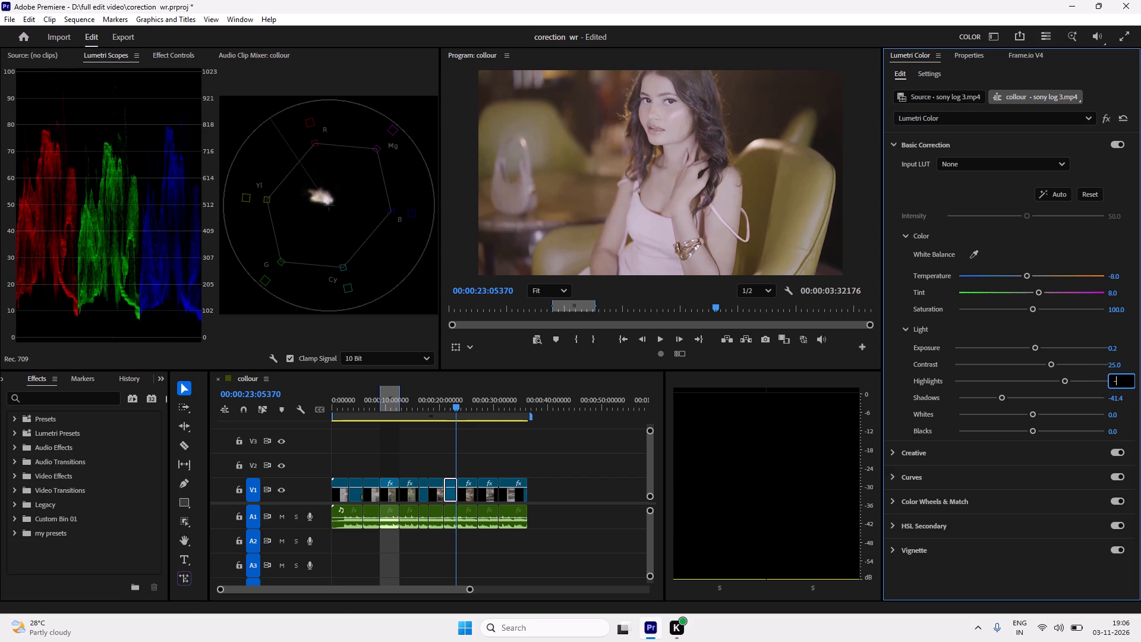
type("25")
left_click(1115, 396)
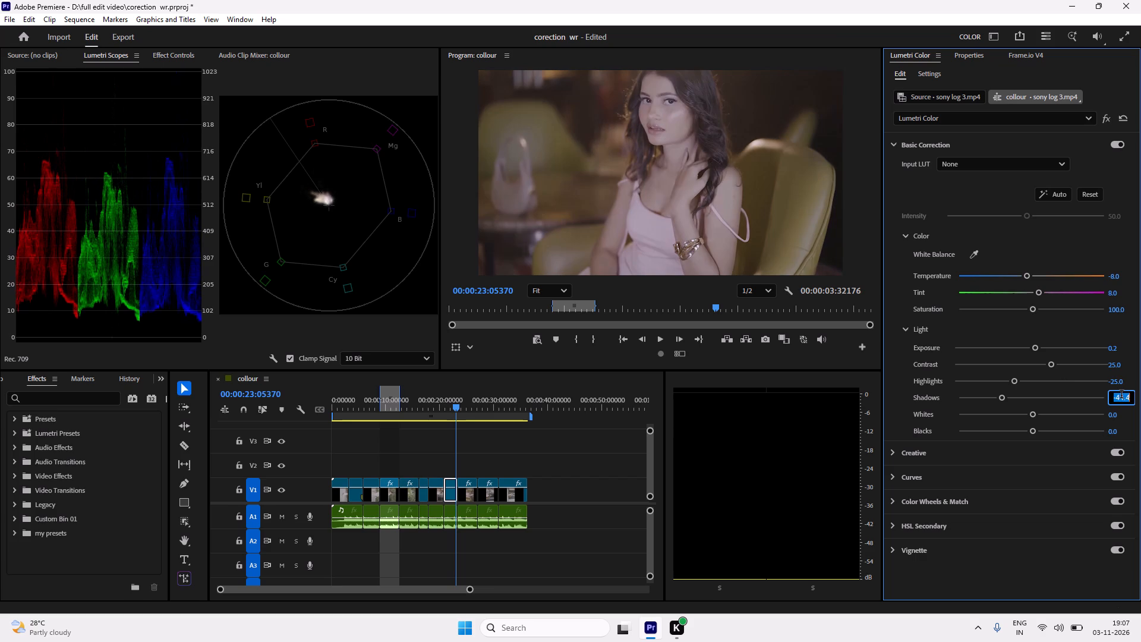
type("15")
left_click(1116, 412)
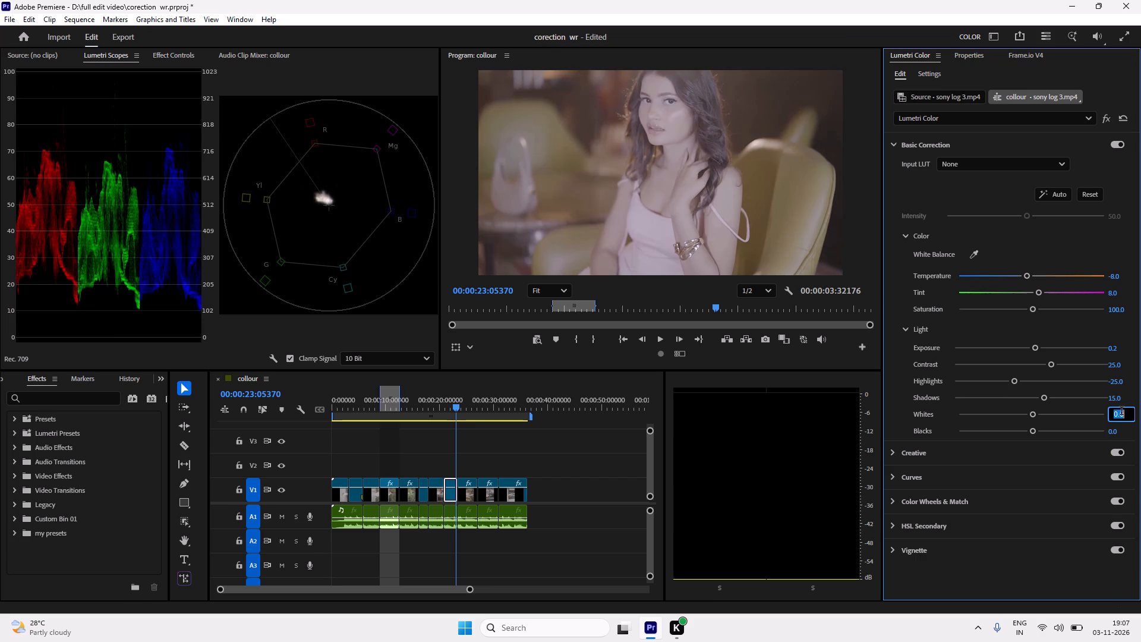
type("10")
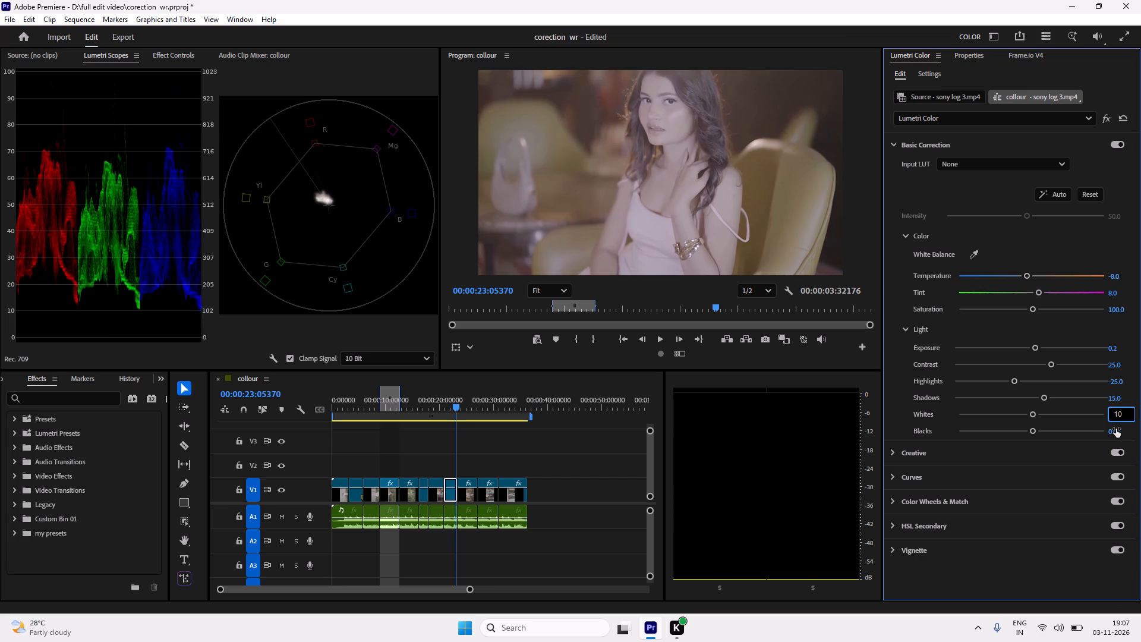
left_click(1116, 429)
type("-18")
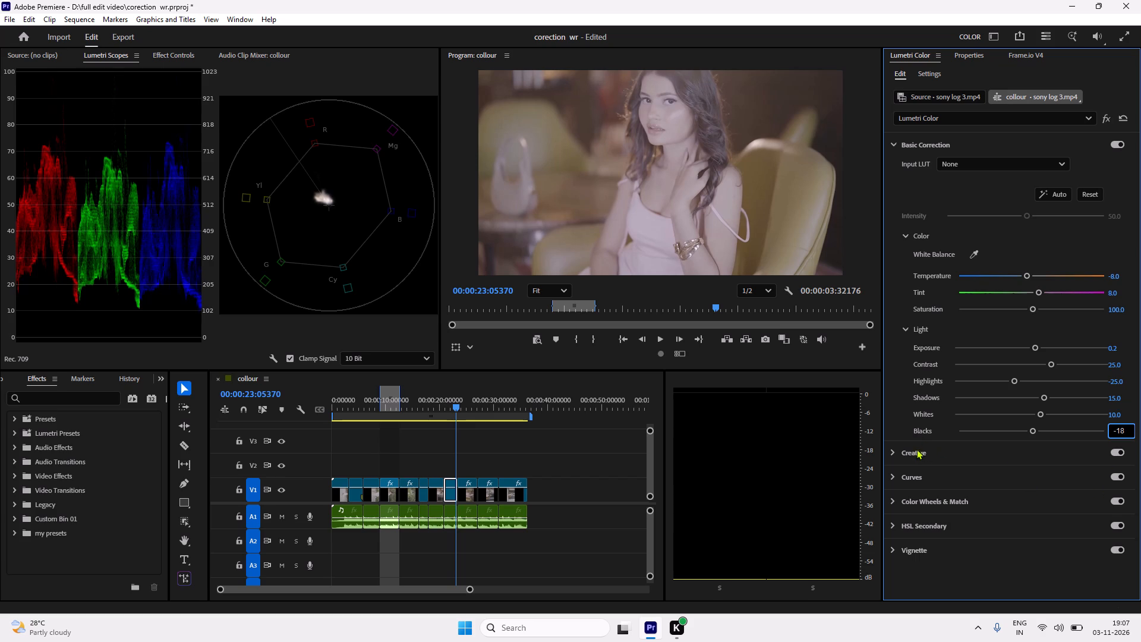
Set the clip's Creative adjustments to faded film 5, sharpen 10 and vibrance 1.
left_click(899, 448)
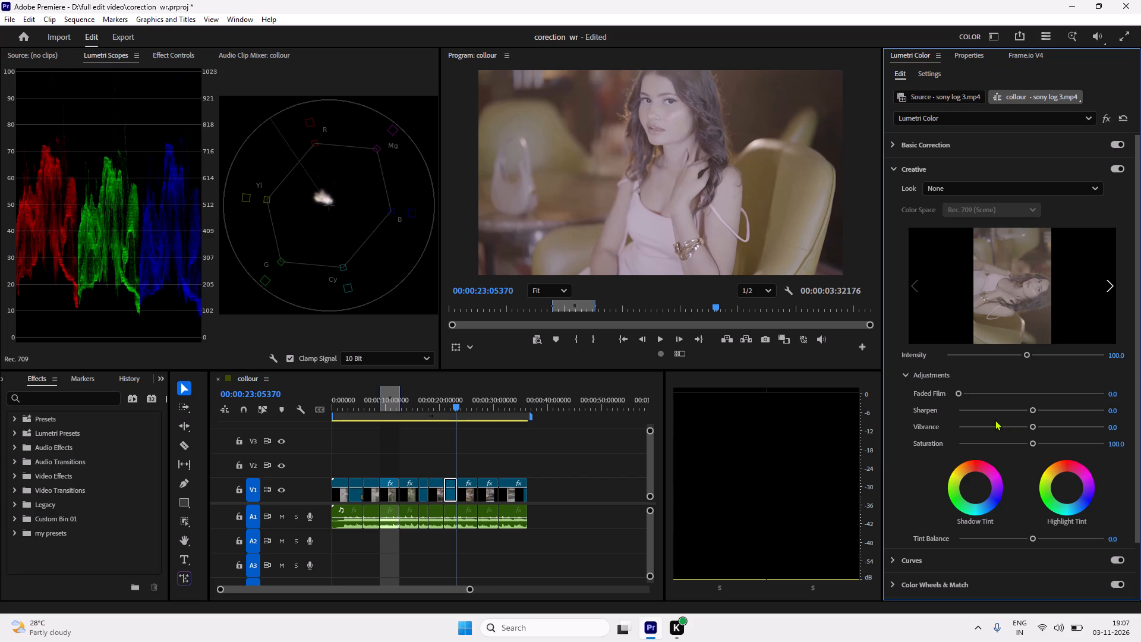
left_click(1109, 392)
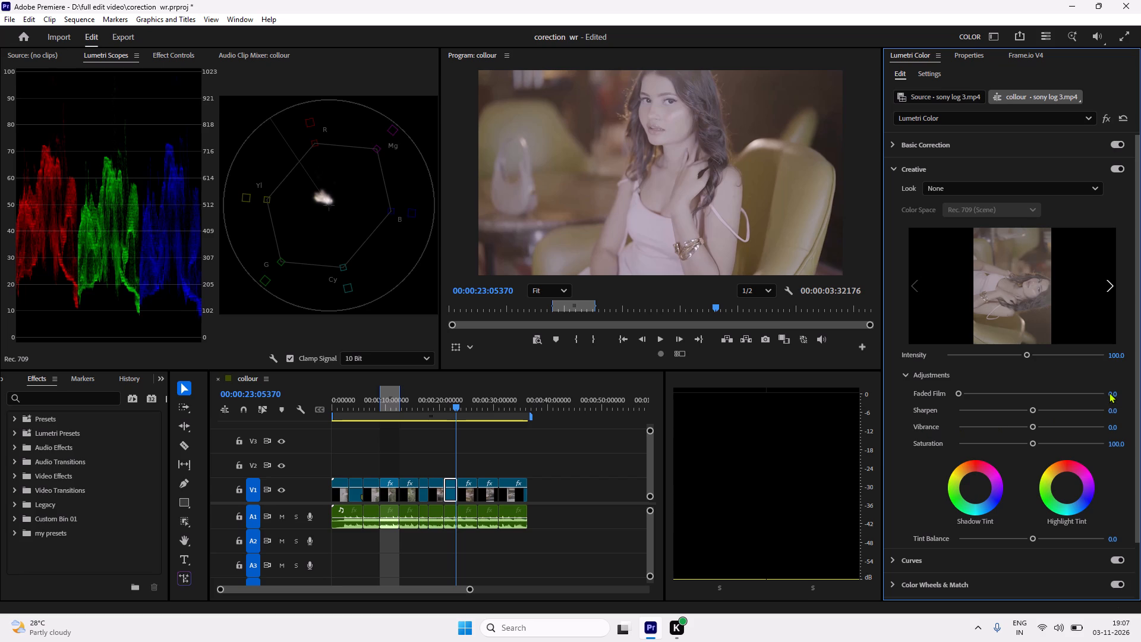
left_click(1123, 391)
left_click(1116, 394)
left_click(1123, 394)
left_click_drag(1123, 394, 1110, 394)
key("5")
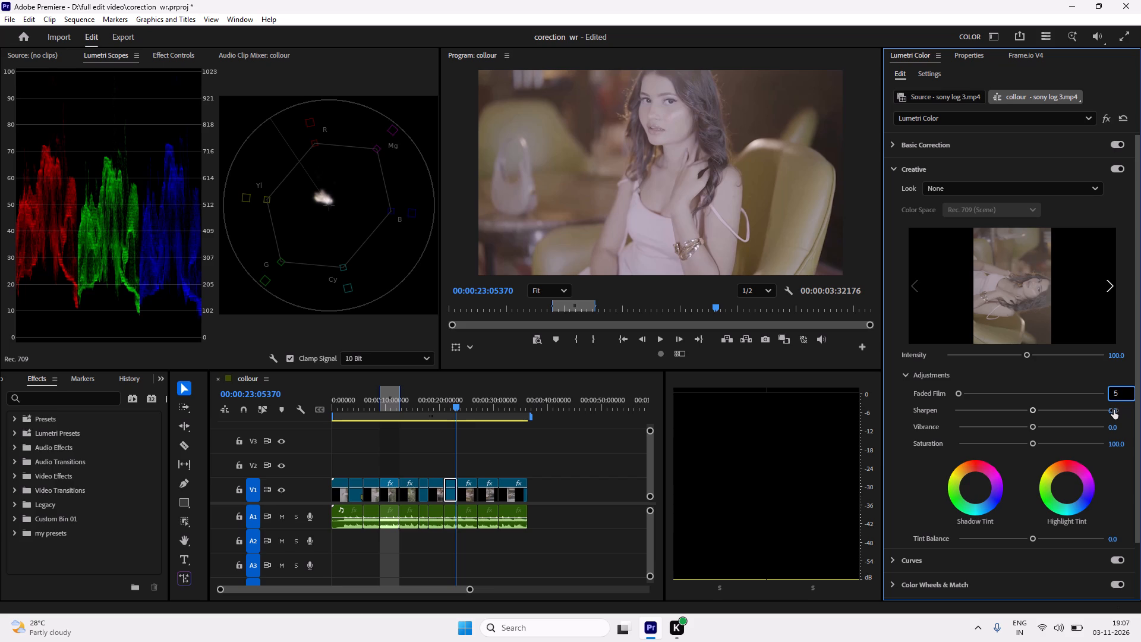
left_click(1113, 410)
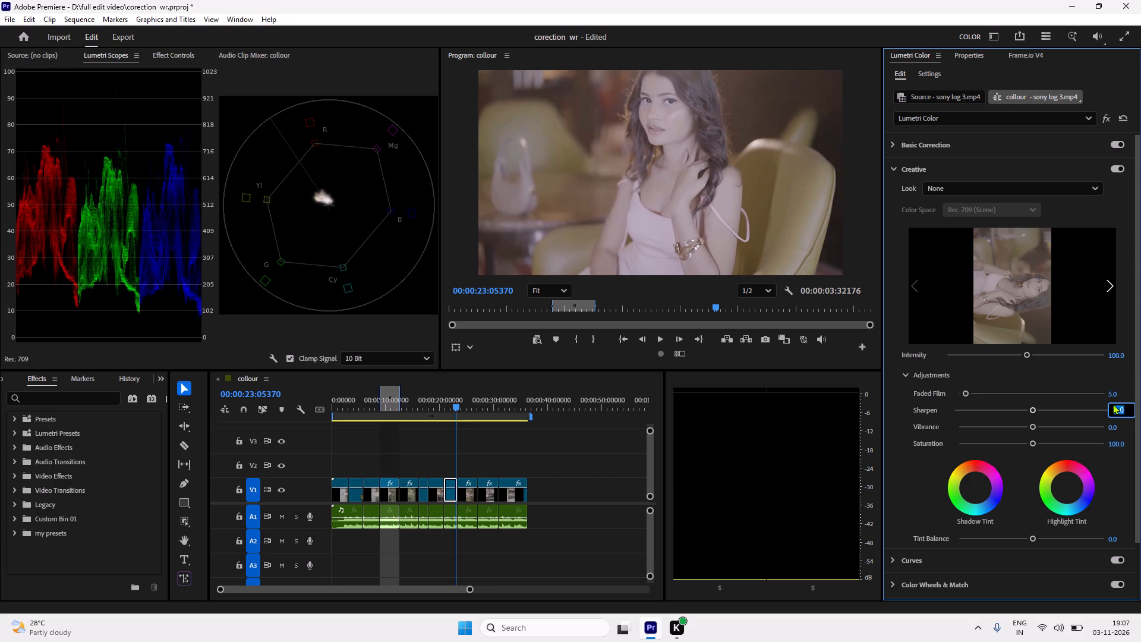
key("0")
key("minus")
key("BackSpace")
key("BackSpace")
type("10")
left_click(1113, 426)
key("1")
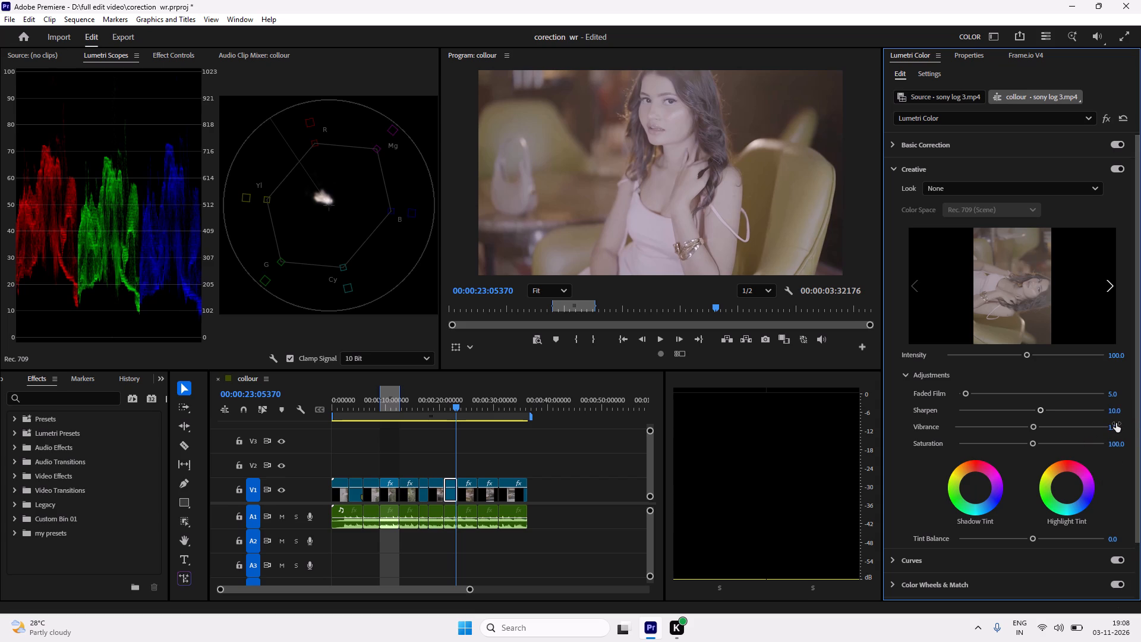
Set the clip's Creative vibrance to 15.
key("5")
left_click(1111, 422)
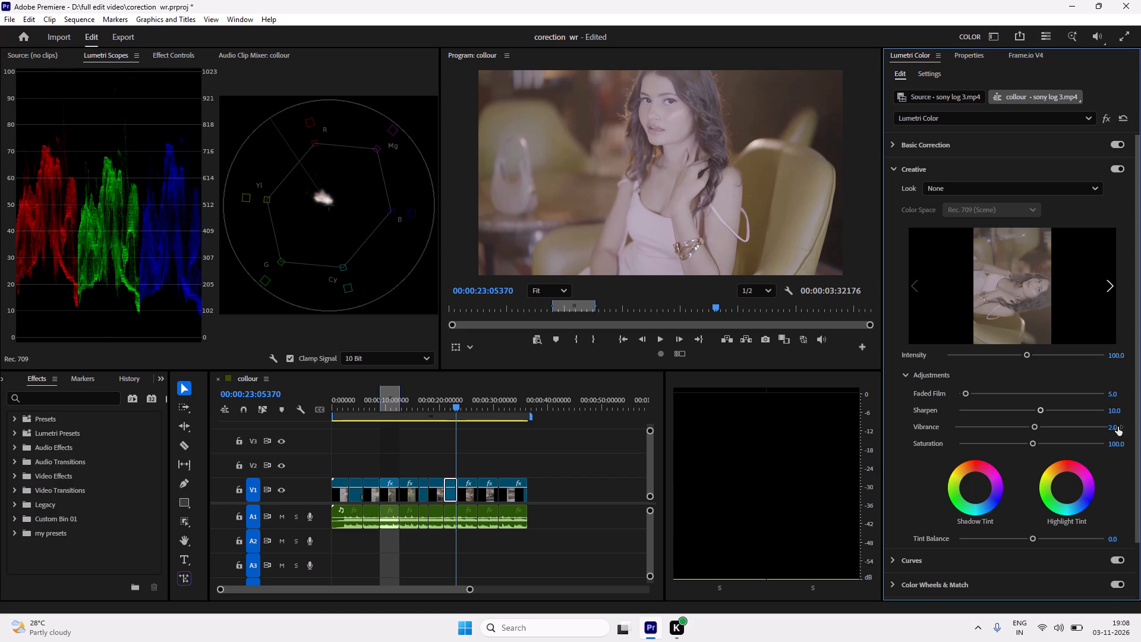
left_click(1117, 427)
left_click(1118, 424)
left_click(1109, 426)
type("15")
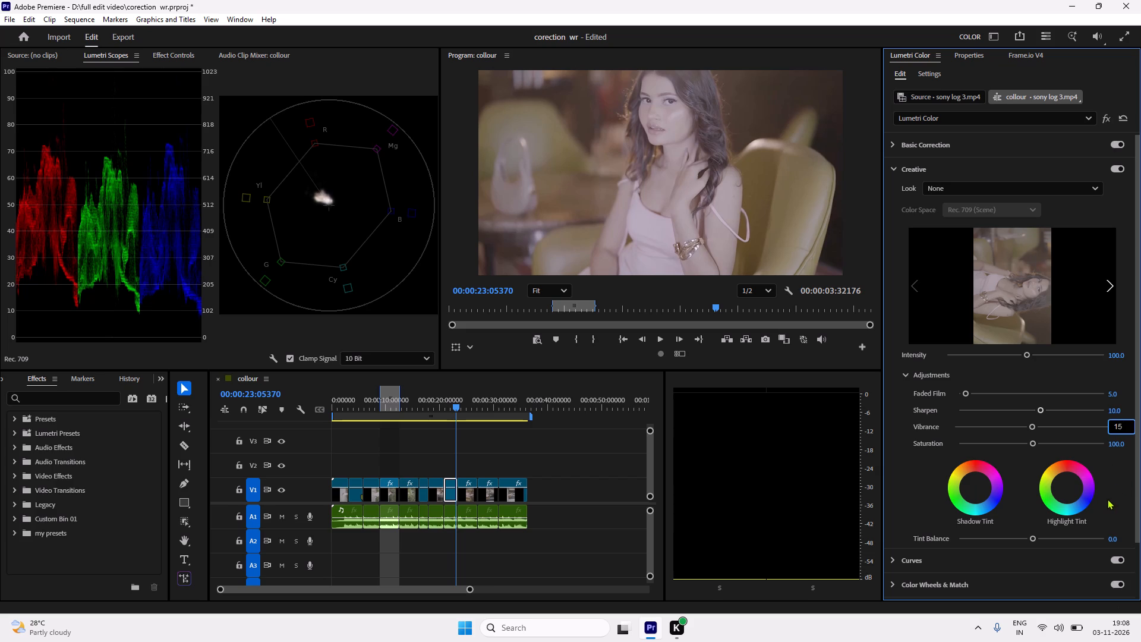
left_click(1107, 499)
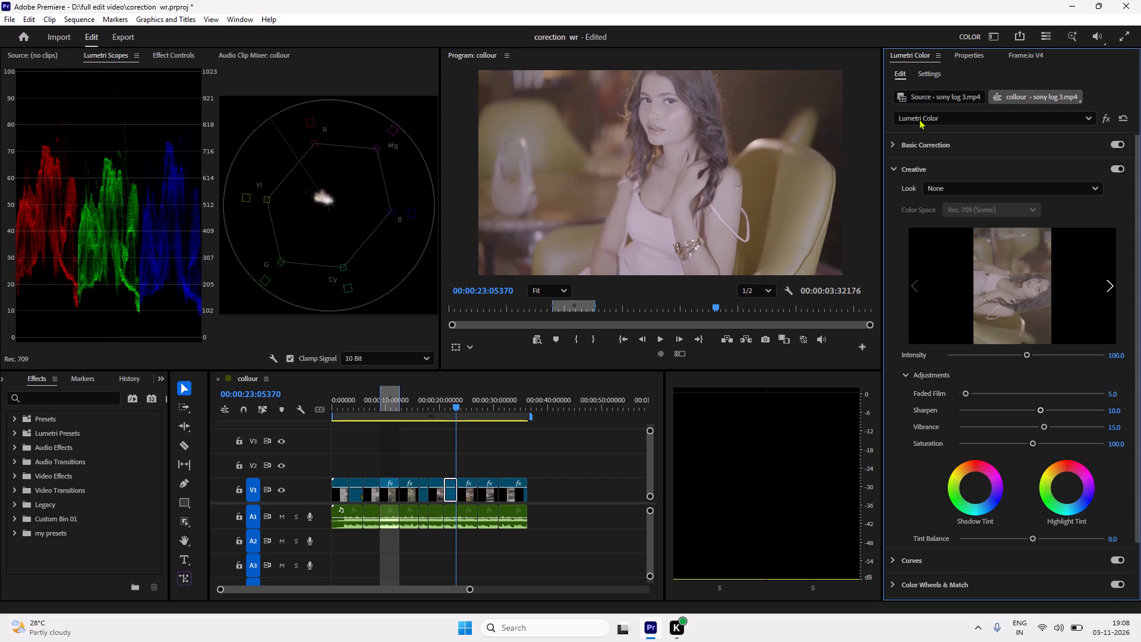
Look through the clip's Curves section, from the RGB curves down to the last of the Hue Saturation Curves.
left_click(900, 168)
left_click(898, 193)
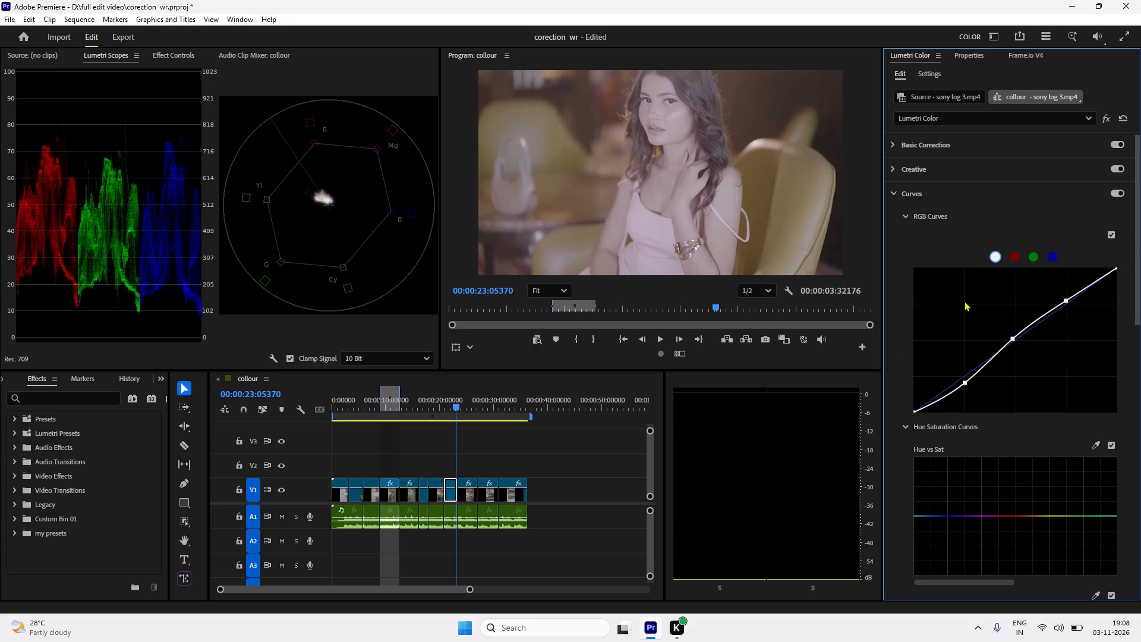
left_click(931, 218)
left_click(934, 216)
scroll(954, 413, "down", 11)
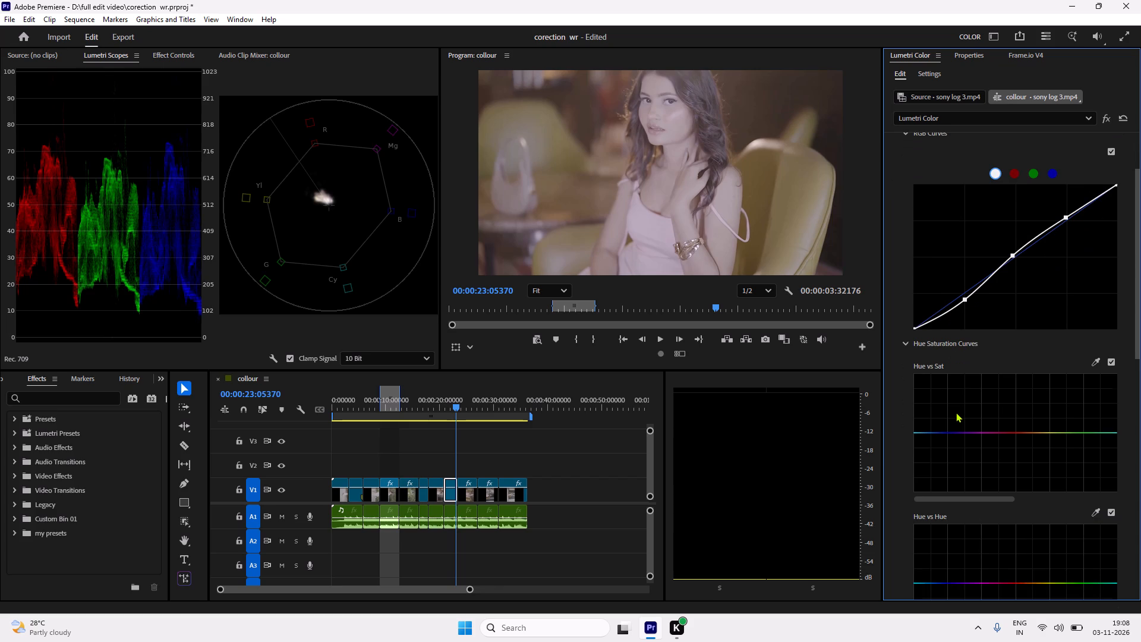
scroll(956, 412, "down", 18)
scroll(956, 411, "down", 8)
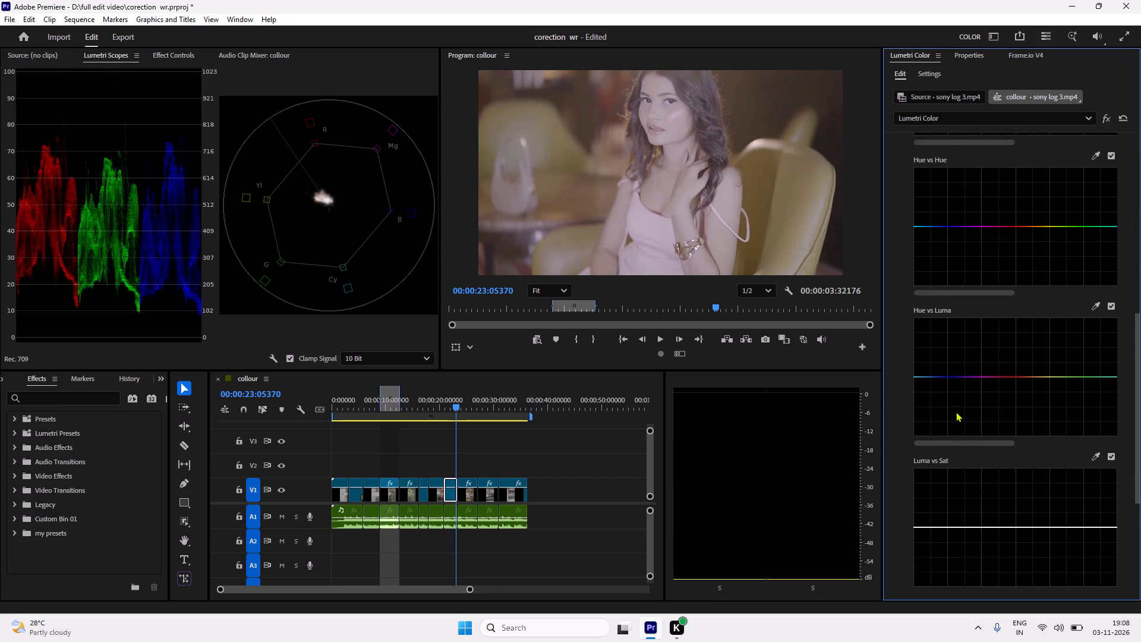
scroll(956, 411, "down", 19)
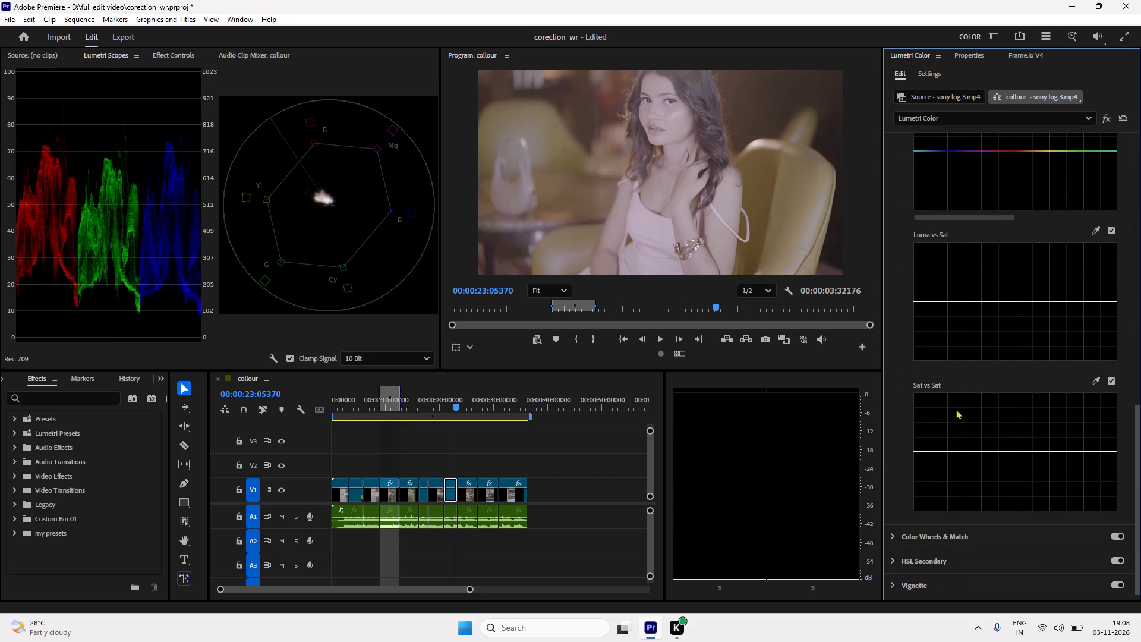
scroll(956, 408, "up", 20)
scroll(956, 408, "up", 5)
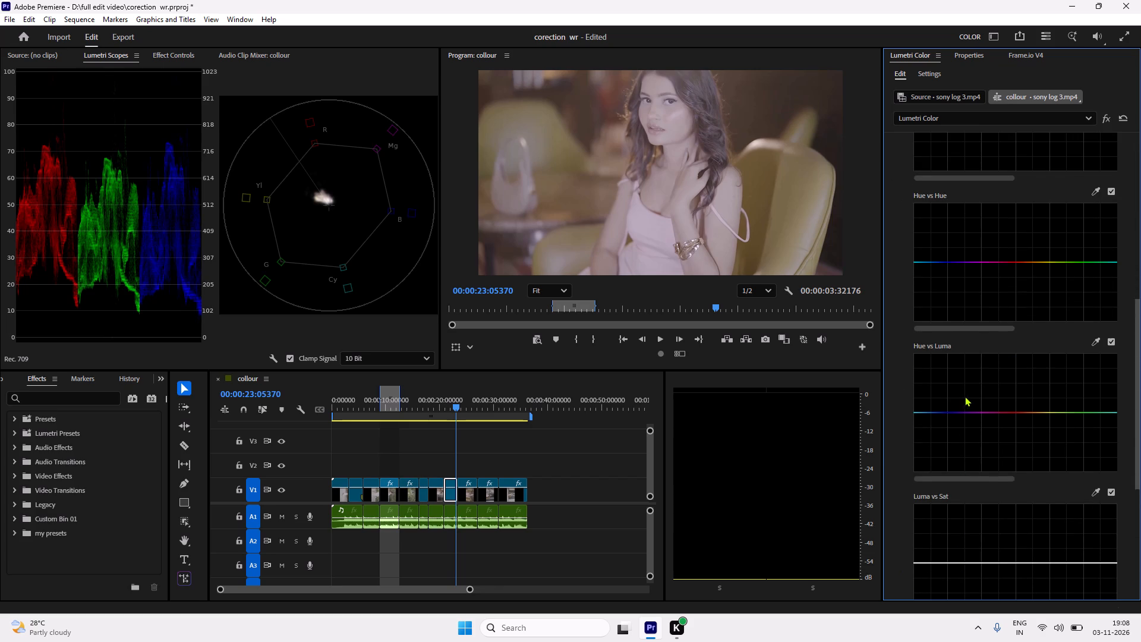
scroll(965, 396, "up", 3)
scroll(966, 394, "up", 20)
scroll(966, 394, "up", 8)
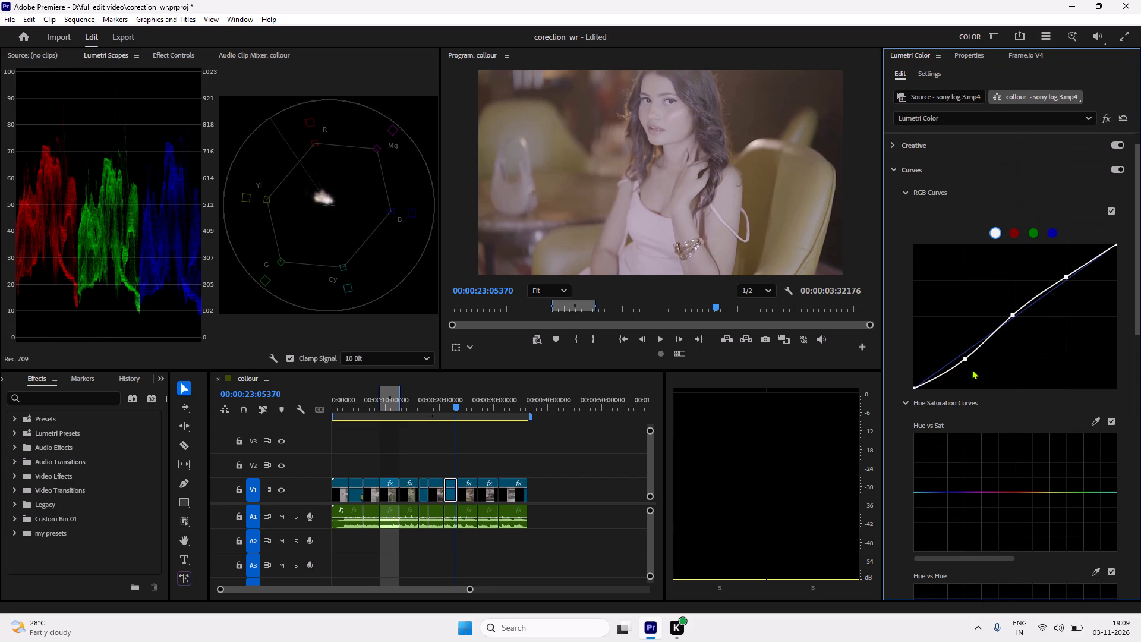
scroll(972, 369, "up", 5)
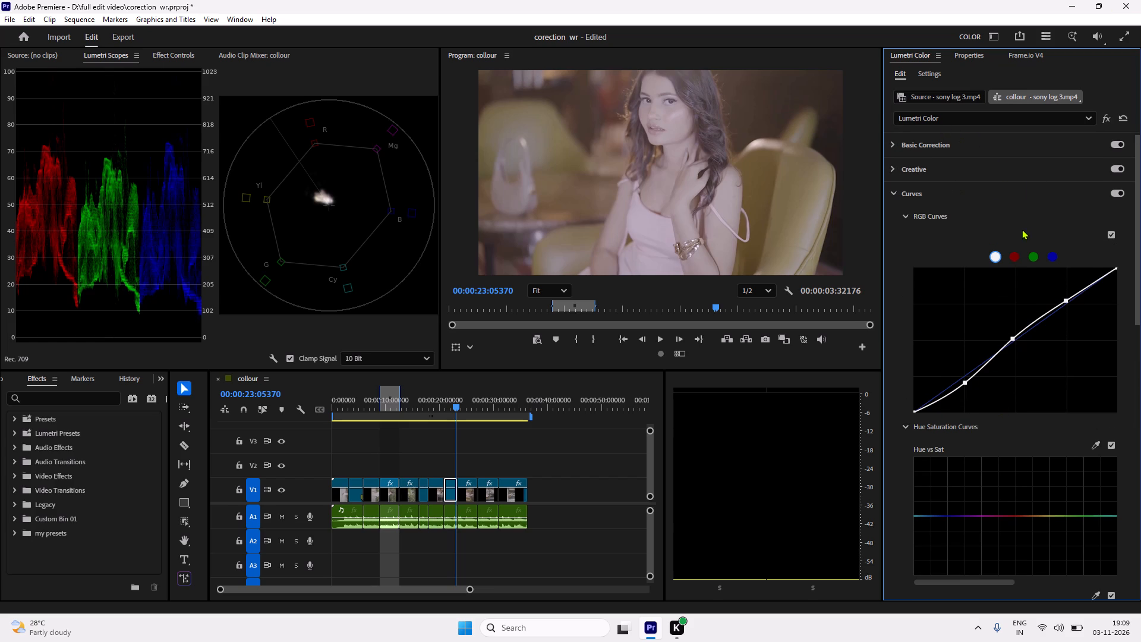
Add shadow, midtone and highlight points to the red RGB curve and raise its midtone point slightly.
left_click(1010, 250)
left_click(1011, 254)
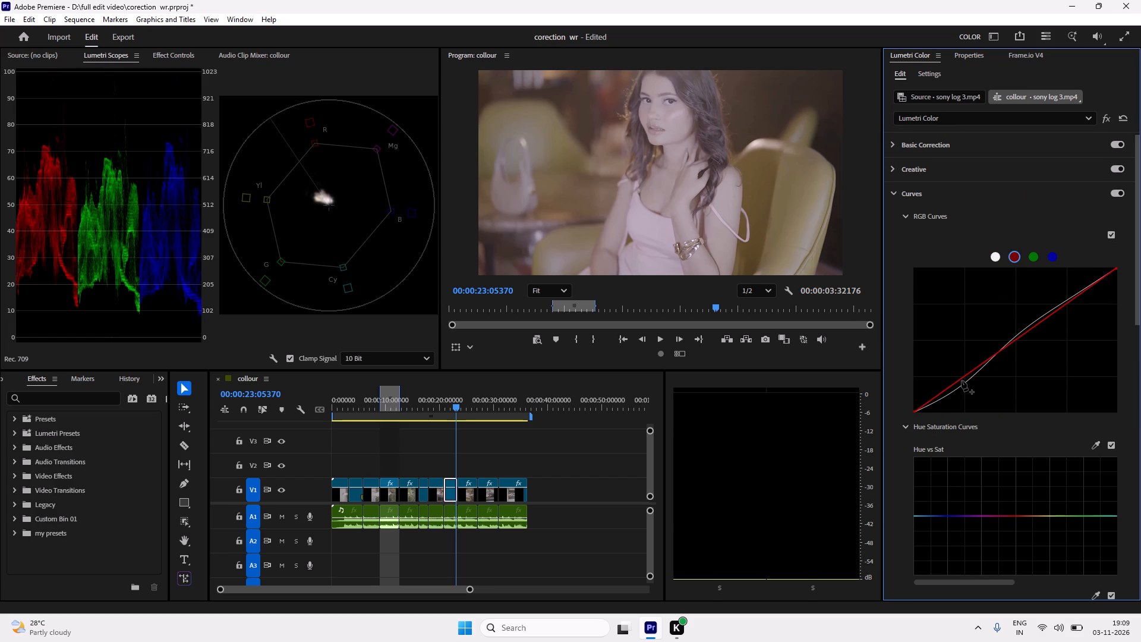
left_click(964, 376)
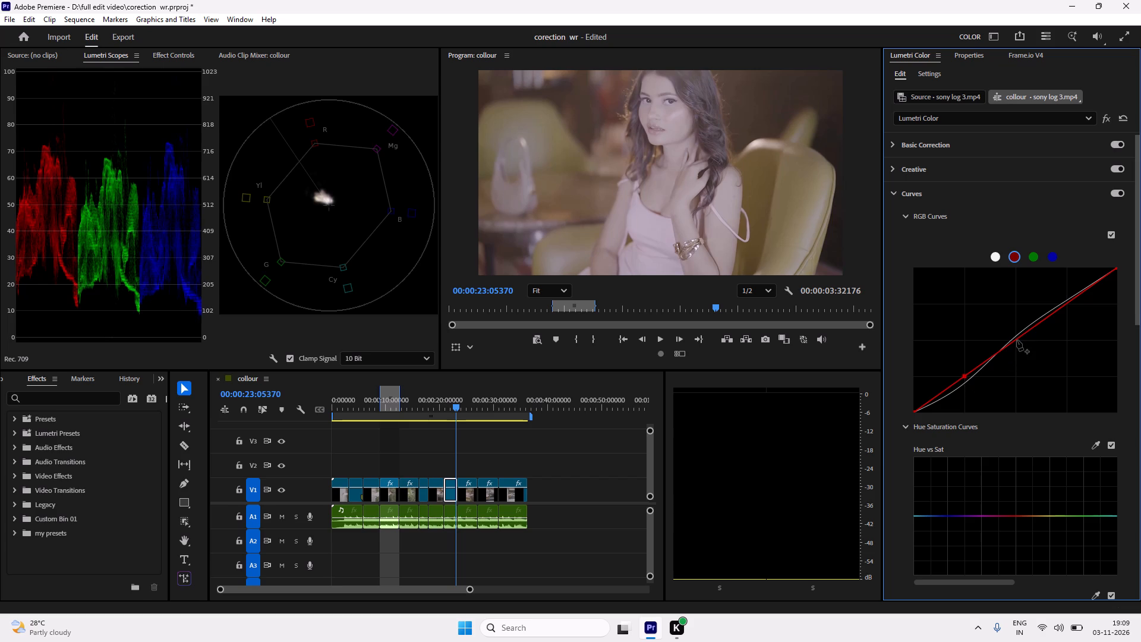
left_click(1017, 339)
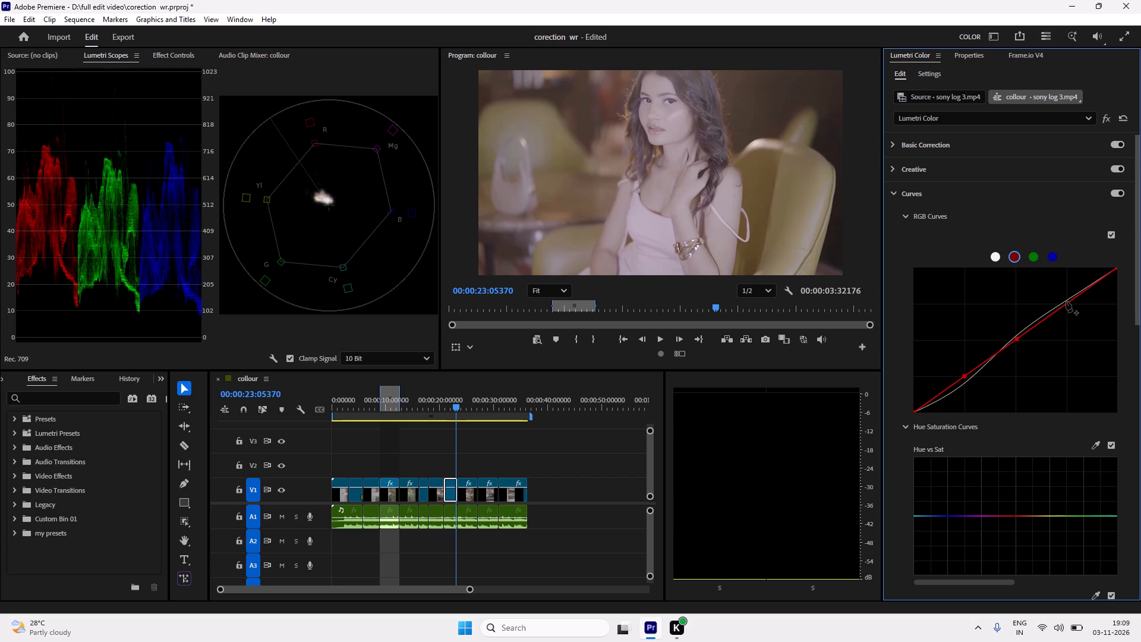
left_click(1066, 301)
left_click(1017, 336)
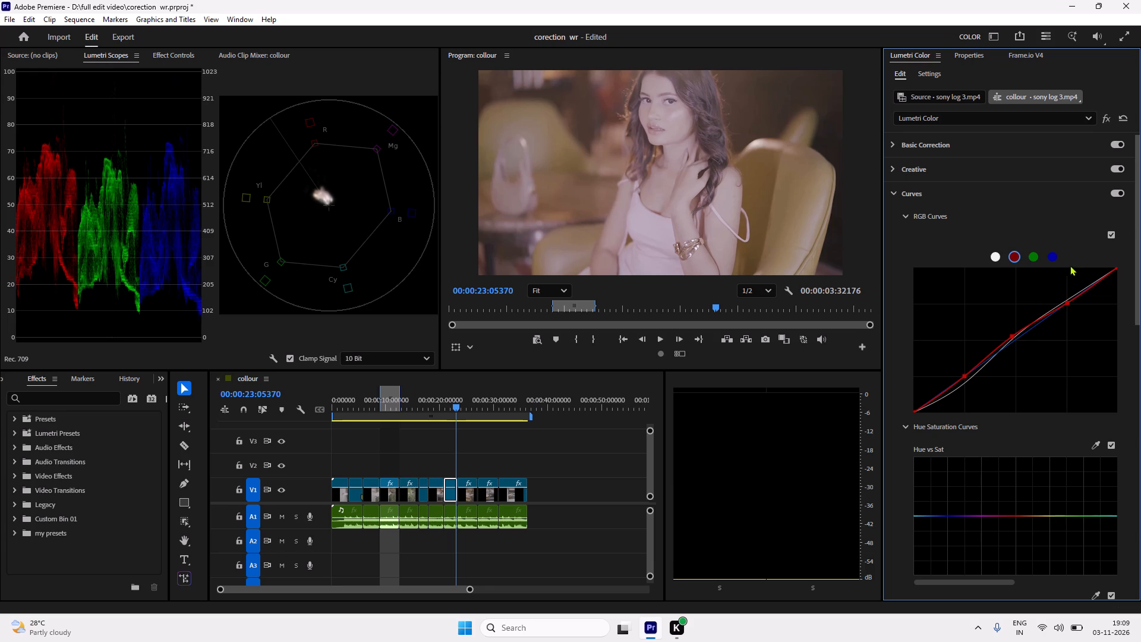
Add shadow, midtone and highlight points to the green RGB curve and lift its midtone point slightly.
left_click(1030, 256)
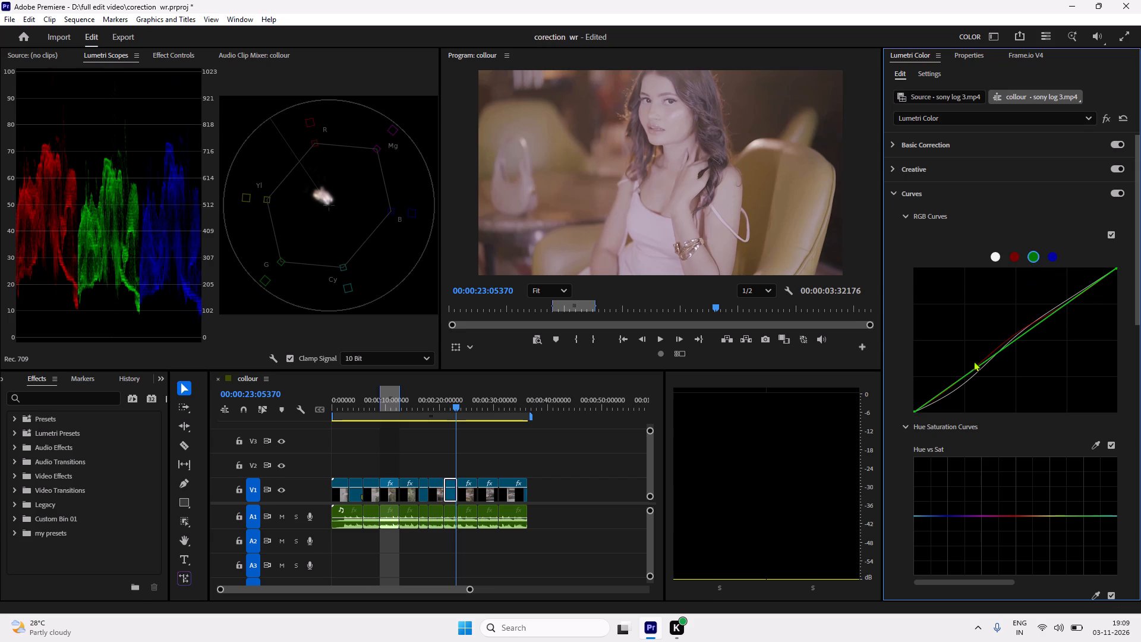
left_click(962, 376)
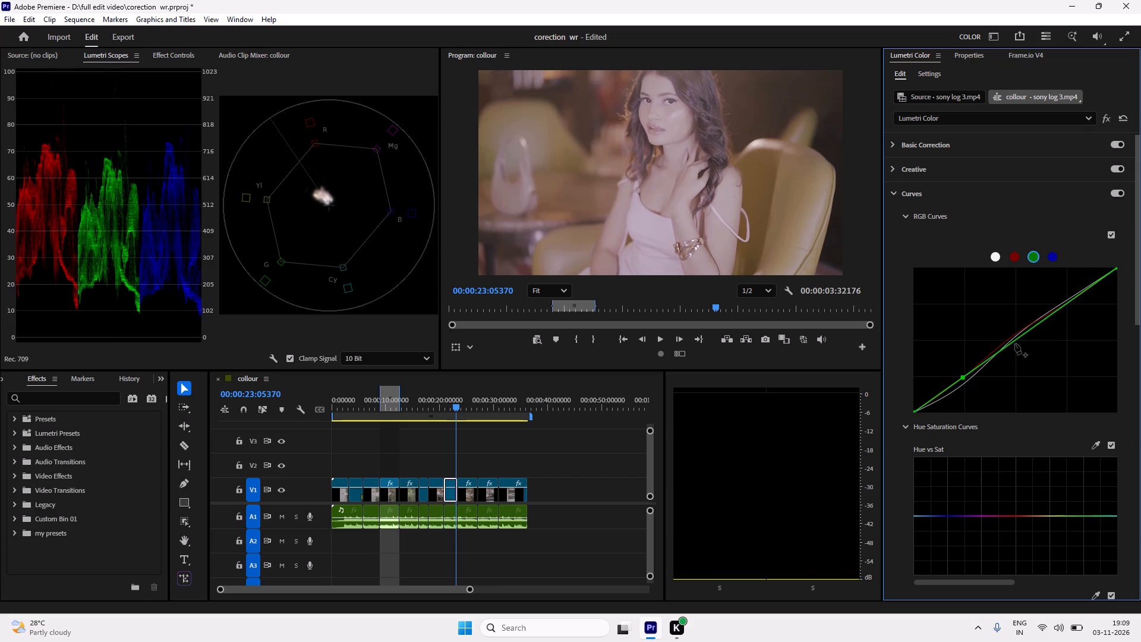
left_click(1016, 336)
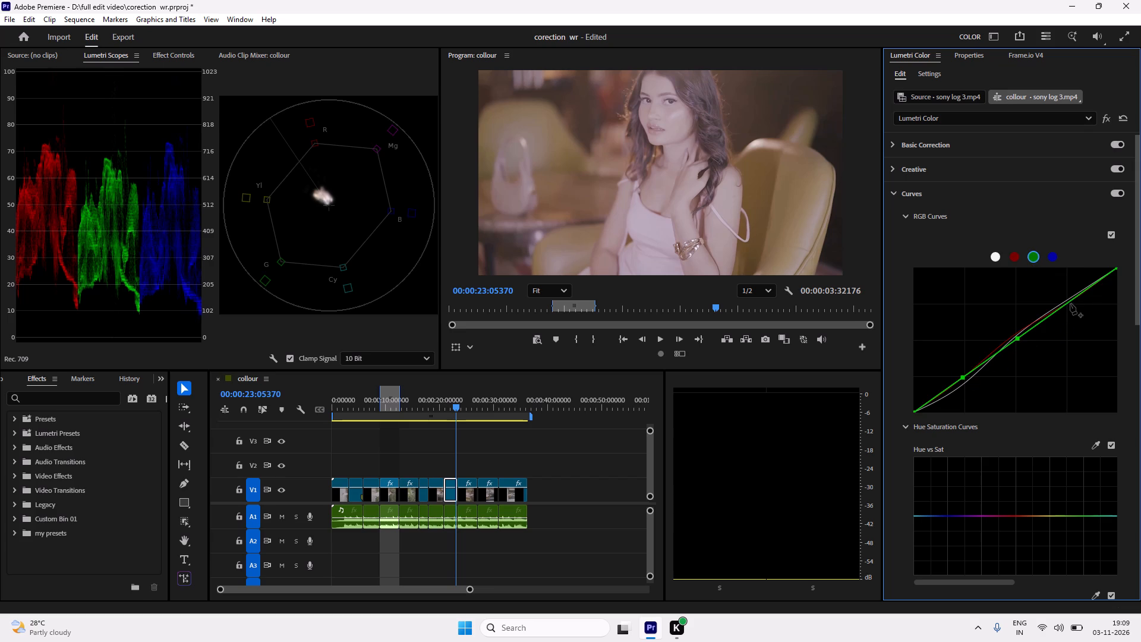
left_click(1069, 301)
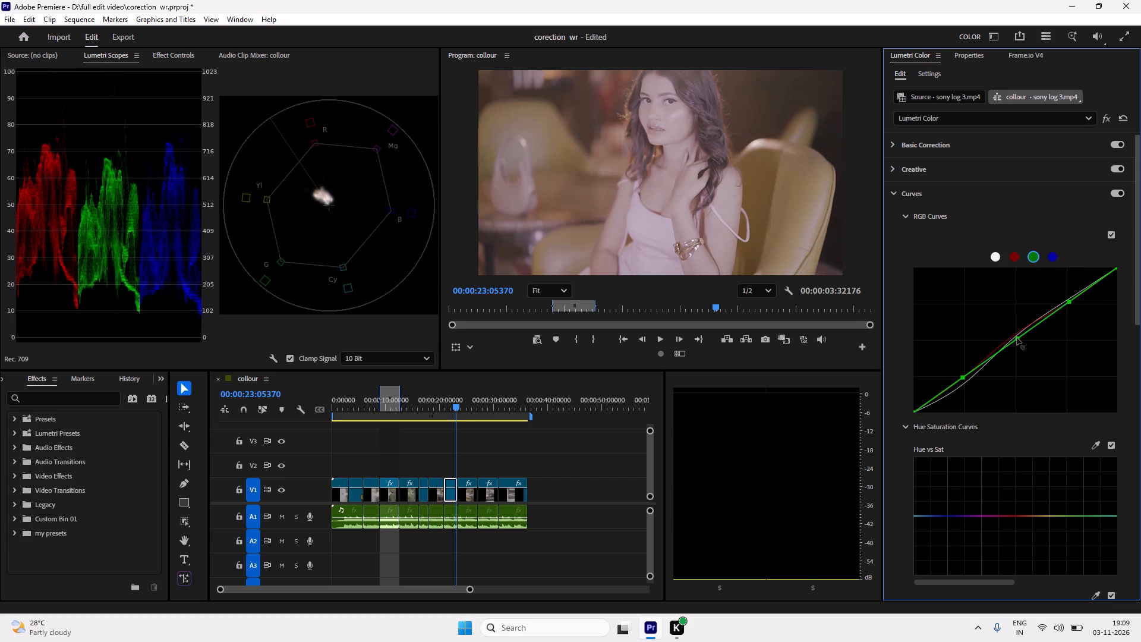
left_click(1017, 338)
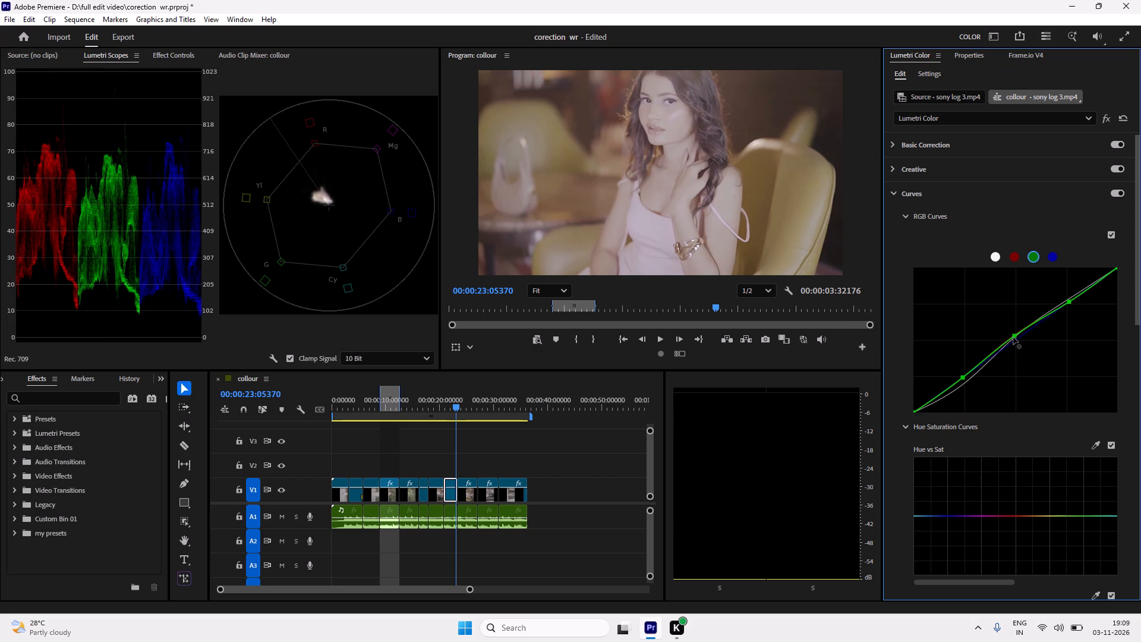
left_click(1014, 336)
Add shadow, midtone and highlight points to the blue RGB curve and lift its shadow point slightly.
left_click(1053, 261)
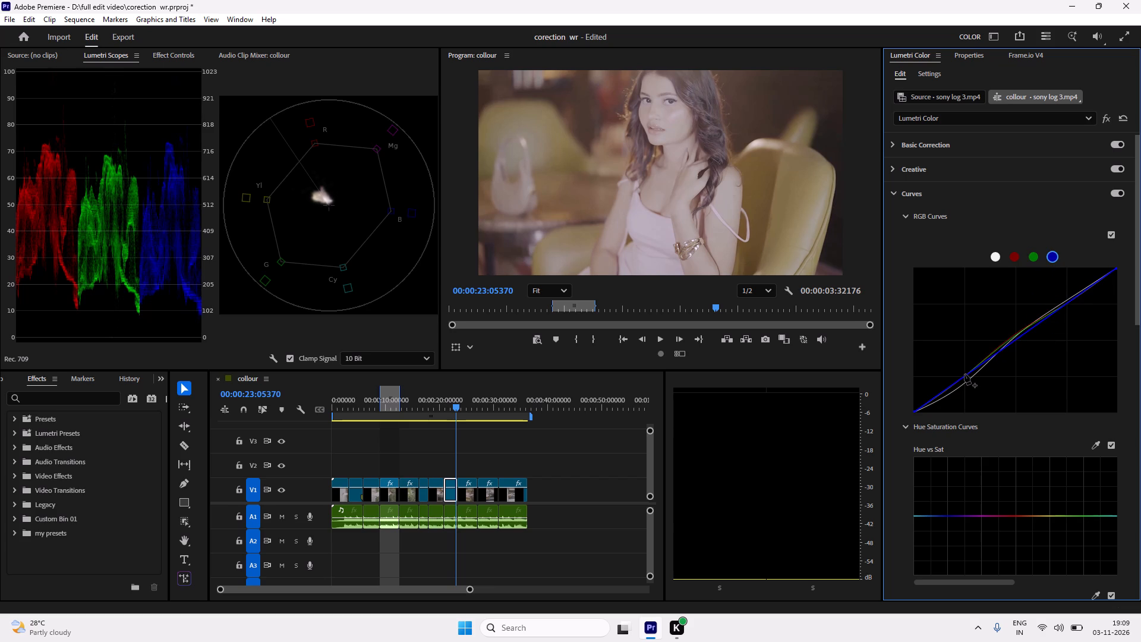
left_click(965, 374)
left_click(1016, 340)
left_click(1067, 303)
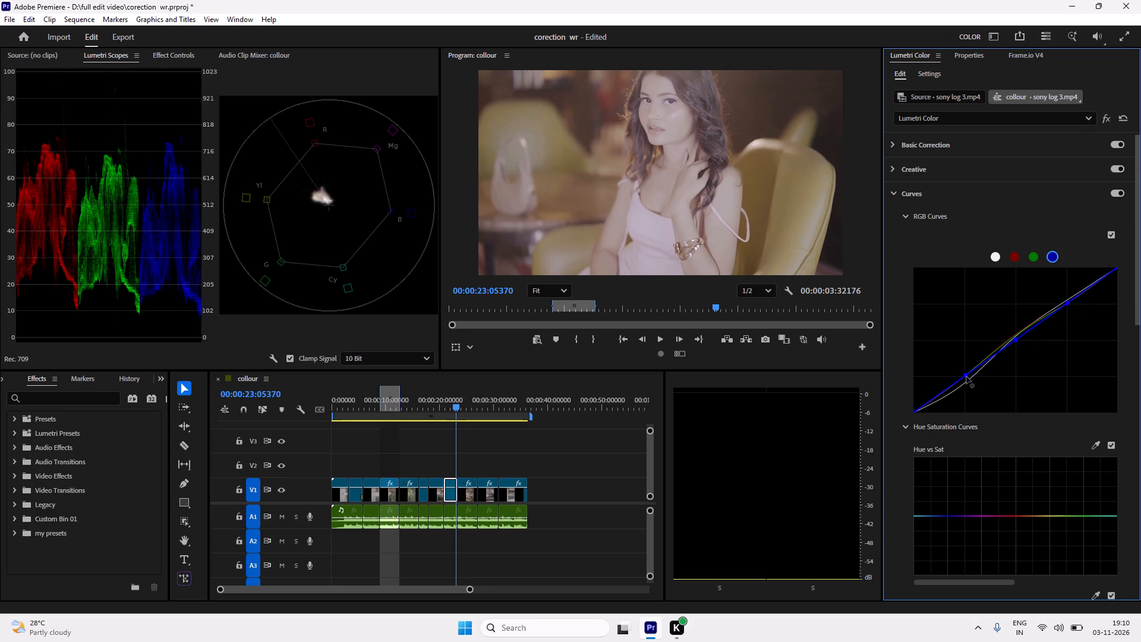
left_click(966, 376)
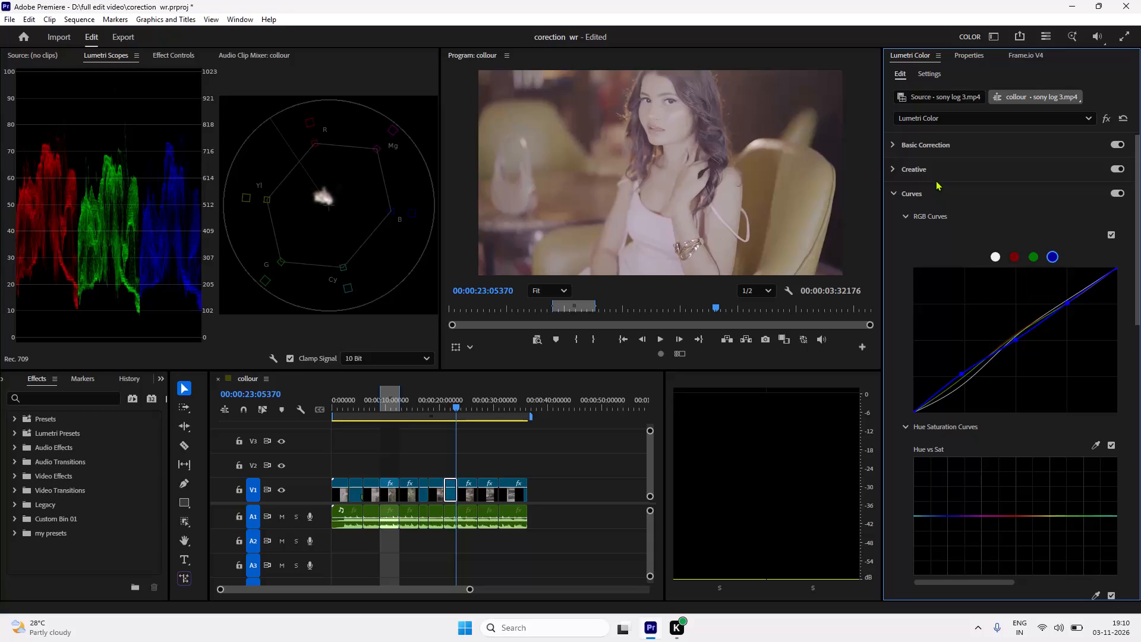
In Color Wheels & Match, shift the clip's Shadows wheel slightly toward blue.
left_click(889, 191)
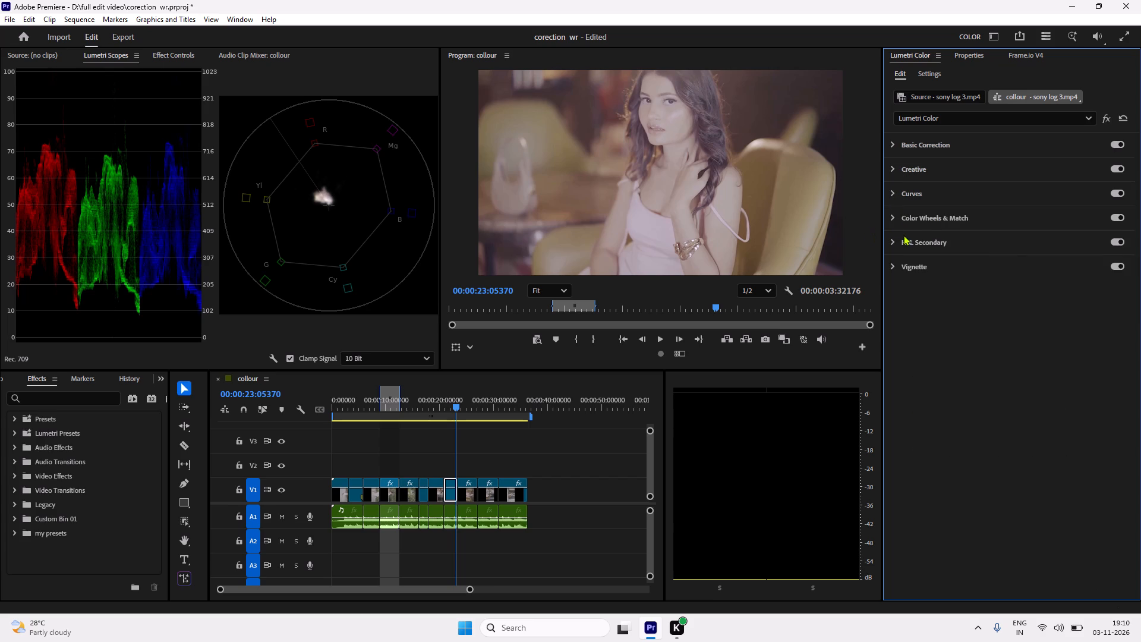
left_click(890, 219)
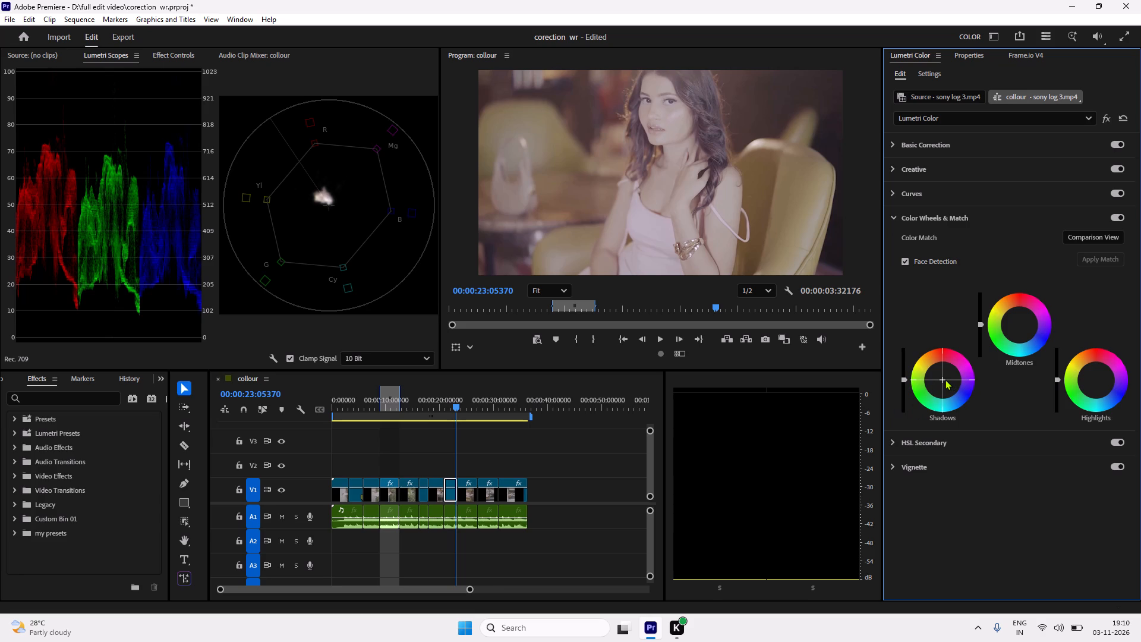
left_click_drag(941, 379, 945, 383)
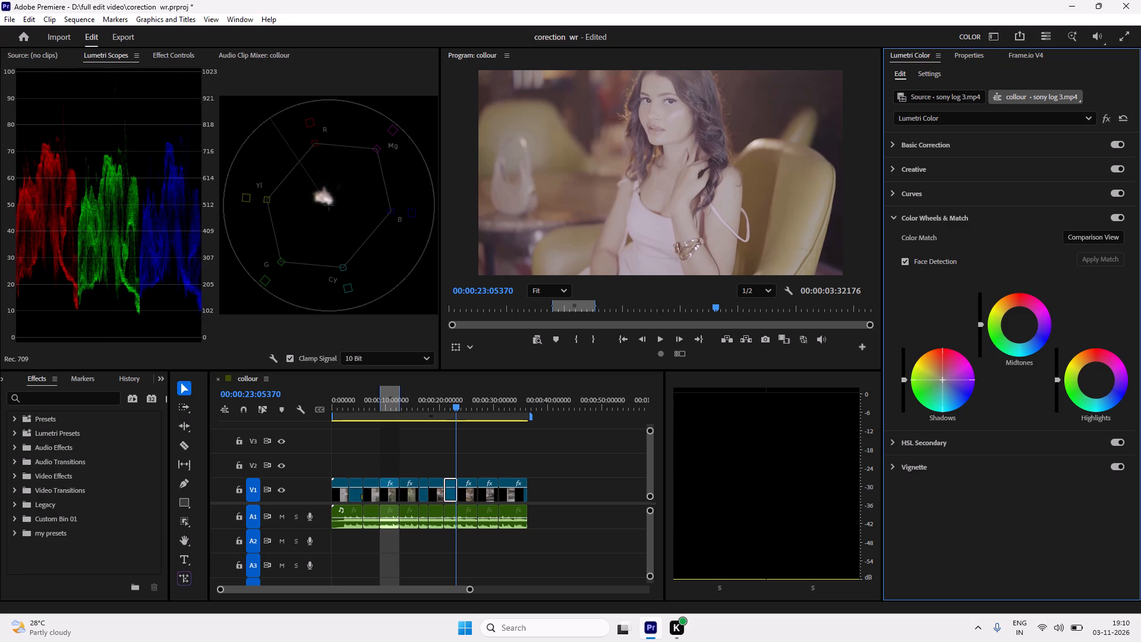
left_click_drag(945, 383, 951, 388)
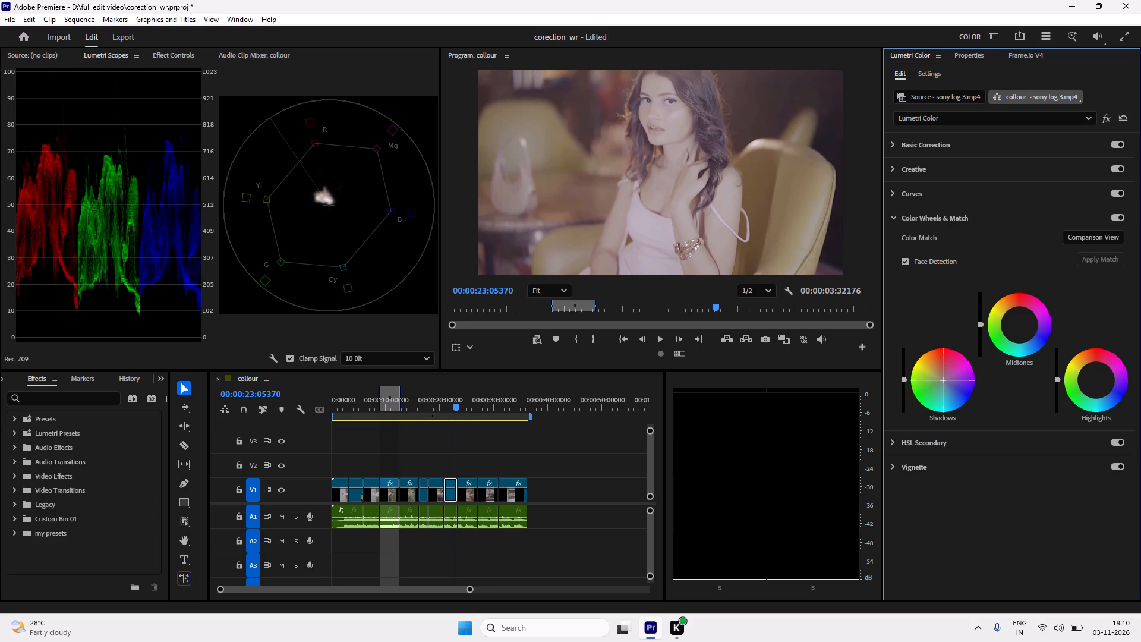
left_click_drag(951, 388, 959, 391)
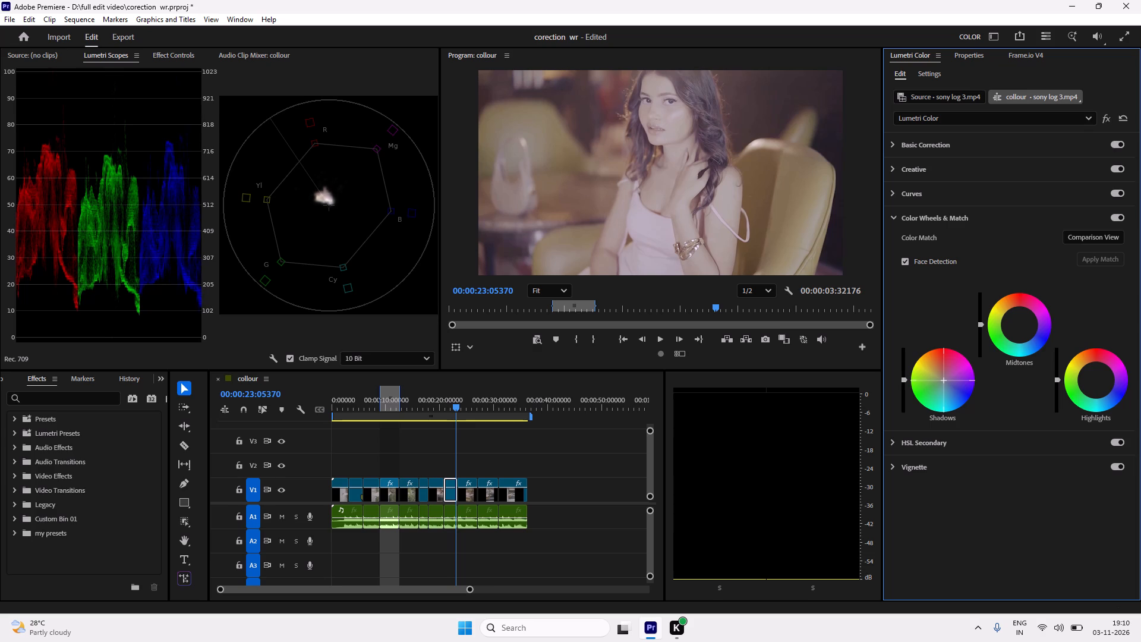
left_click_drag(959, 391, 959, 391)
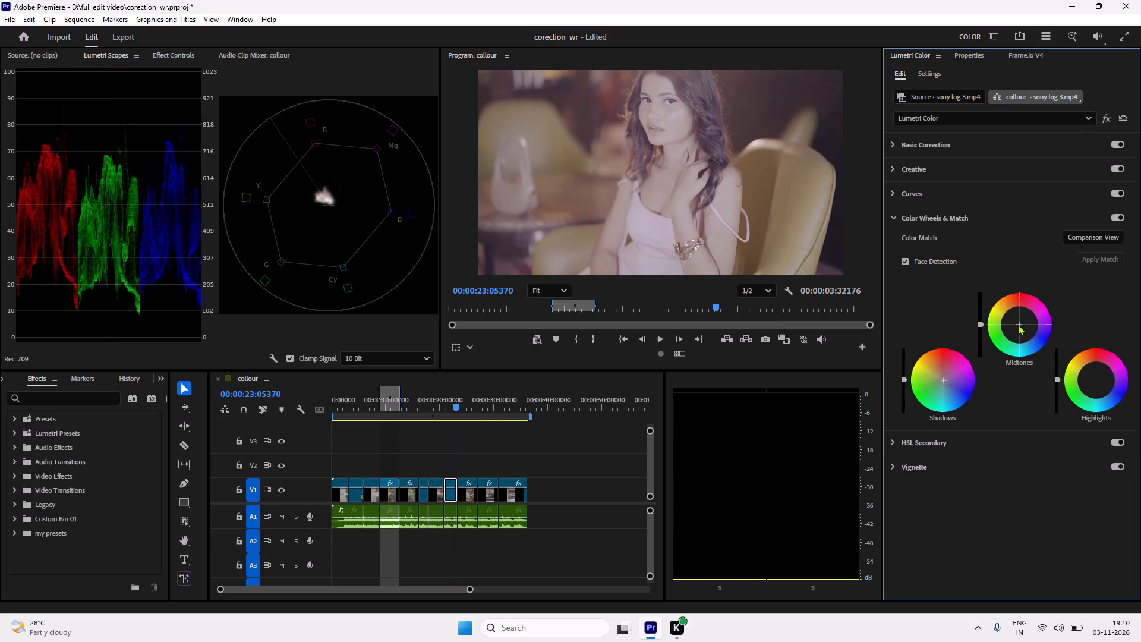
Shift the clip's Midtones color wheel slightly toward warm red-orange.
left_click_drag(1018, 325, 1016, 317)
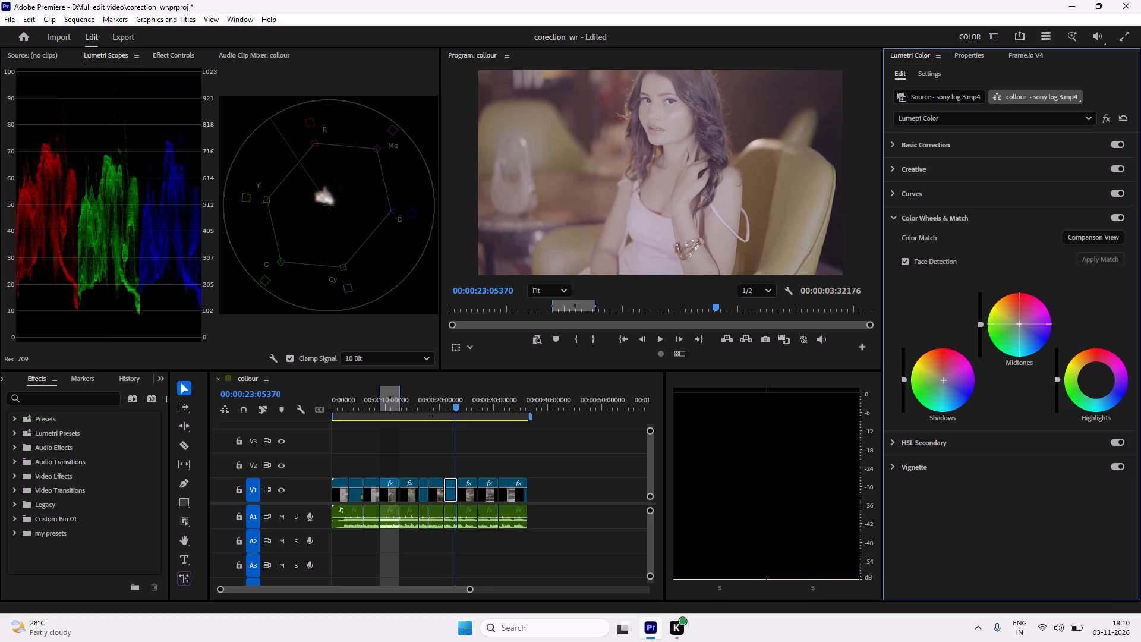
left_click_drag(1016, 317, 1011, 308)
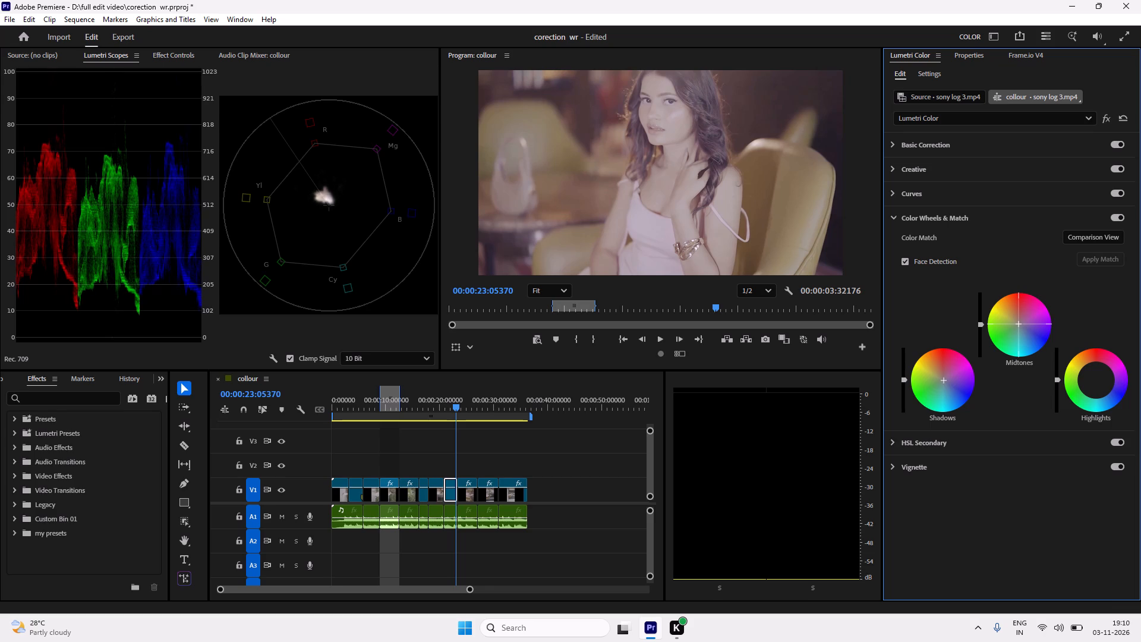
left_click_drag(1011, 308, 1010, 309)
Shift the clip's Highlights color wheel slightly toward warm red-orange.
left_click_drag(1095, 377, 1089, 342)
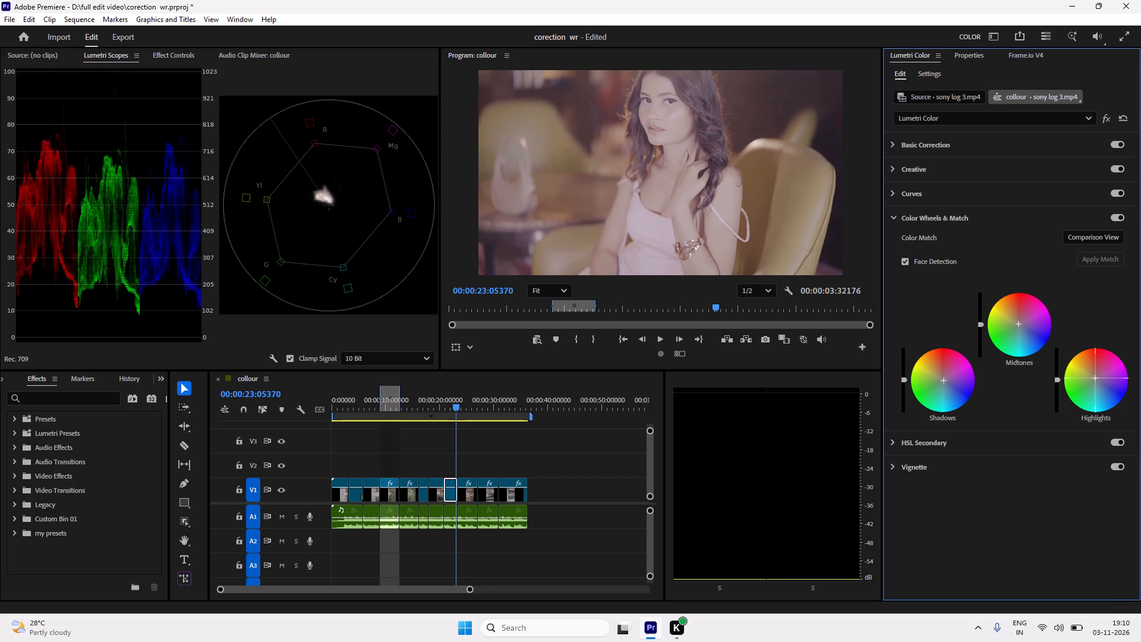
left_click_drag(1089, 342, 1091, 331)
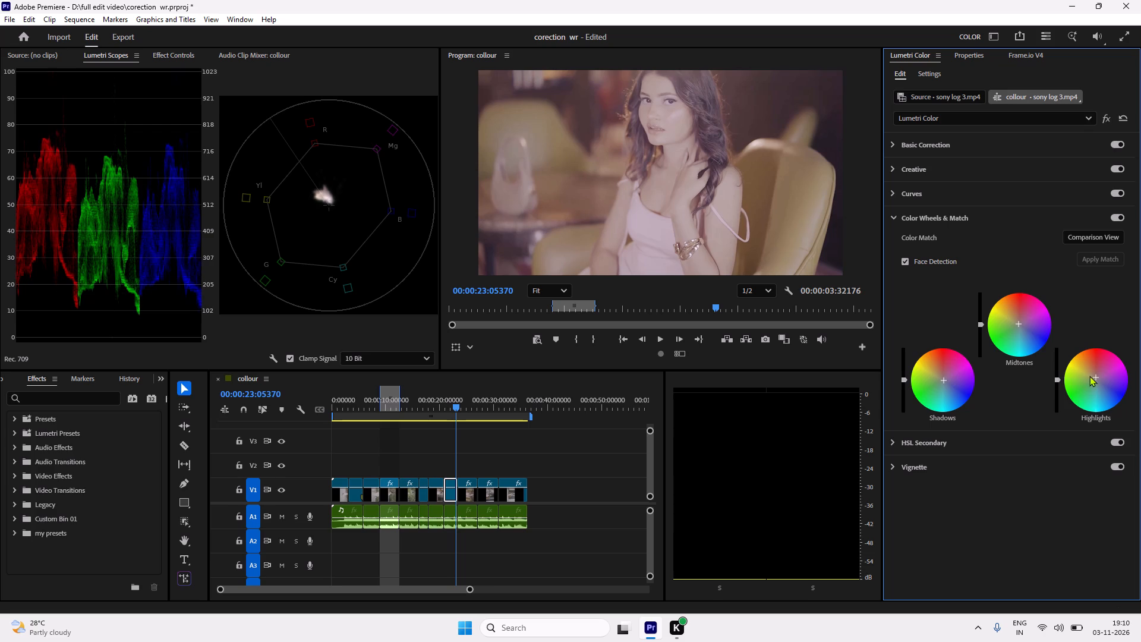
Nudge the clip's Midtones color wheel slightly further toward warm red-orange.
left_click_drag(1018, 323, 1018, 322)
left_click_drag(1018, 322, 1018, 295)
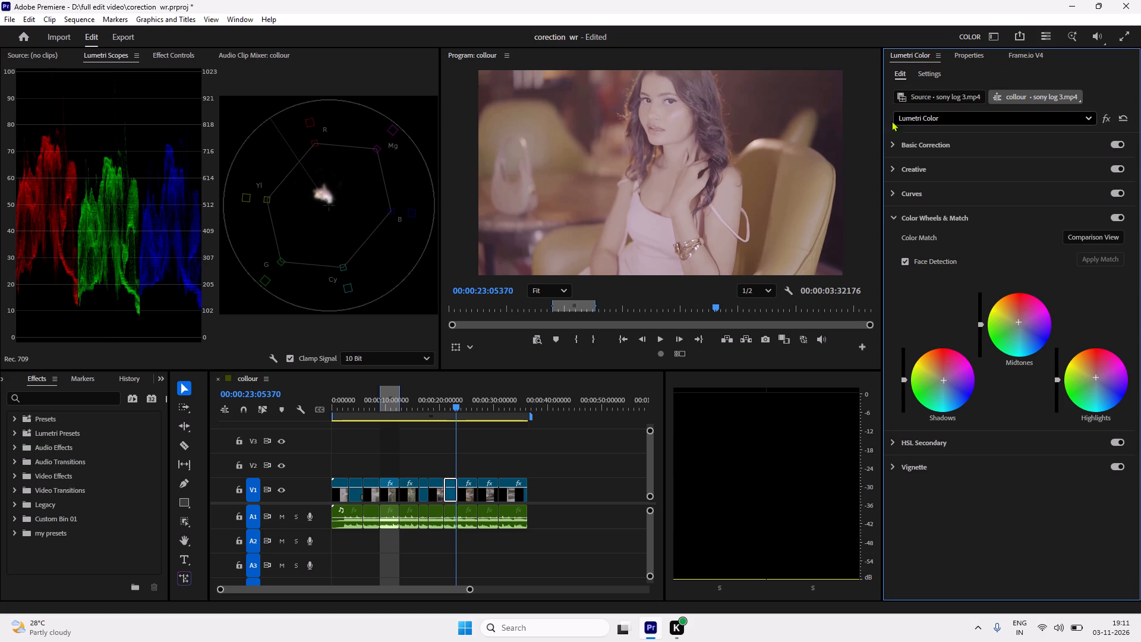
Collapse Color Wheels & Match and open the clip's HSL Secondary key settings.
left_click(893, 217)
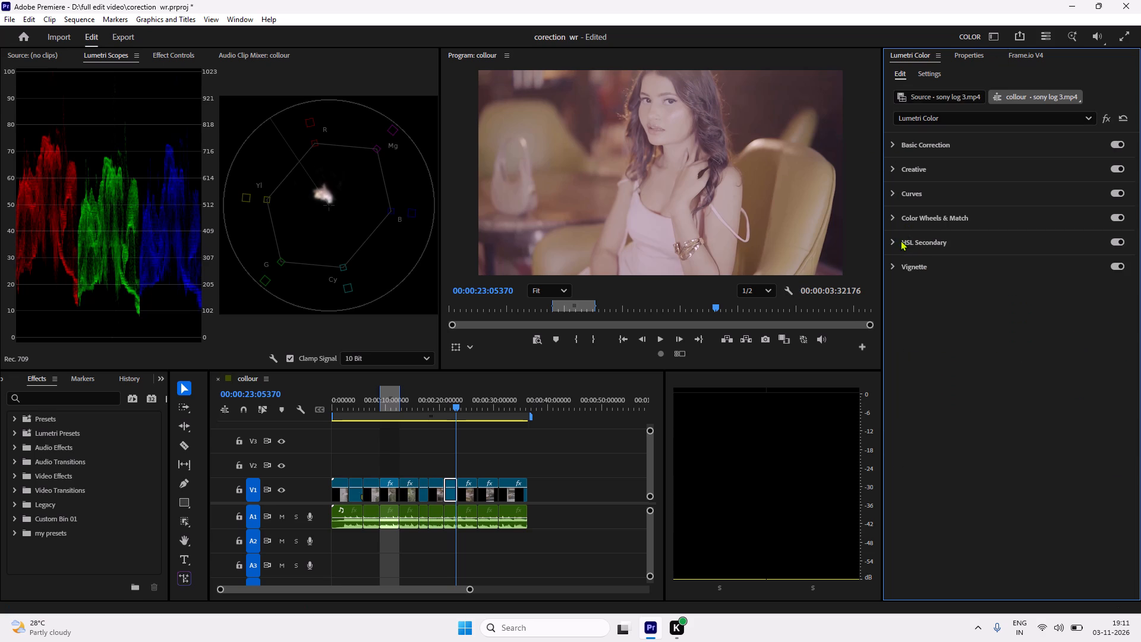
left_click(894, 240)
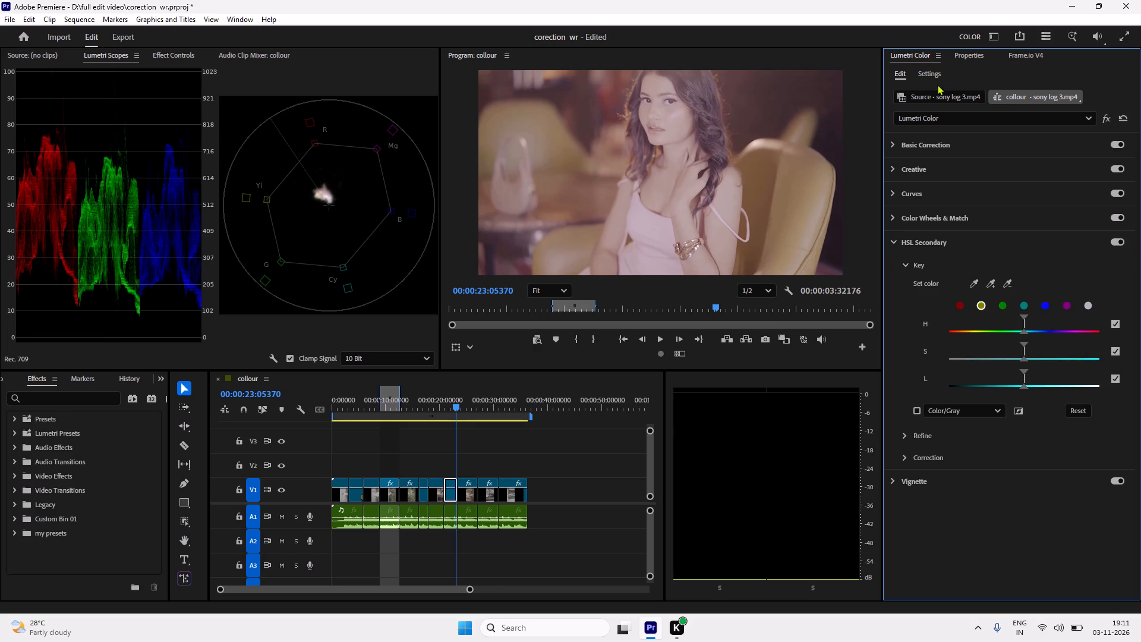
Play the graded clip full screen through to the following shot to review the look, and stop playback there.
left_click(1117, 34)
key("space")
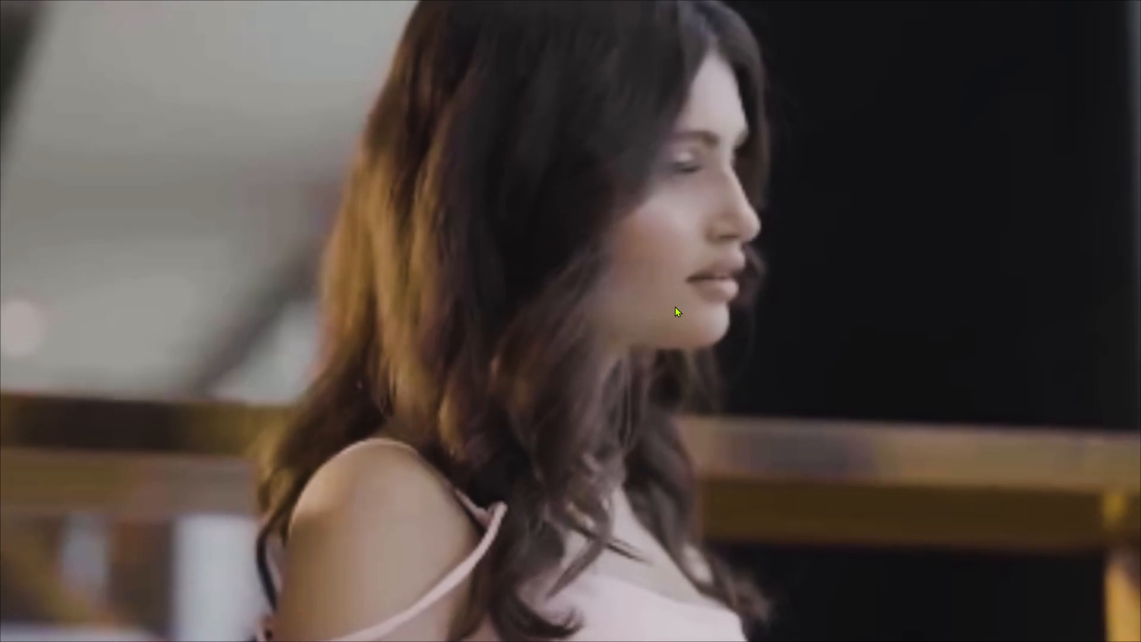
key("space")
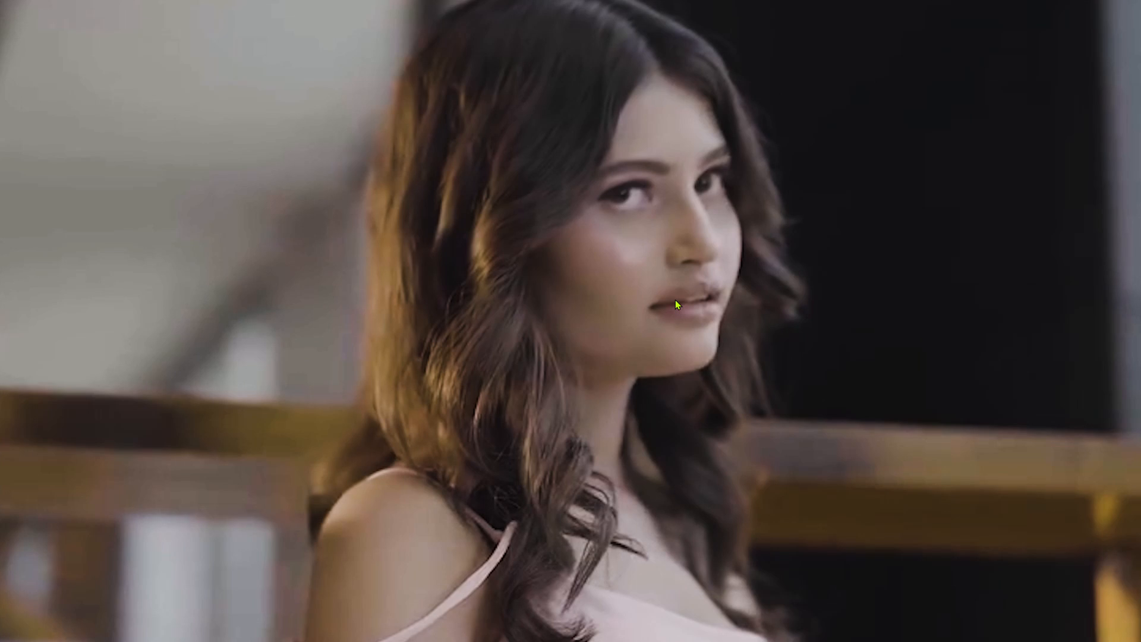
Save the project and return from full-screen view to the editing workspace.
key("ctrl+s")
key("Escape")
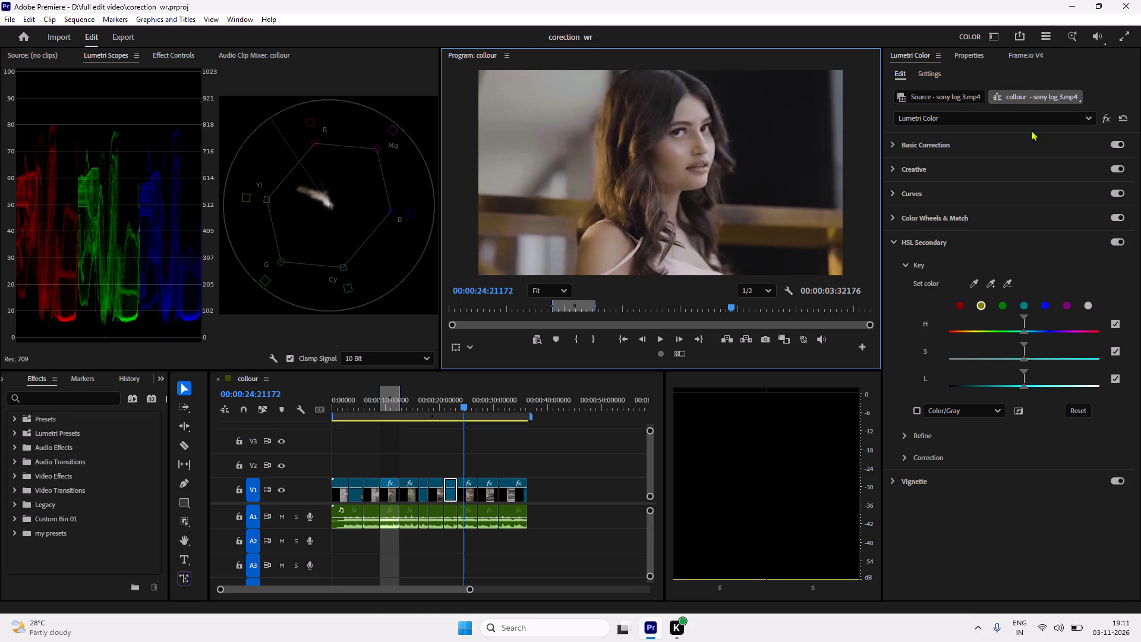